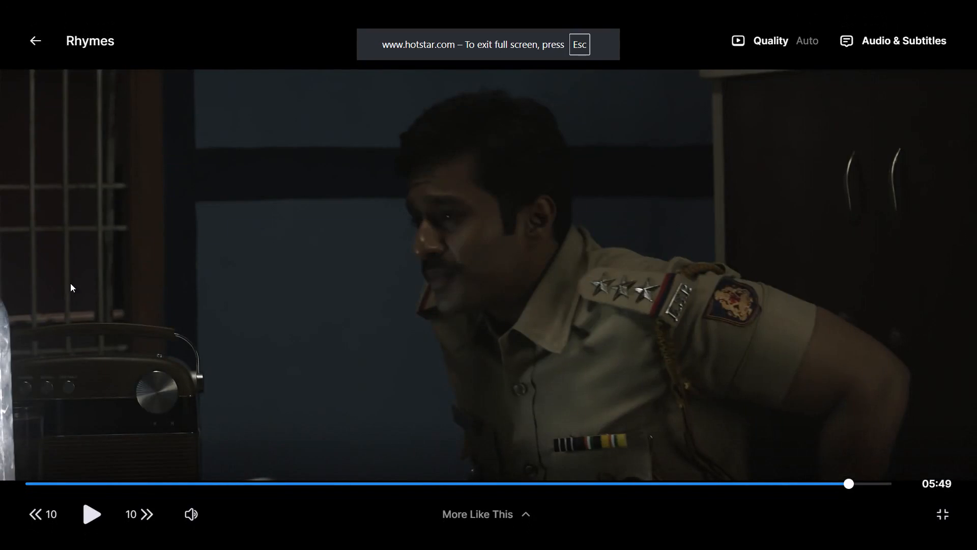
Exit full-screen playback and close the Rhymes video page to return to the Figma design file.
key("Escape")
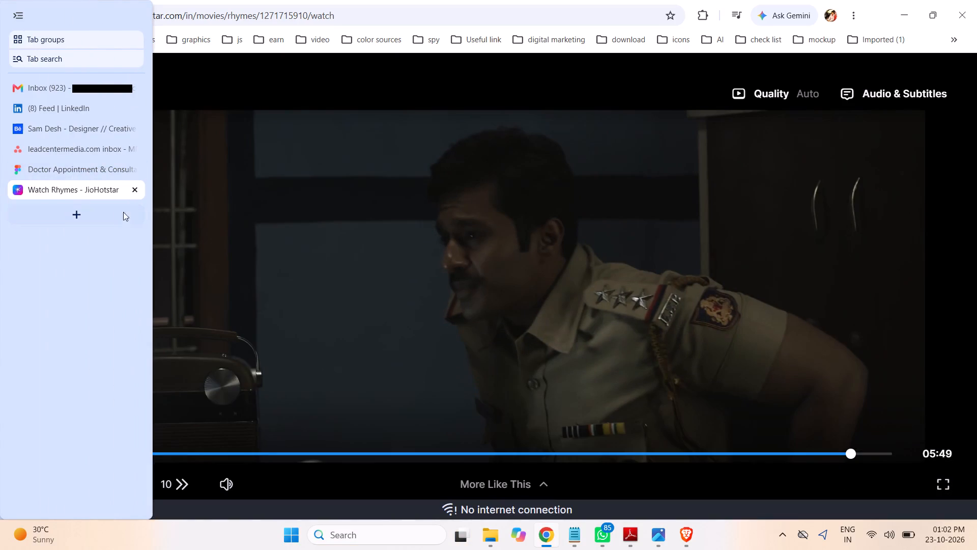
left_click(133, 190)
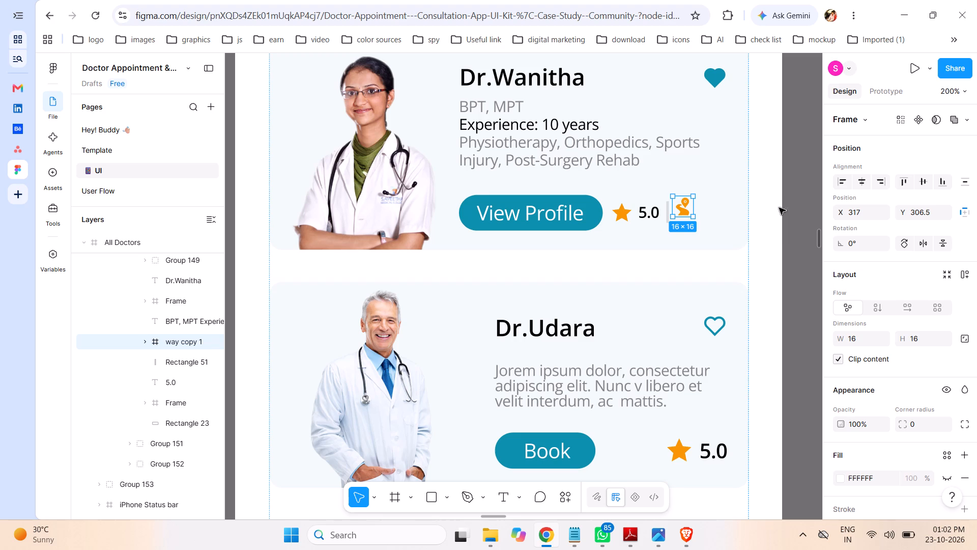
Align the star, the 5.0 rating text and the location icon on Dr.Wanitha's card by their vertical centers.
left_click(646, 216, "shift")
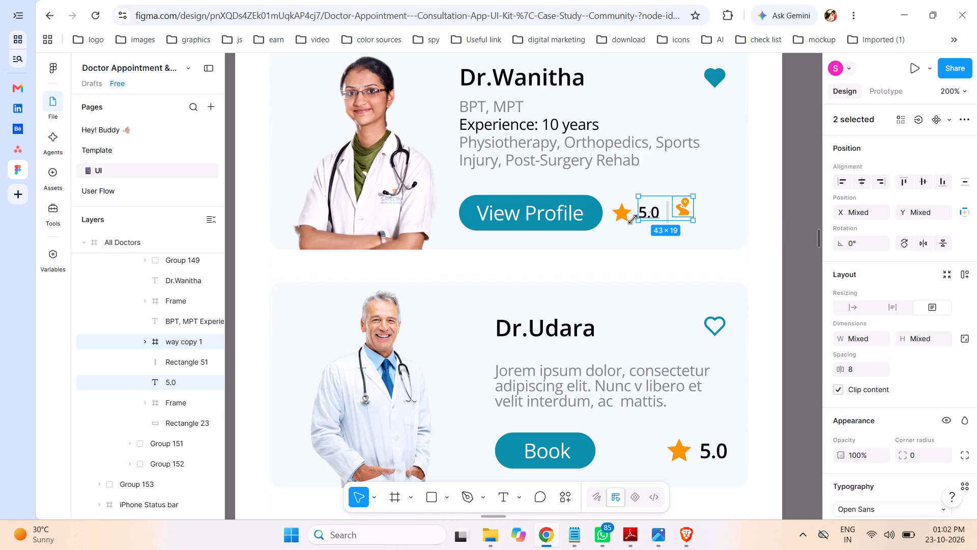
left_click(629, 219, "shift")
left_click(625, 219, "shift")
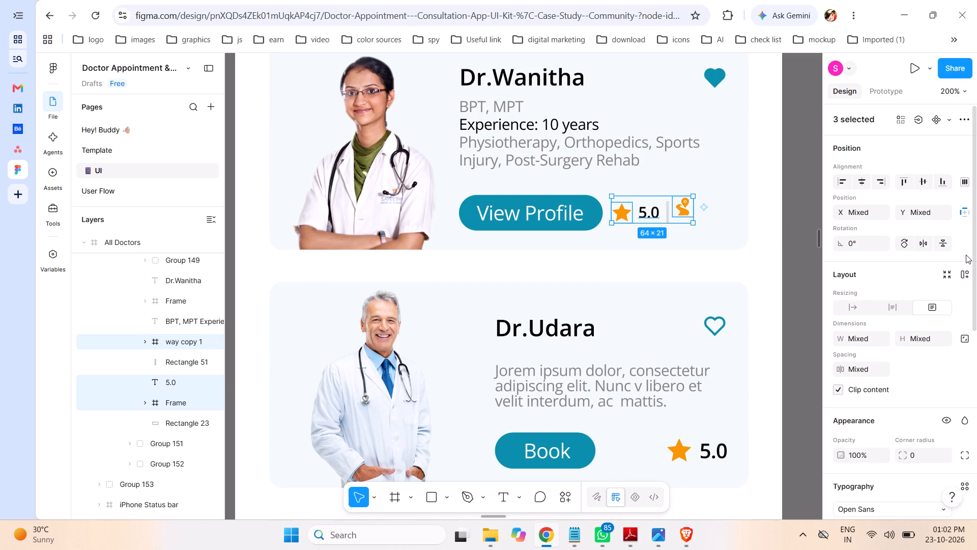
left_click(920, 181)
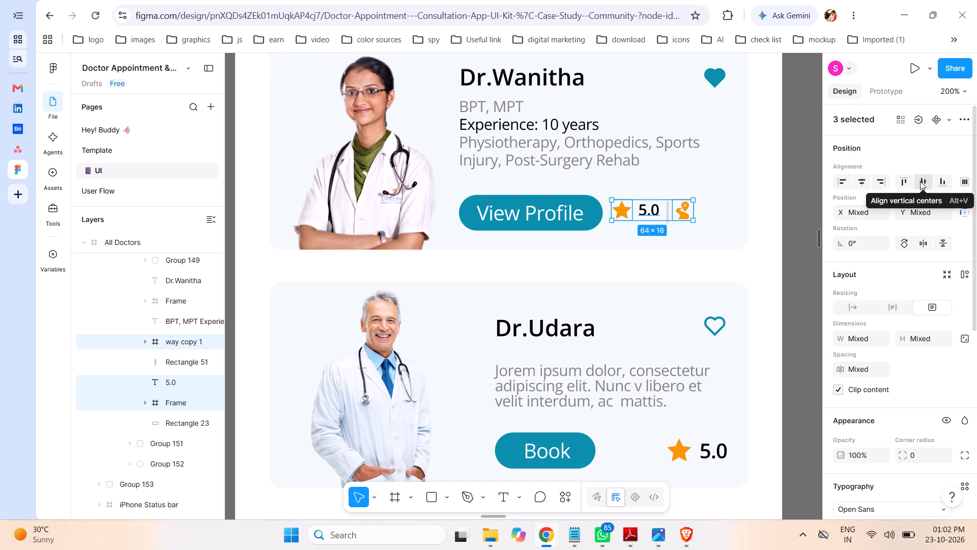
left_click(795, 217)
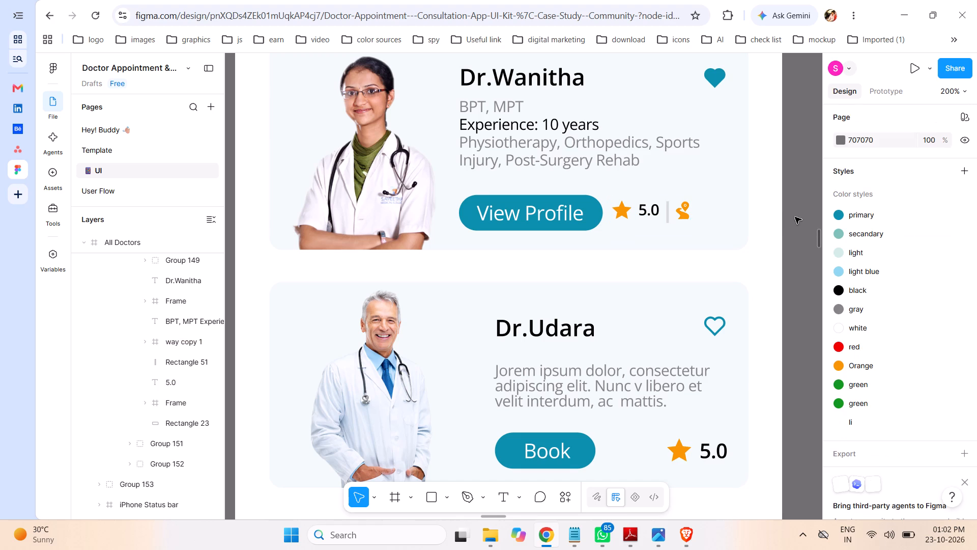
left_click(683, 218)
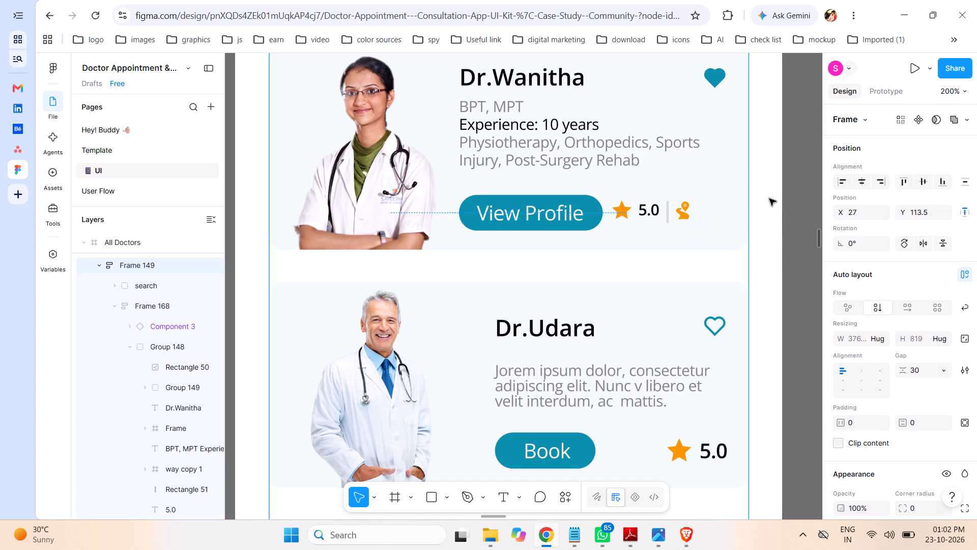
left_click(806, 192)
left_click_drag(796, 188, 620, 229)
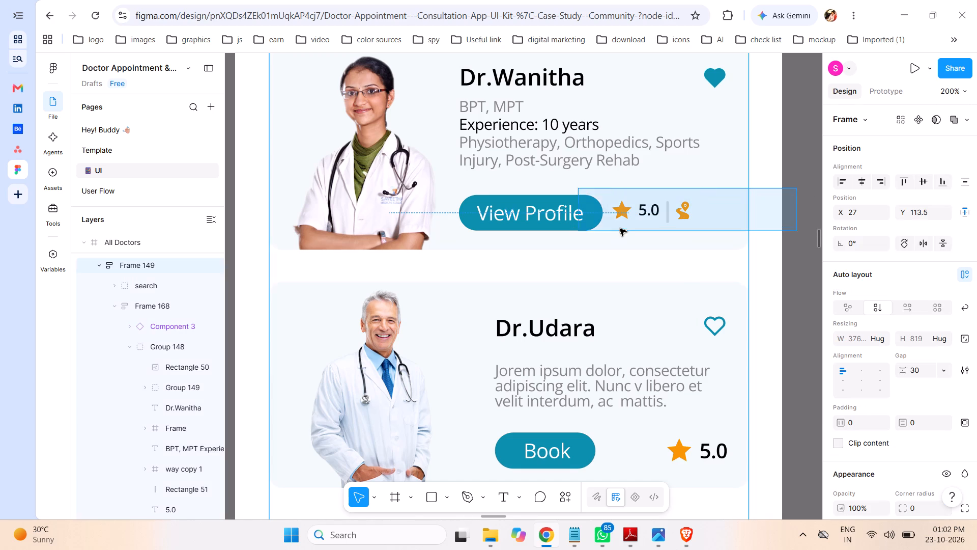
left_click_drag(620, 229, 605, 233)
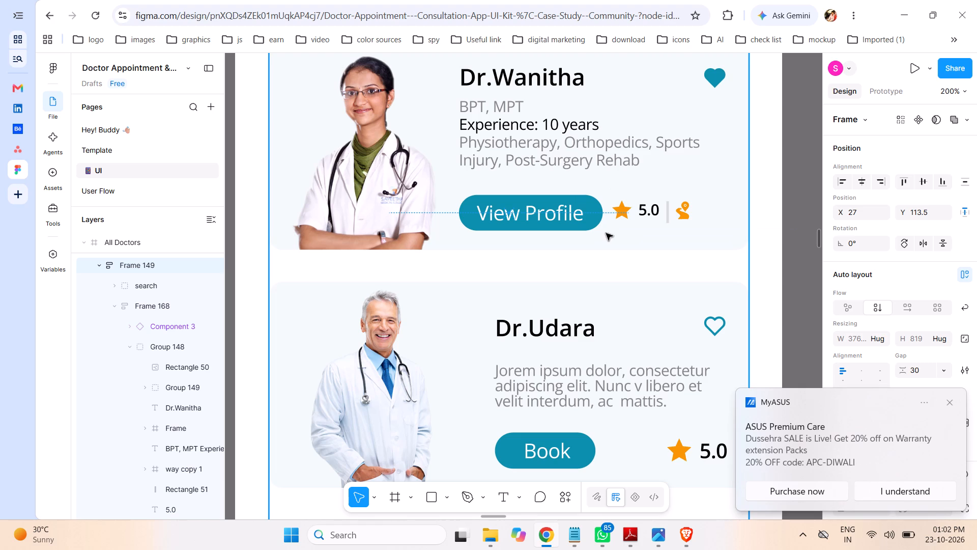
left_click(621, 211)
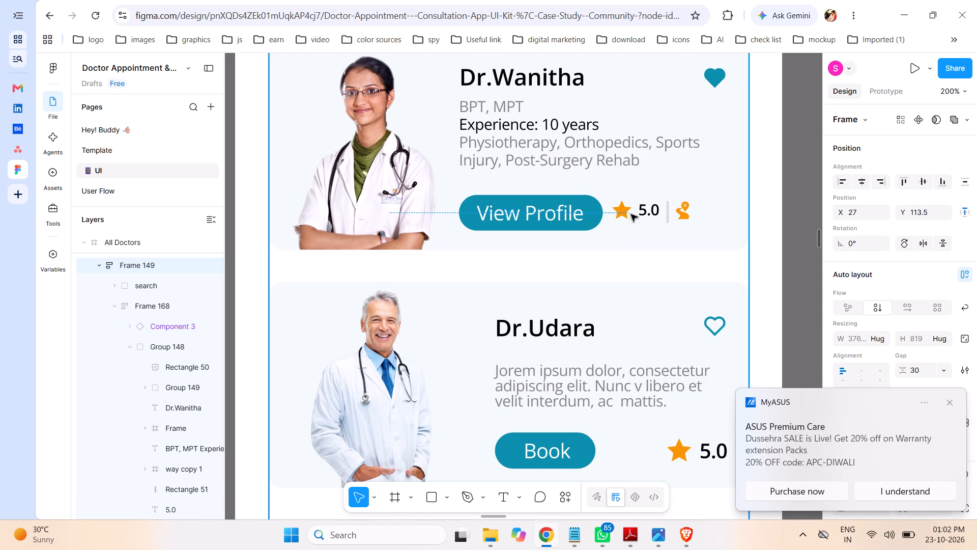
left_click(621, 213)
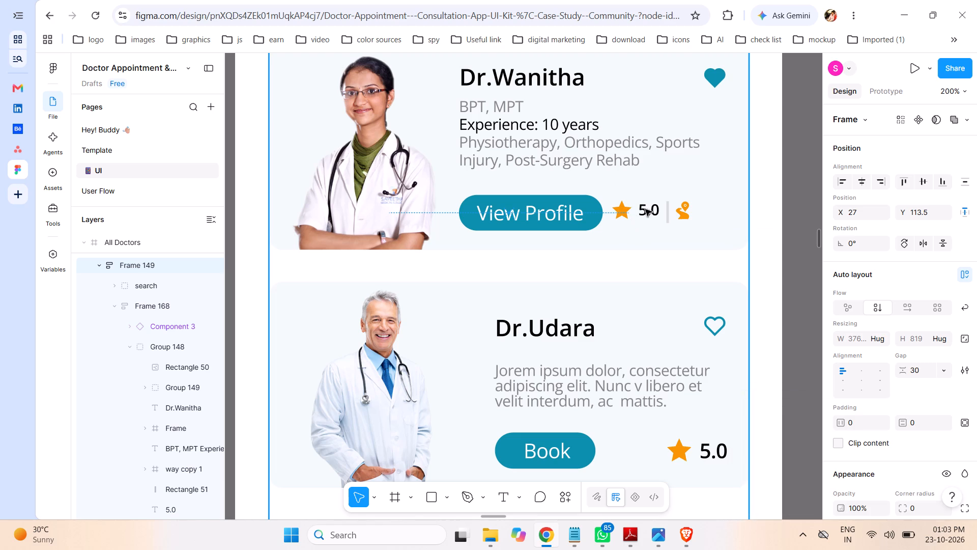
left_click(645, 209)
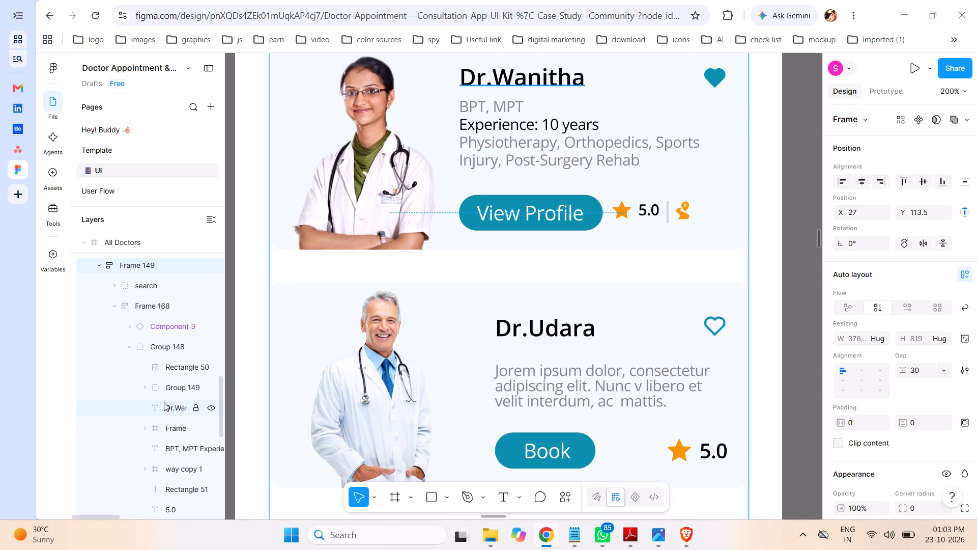
Align way copy 1, Rectangle 51, the 5.0 text and the star Frame in Group 148 by their vertical centers.
scroll(164, 402, "down", 1)
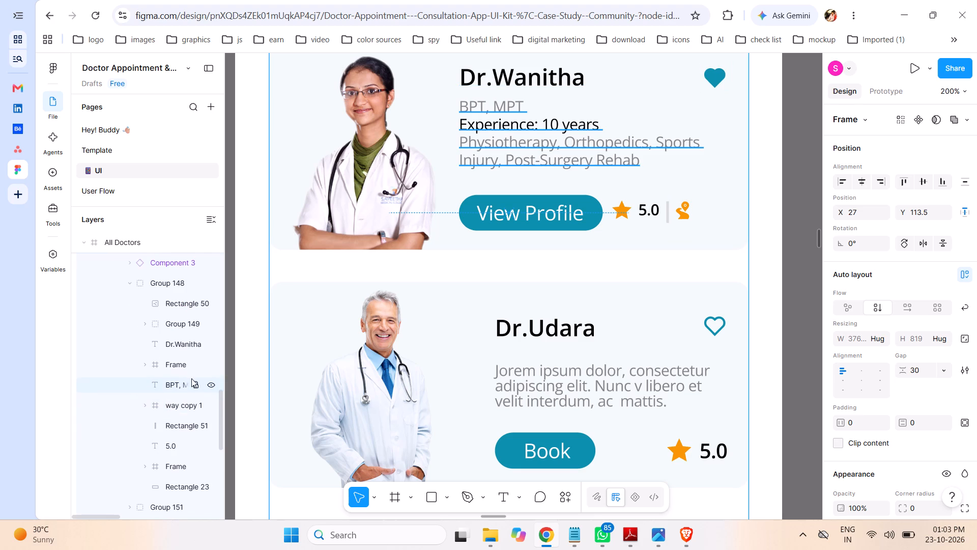
left_click(174, 366)
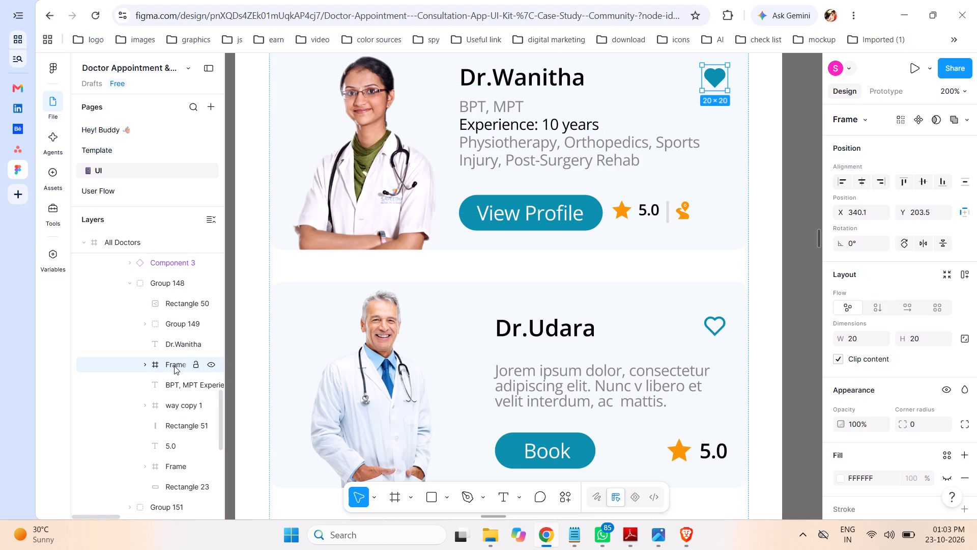
left_click(172, 405)
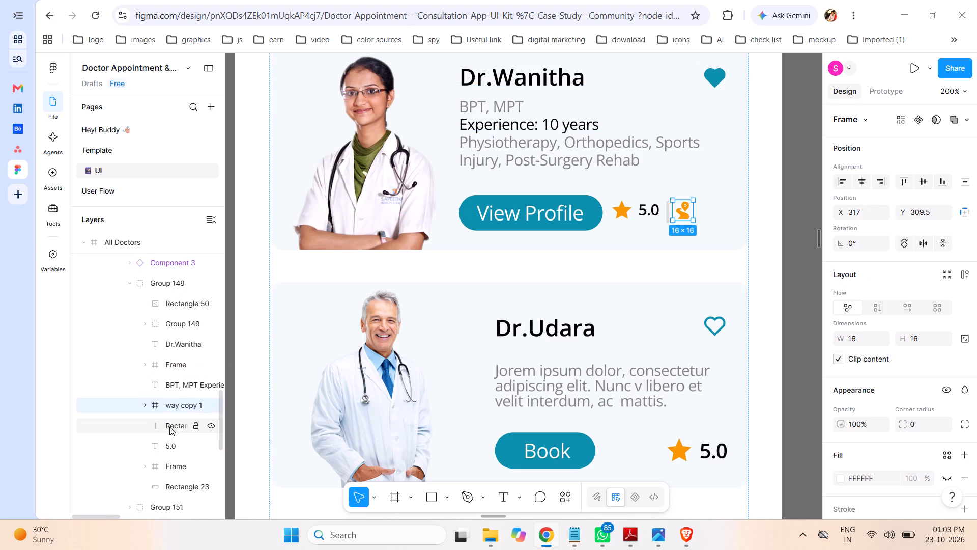
left_click(169, 427, "shift")
left_click(167, 445, "shift")
left_click(171, 468, "shift")
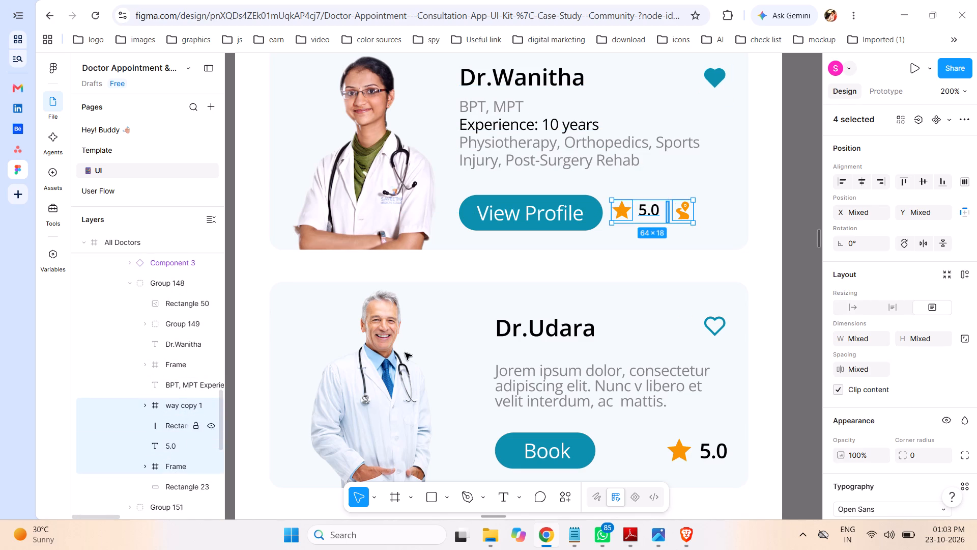
left_click(921, 180)
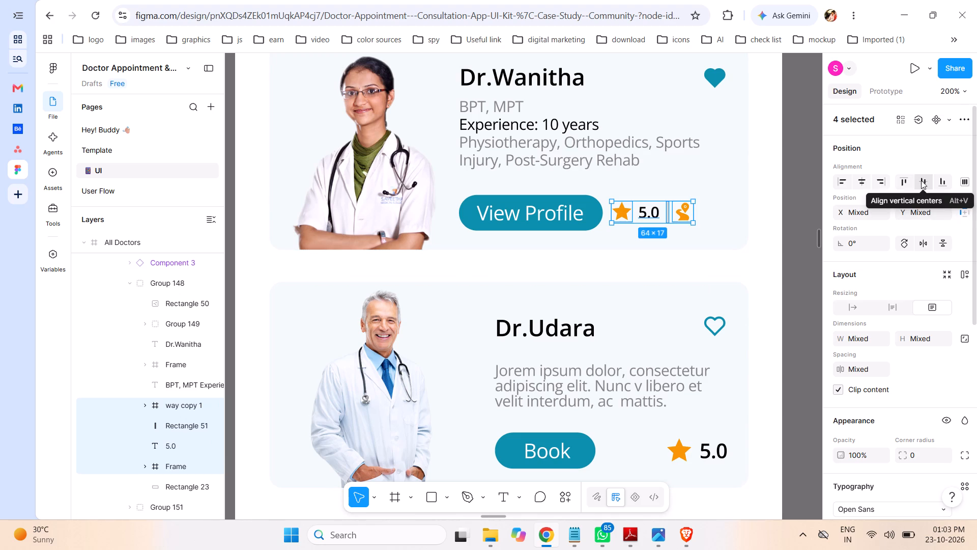
left_click(790, 241)
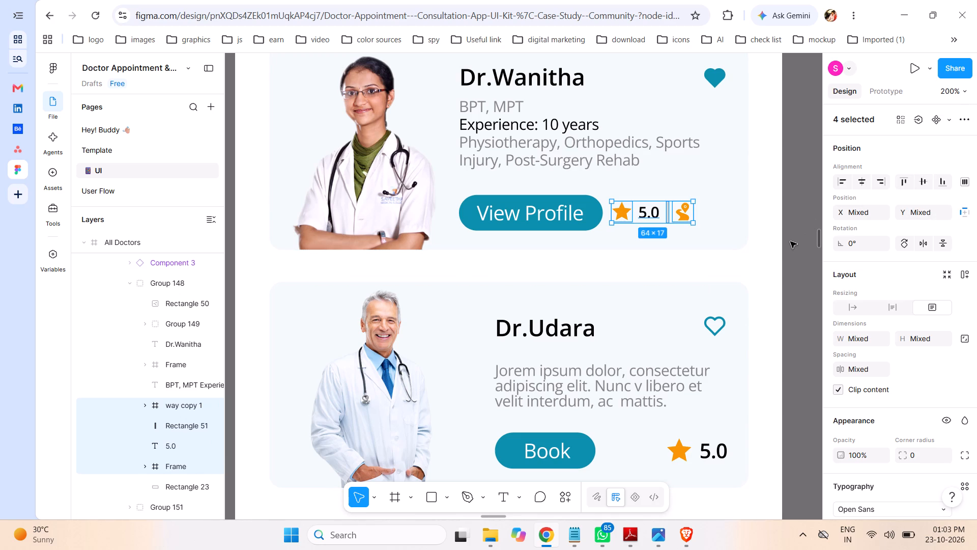
Duplicate the 5.0 rating text from Dr.Wanitha's card.
left_click(646, 216)
left_click(645, 216)
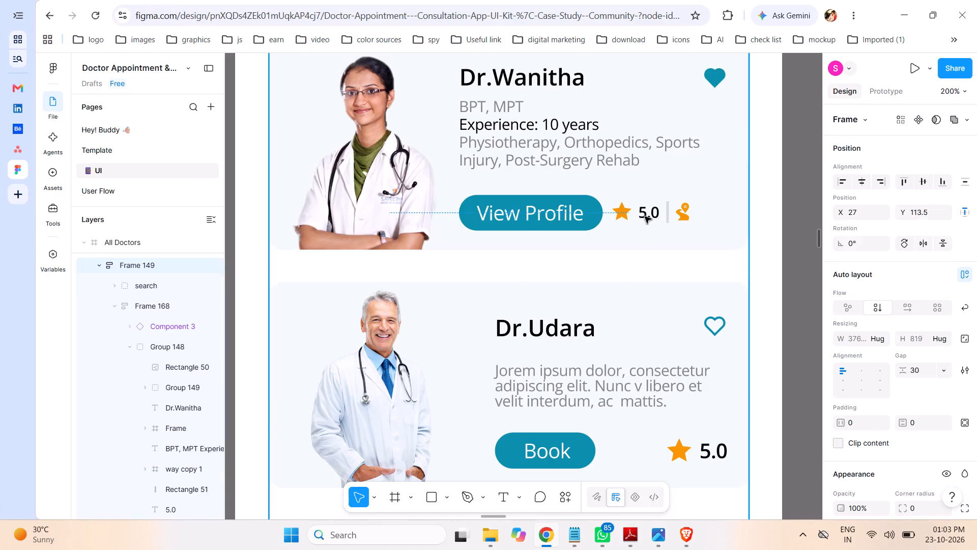
left_click(171, 510)
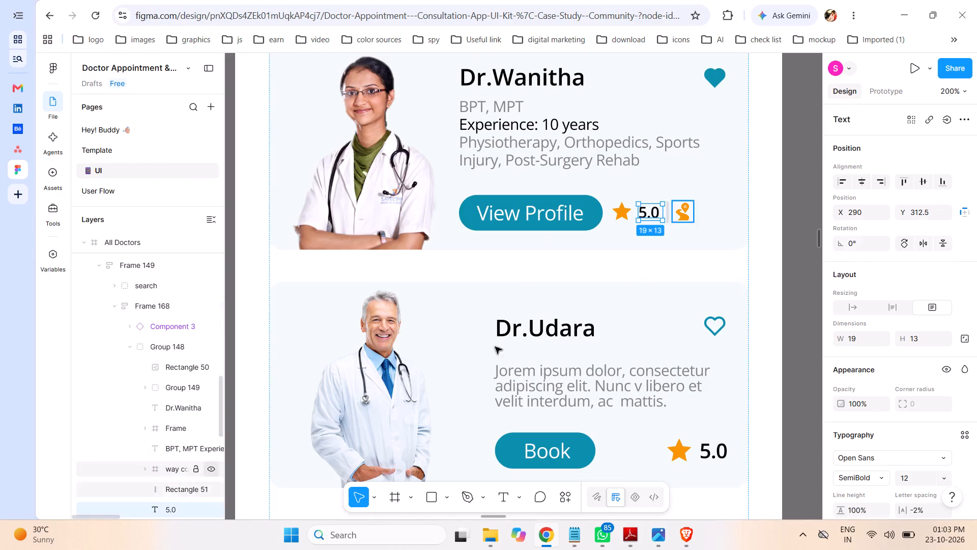
left_click_drag(646, 216, 646, 216, "alt")
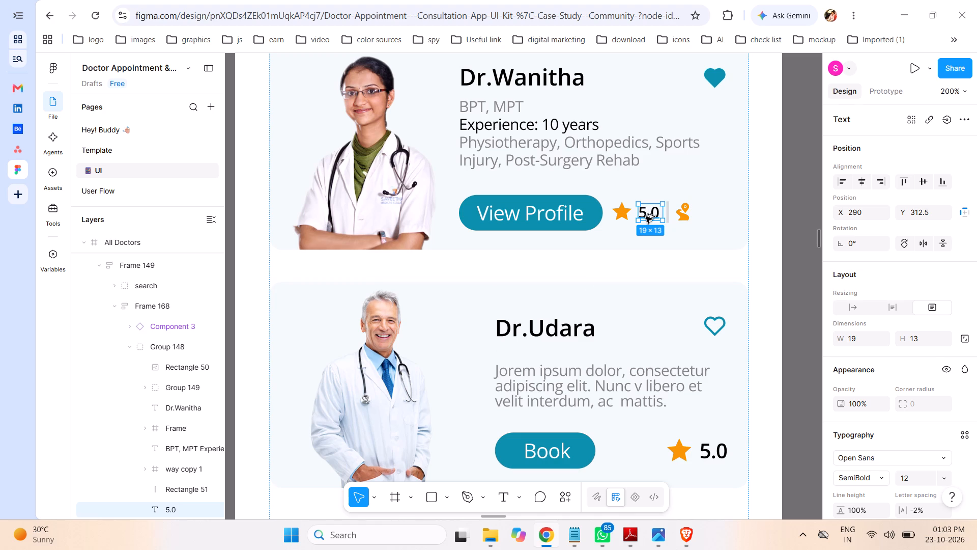
left_click_drag(646, 216, 704, 217, "alt")
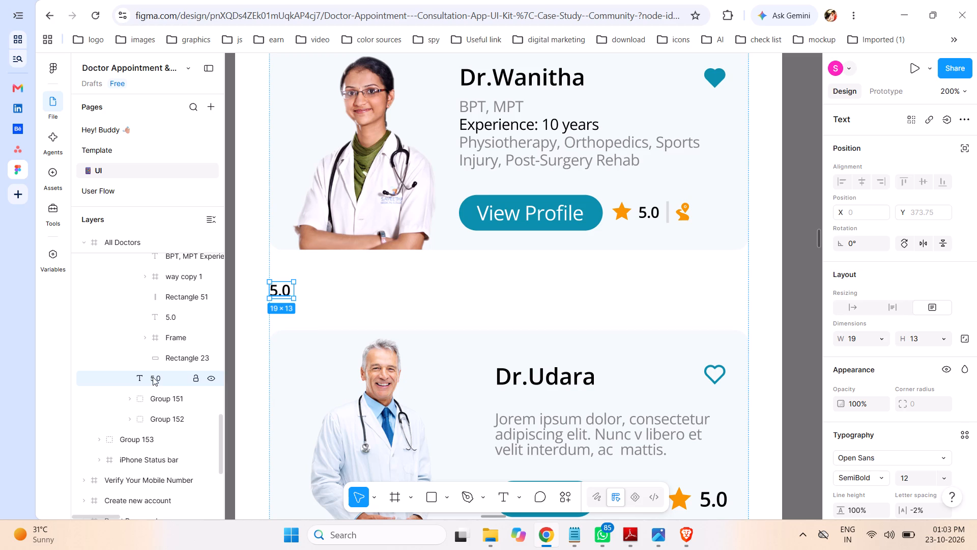
Move the duplicated 5.0 text layer into Group 148, between the BPT, MPT text and way copy 1.
left_click_drag(154, 379, 164, 330)
scroll(153, 376, "down", 1)
left_click_drag(164, 330, 176, 346)
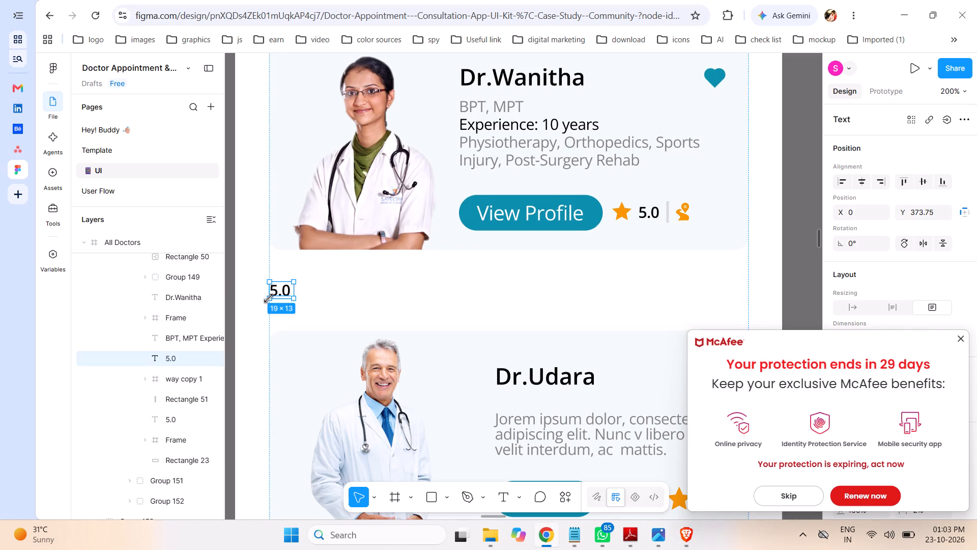
Place the extra 5.0 text beside the location icon on Dr.Wanitha's card, at about X 340, Y 313.5.
left_click_drag(289, 293, 727, 211)
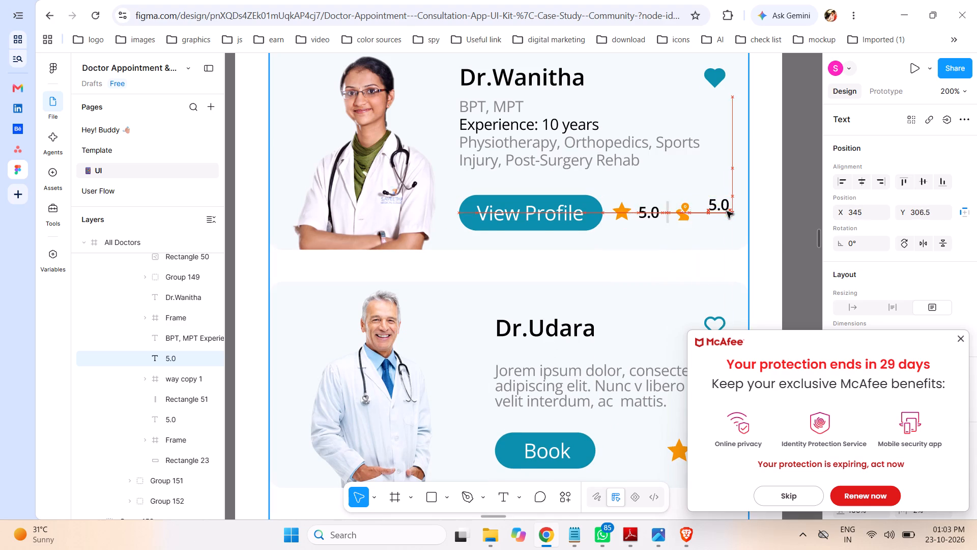
left_click_drag(727, 211, 721, 217)
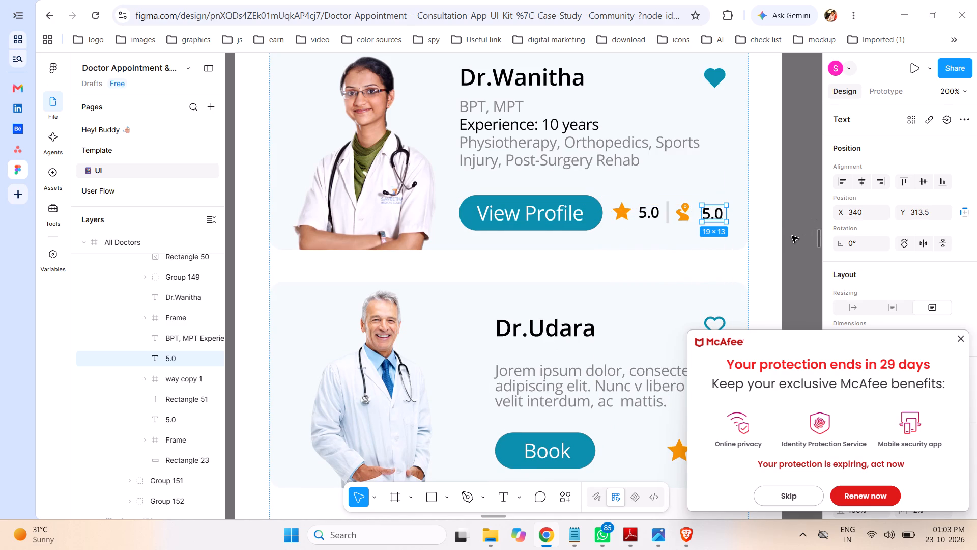
left_click(792, 236)
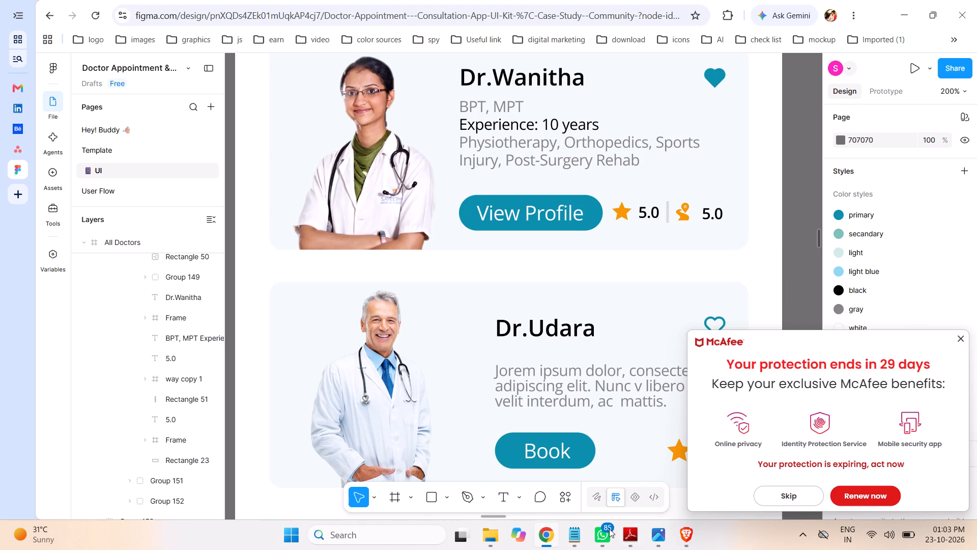
Examine the Physiotherapy App UX Flow Atlas and the generated Browse Doctors image for doctor card details, and return to the Figma design.
left_click(660, 537)
left_click(806, 461)
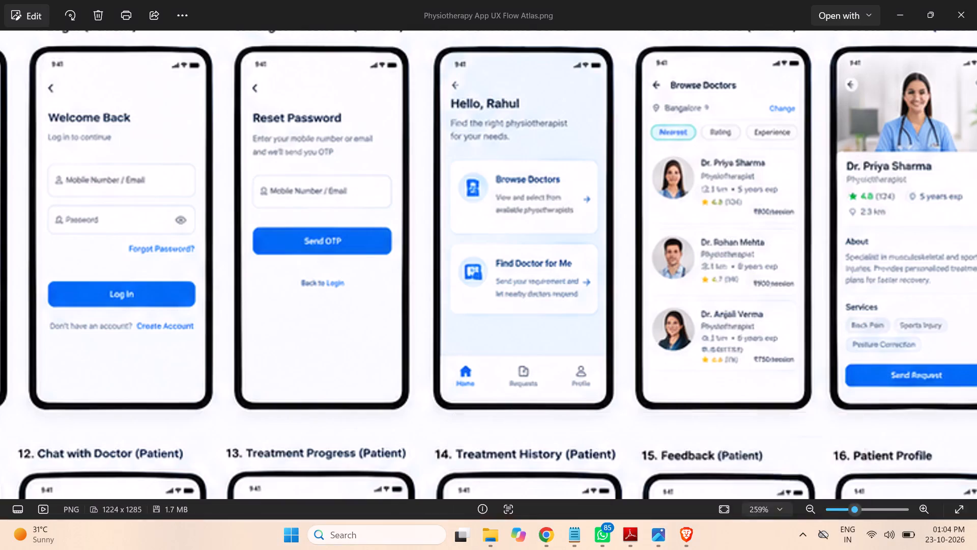
scroll(567, 213, "down", 3)
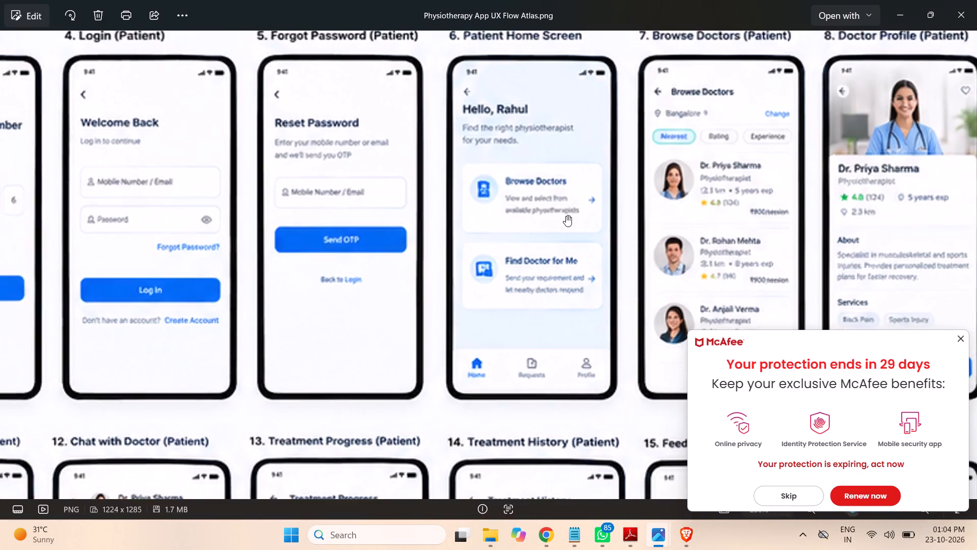
scroll(566, 216, "down", 1)
left_click(664, 535)
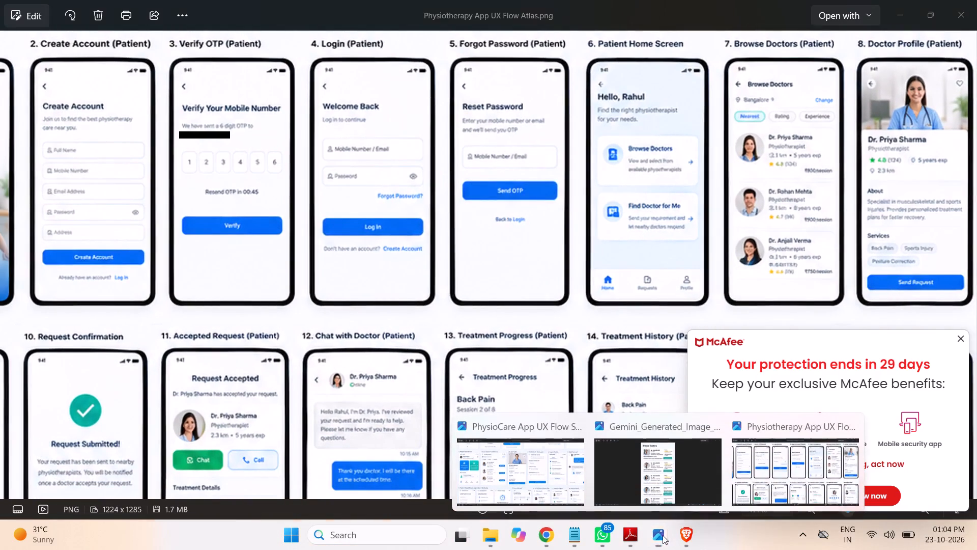
left_click(646, 484)
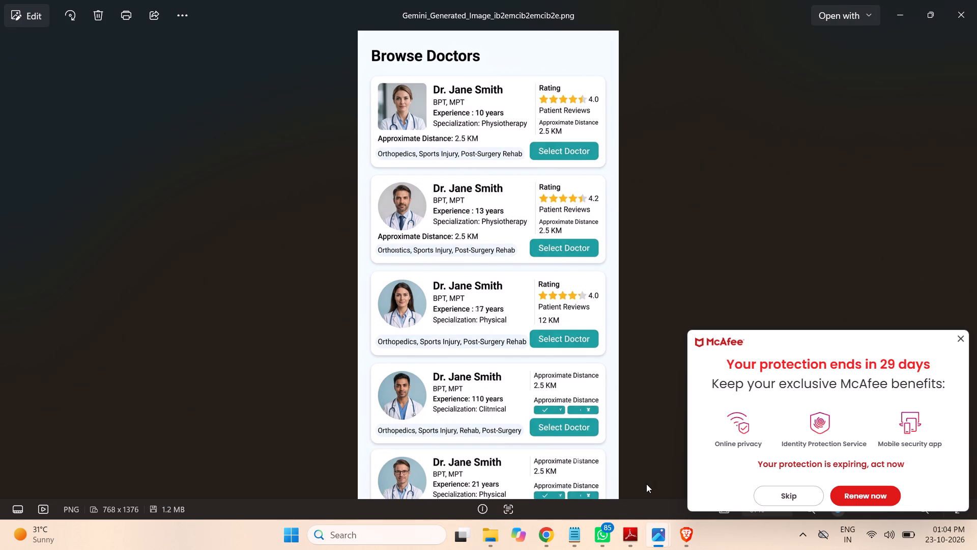
left_click(545, 535)
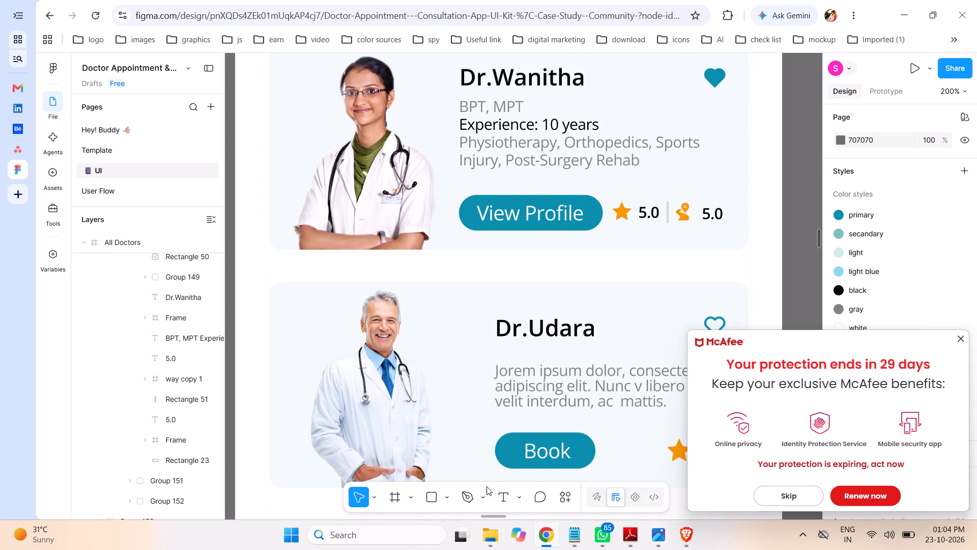
Replace the 5.0 text beside the location icon on Dr.Wanitha's card with 2.5 KM.
left_click(499, 499)
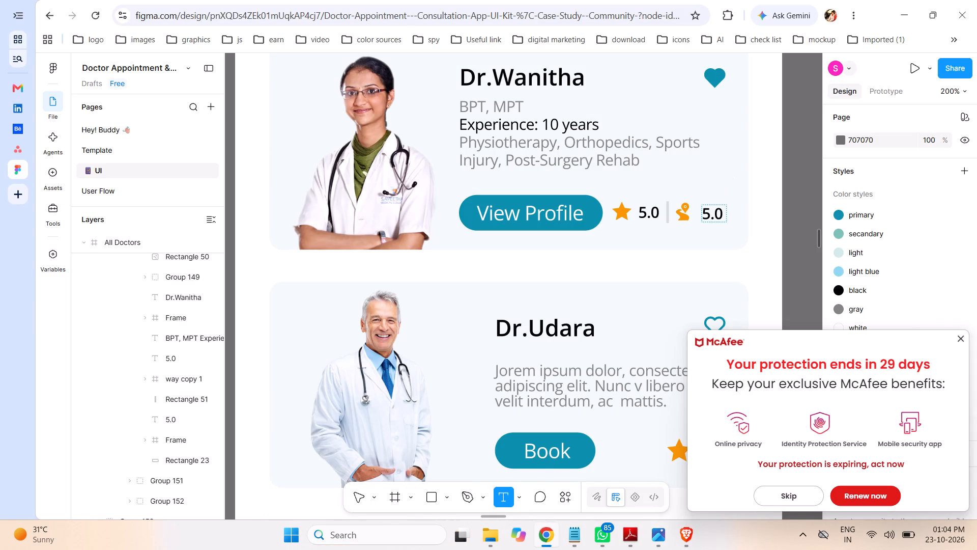
left_click_drag(708, 214, 730, 214)
key("ctrl+a")
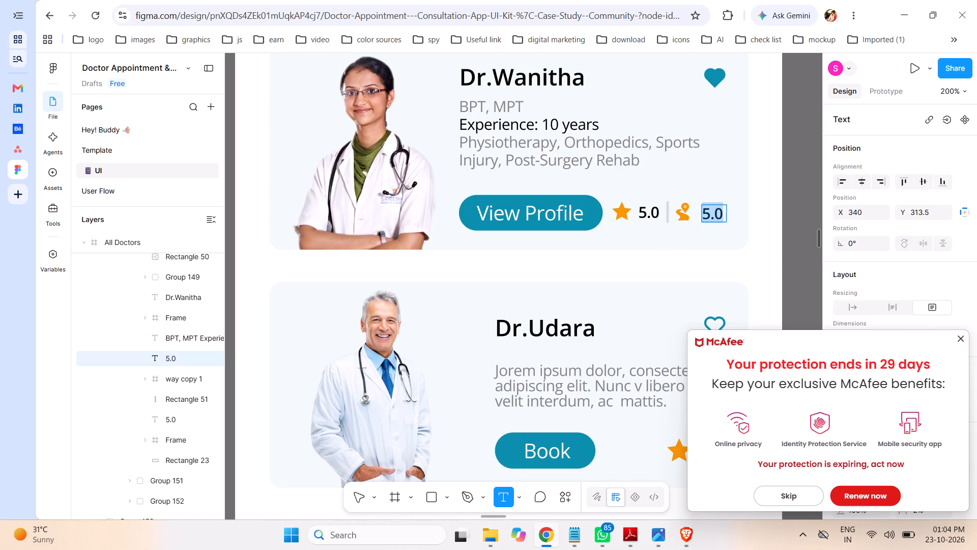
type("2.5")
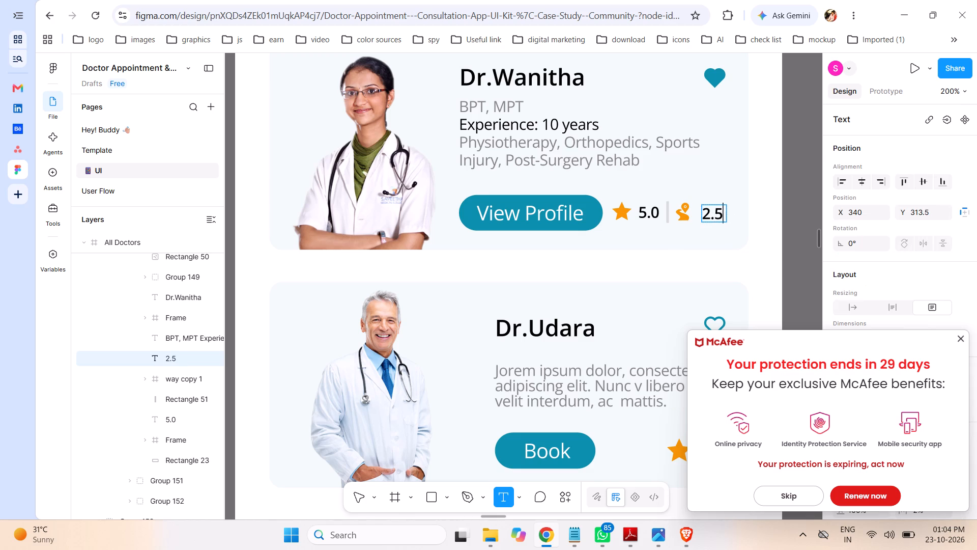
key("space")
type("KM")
left_click(808, 266)
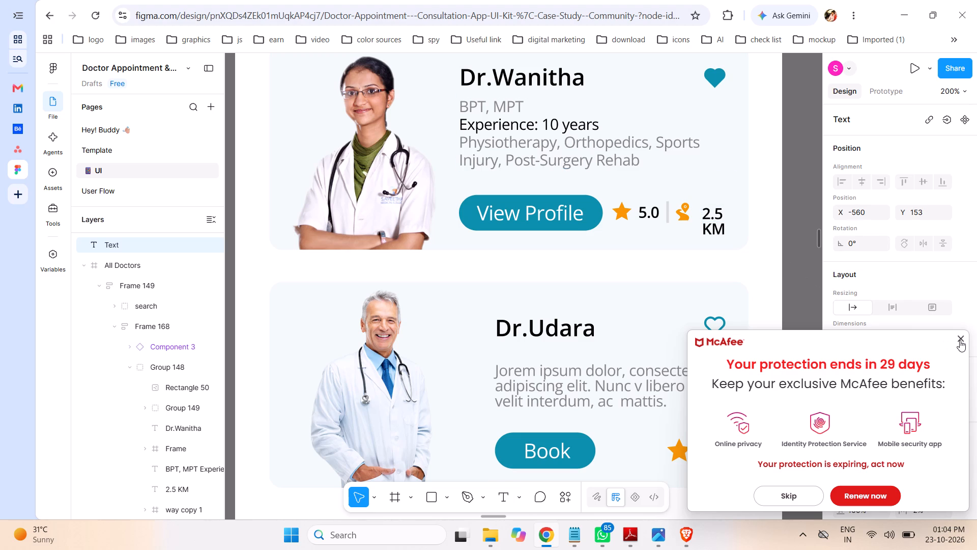
Dismiss the McAfee protection pop-up covering the design properties.
left_click(957, 338)
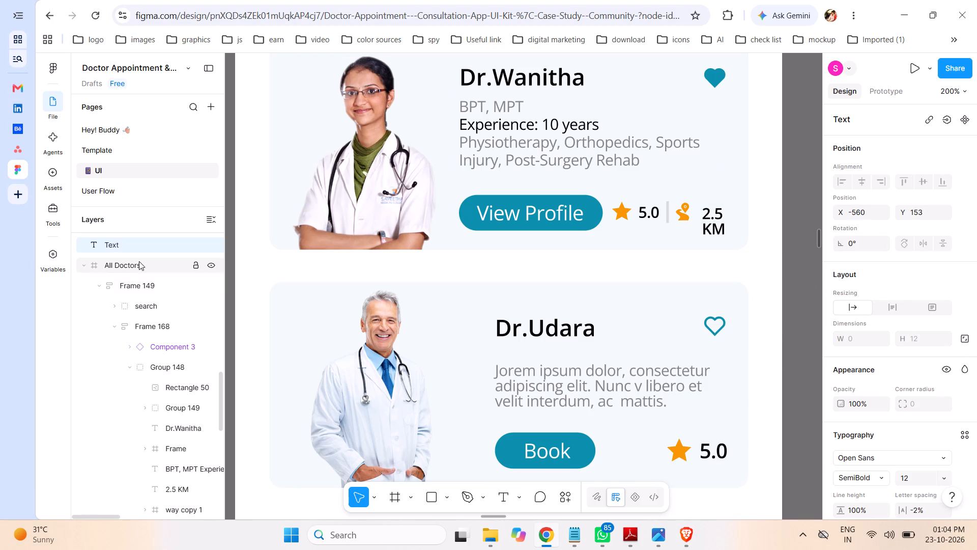
Delete the stray empty Text layer above the All Doctors frame.
left_click(141, 244)
key("Delete")
Widen the 2.5 KM text box on Dr.Wanitha's card to about 41 so the text fits on one line.
left_click(170, 489)
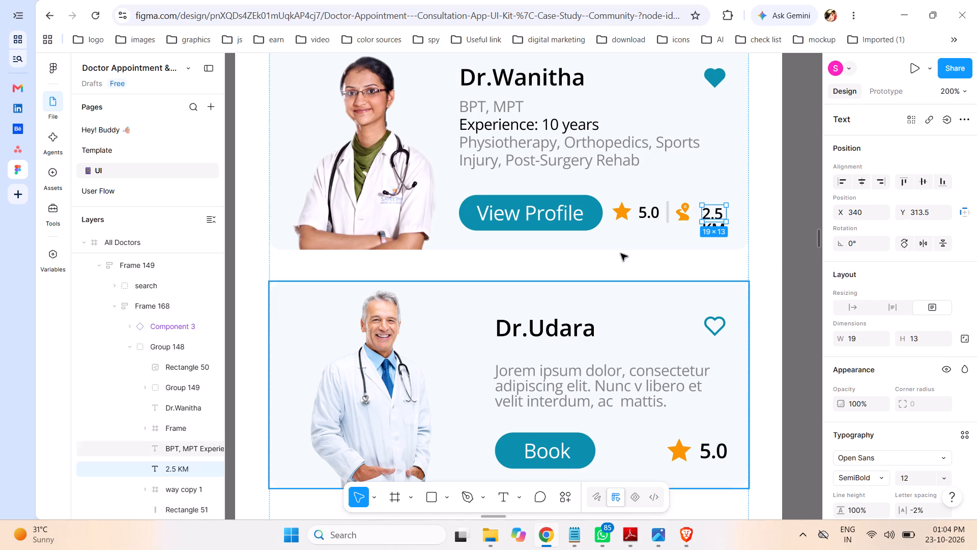
left_click_drag(728, 216, 735, 216)
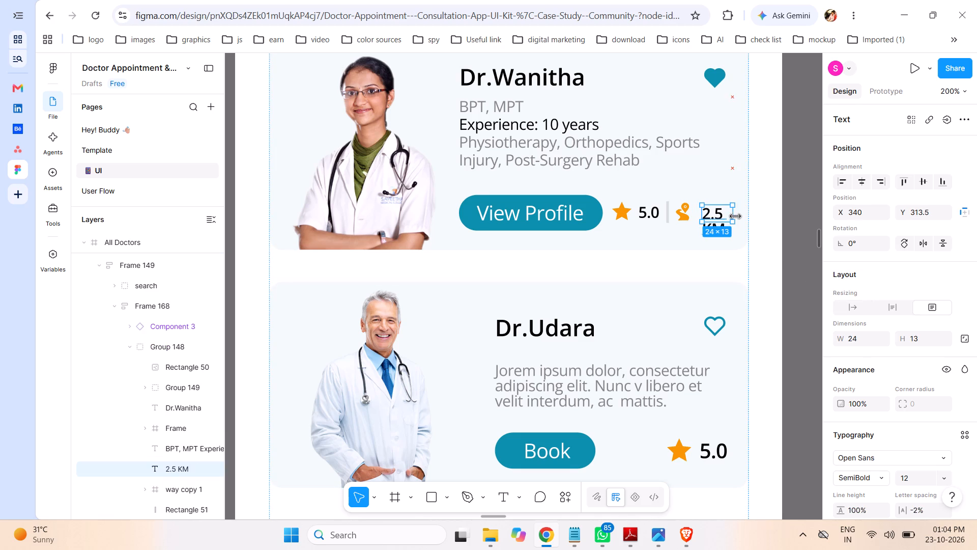
left_click_drag(735, 216, 754, 217)
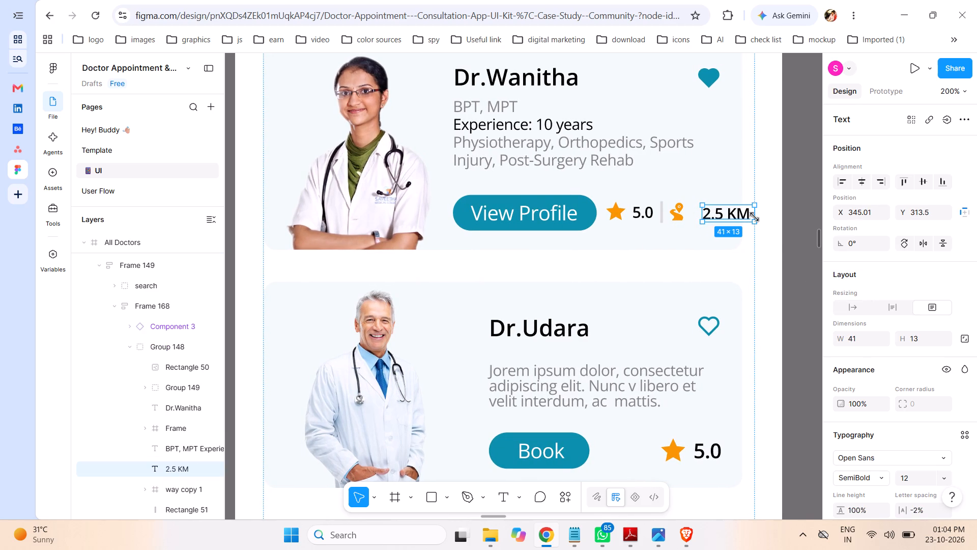
left_click(804, 237)
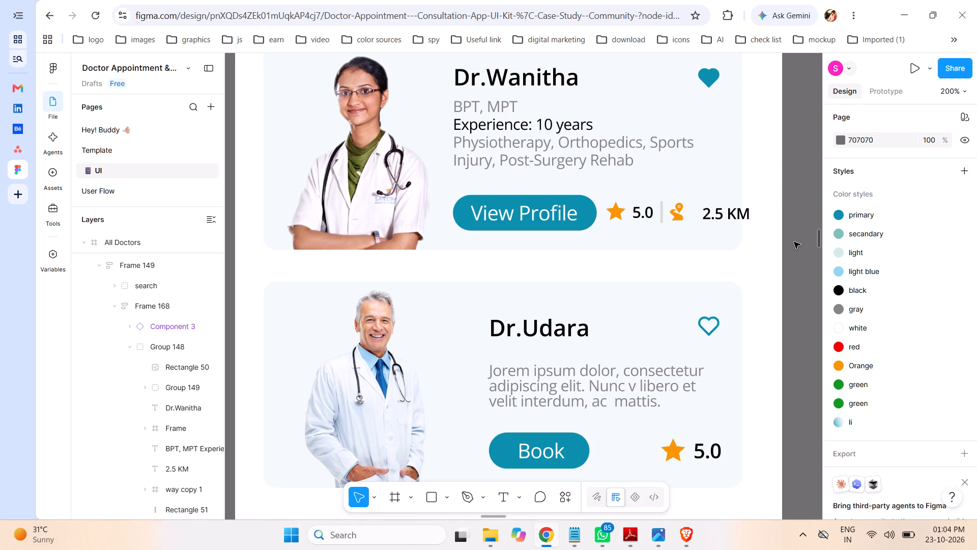
Move the 2.5 KM text closer to the location icon on Dr.Wanitha's card, keeping it inside the card.
left_click(729, 218)
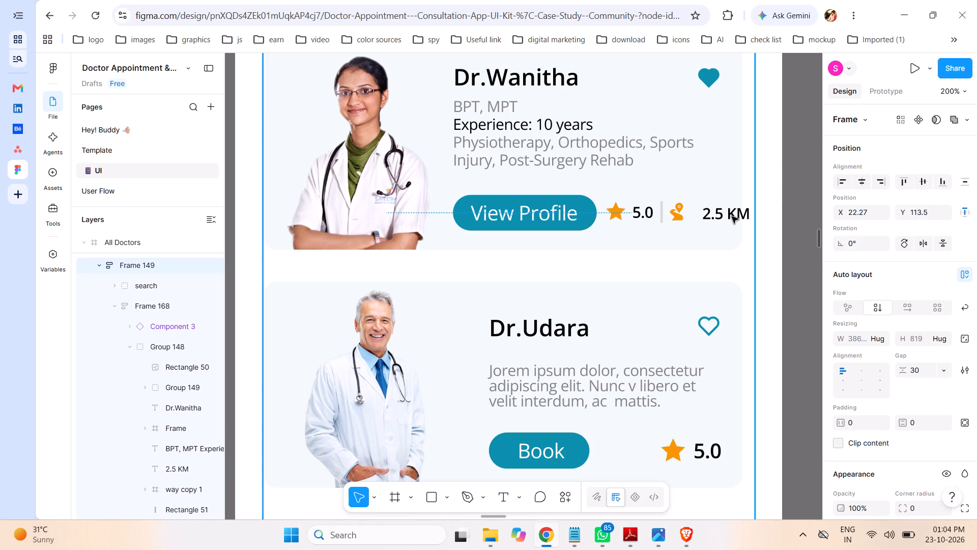
left_click(732, 216)
left_click(172, 468)
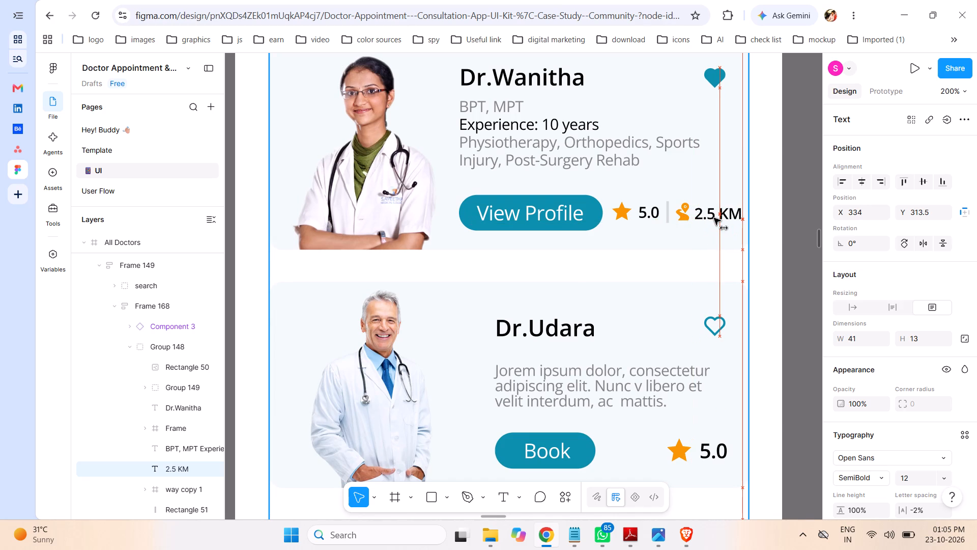
Deselect the 2.5 KM distance text and save the design file.
left_click(785, 240)
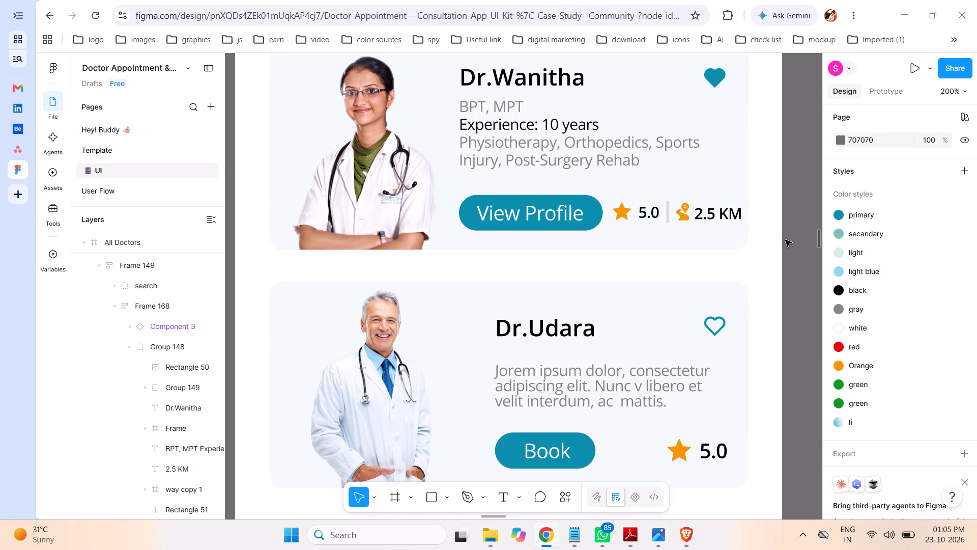
scroll(791, 217, "up", 3)
scroll(790, 216, "down", 2)
scroll(790, 216, "up", 1)
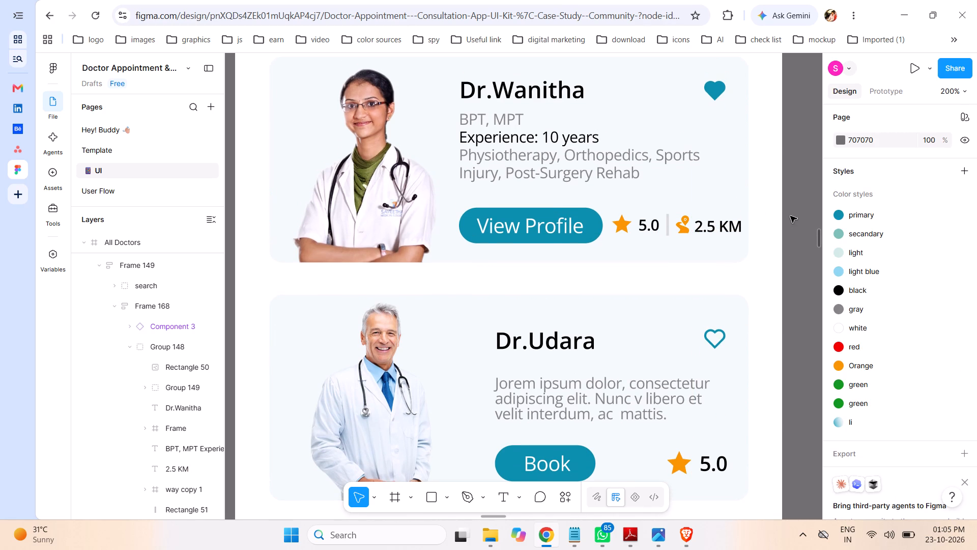
scroll(784, 216, "up", 4)
key("ctrl+s")
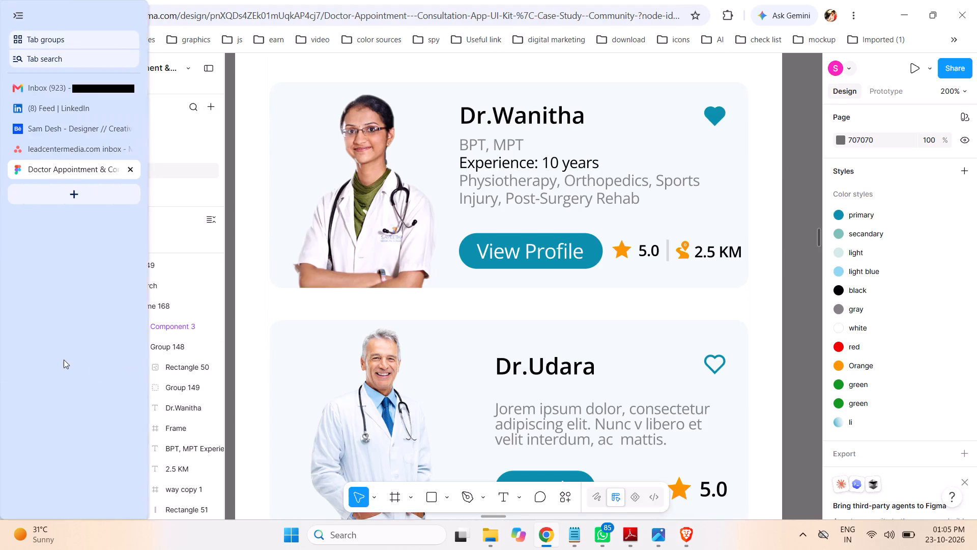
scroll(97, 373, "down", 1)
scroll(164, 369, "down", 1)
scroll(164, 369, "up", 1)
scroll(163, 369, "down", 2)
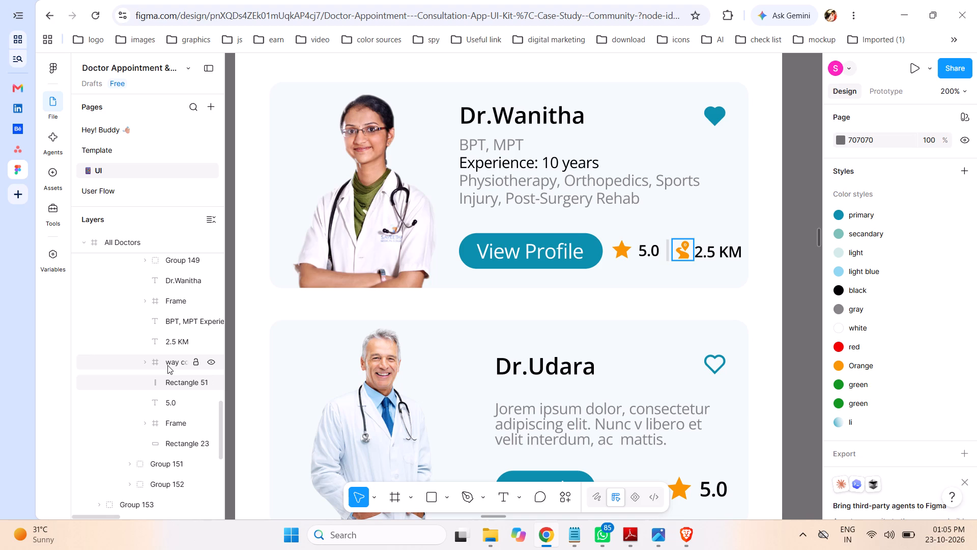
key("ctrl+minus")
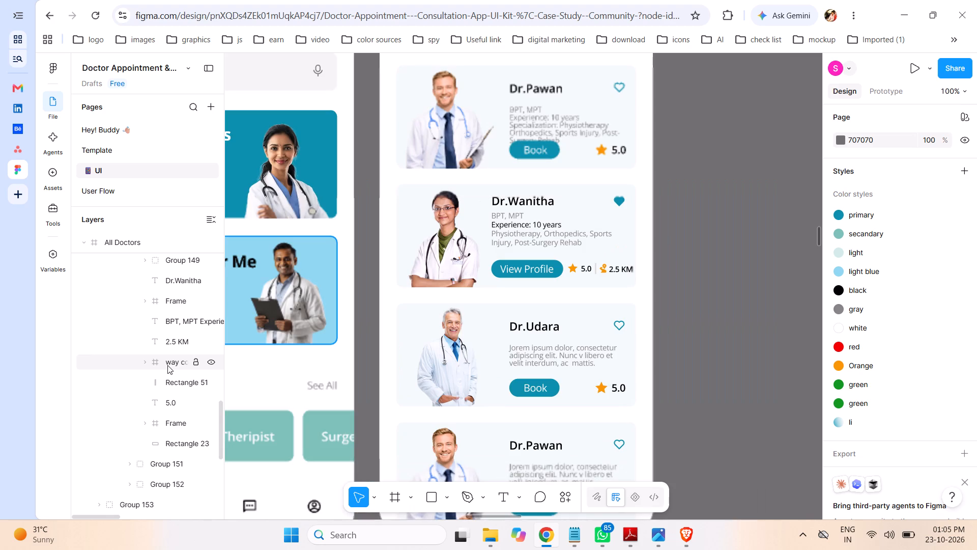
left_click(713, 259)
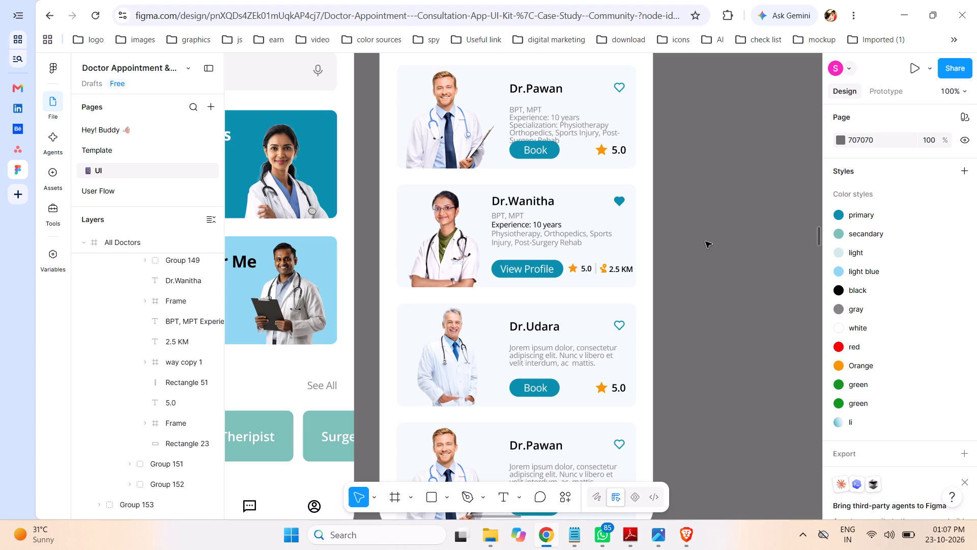
Check the Browse Doctors screen in the PhysioCare App UX Flow Storyboard image, and return to the Figma design.
left_click(661, 535)
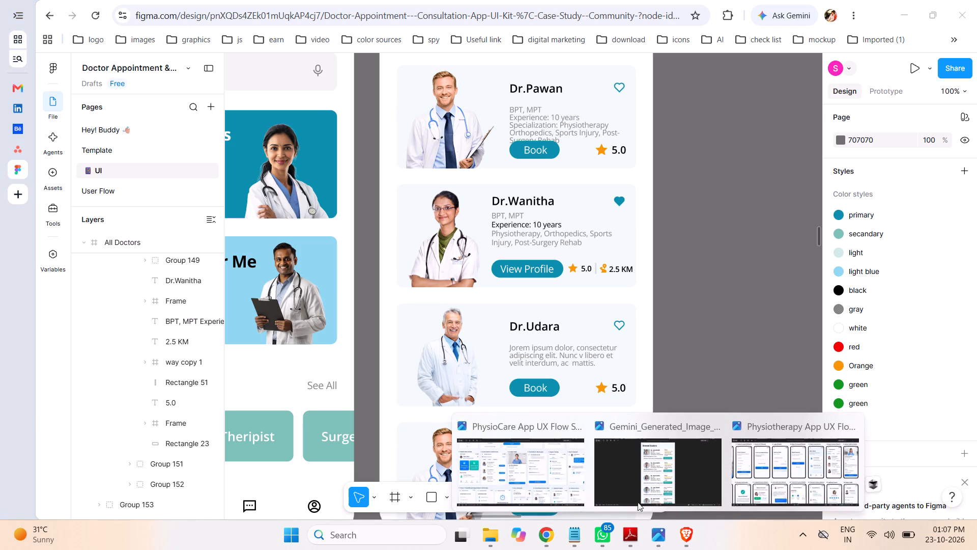
left_click(564, 481)
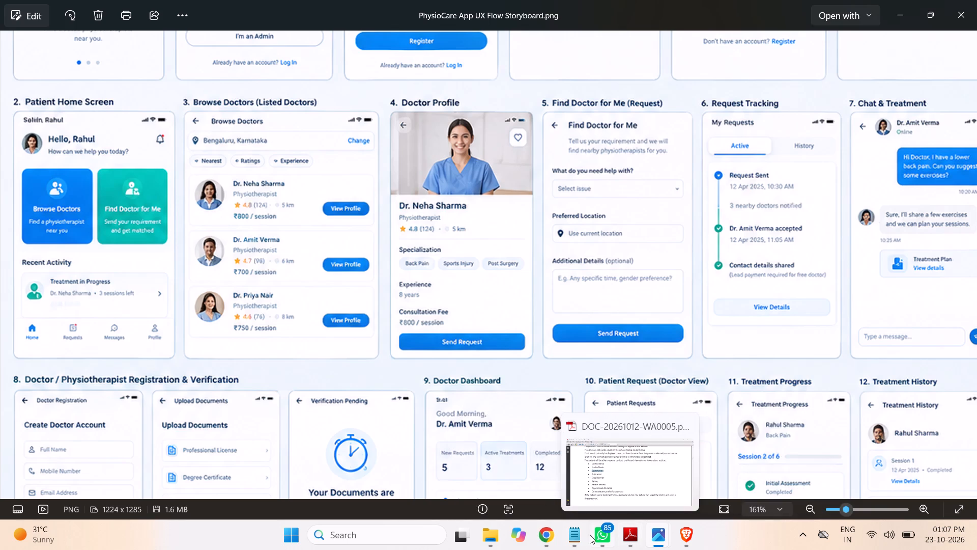
left_click(548, 534)
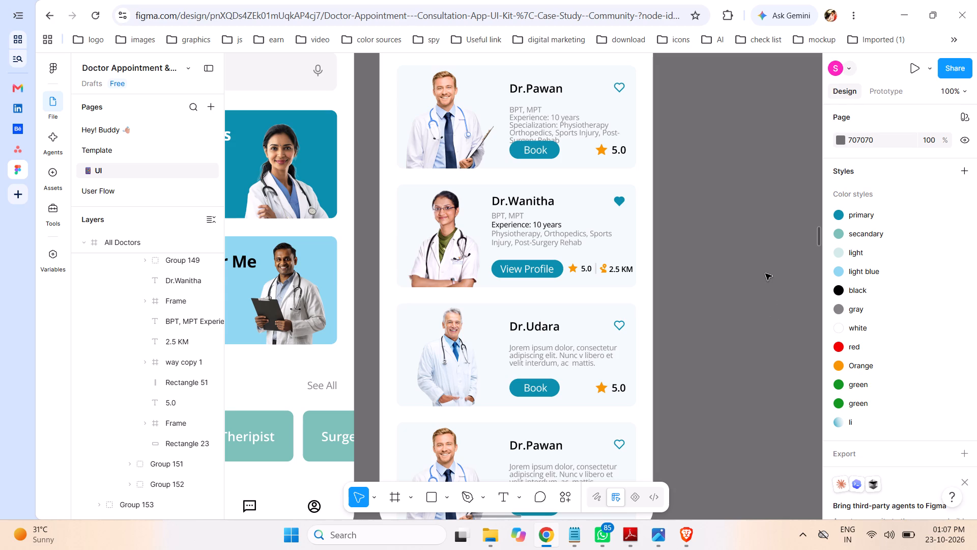
Add a review count of (125) after the 5.0 rating on Dr.Wanitha's card so the text reads 5.0 (125).
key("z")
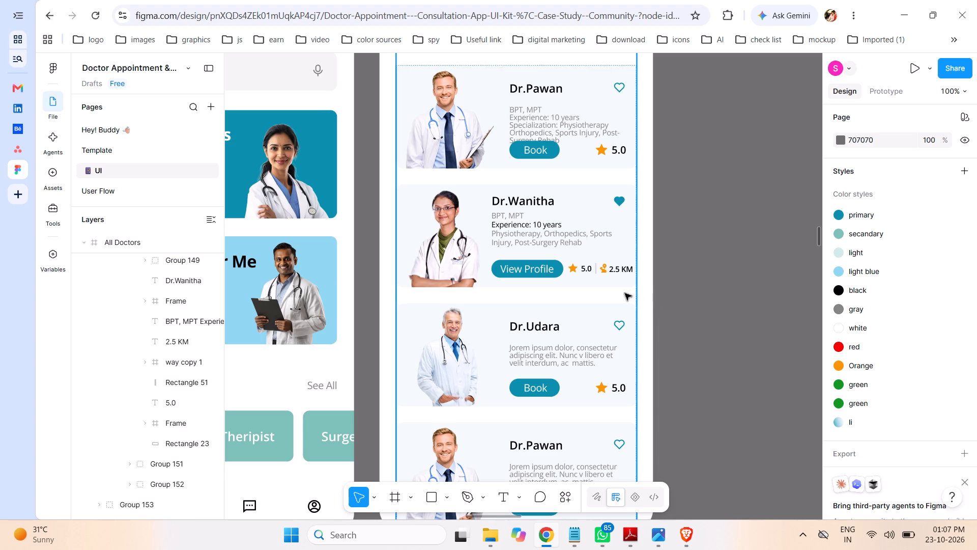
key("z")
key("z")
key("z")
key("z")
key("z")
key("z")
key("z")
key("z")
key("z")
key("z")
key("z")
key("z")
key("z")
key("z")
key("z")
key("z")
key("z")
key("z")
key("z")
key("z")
left_click(599, 280)
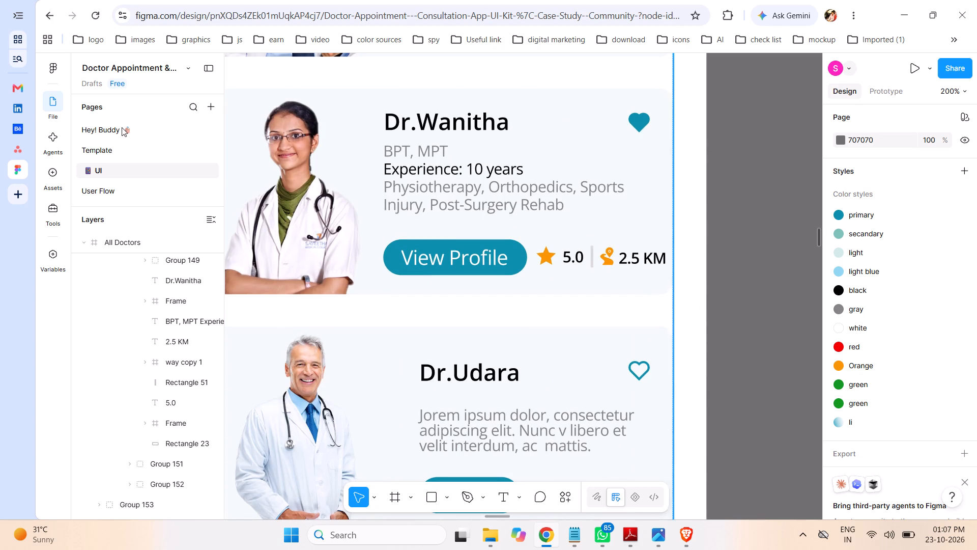
left_click(577, 262)
scroll(184, 402, "down", 1)
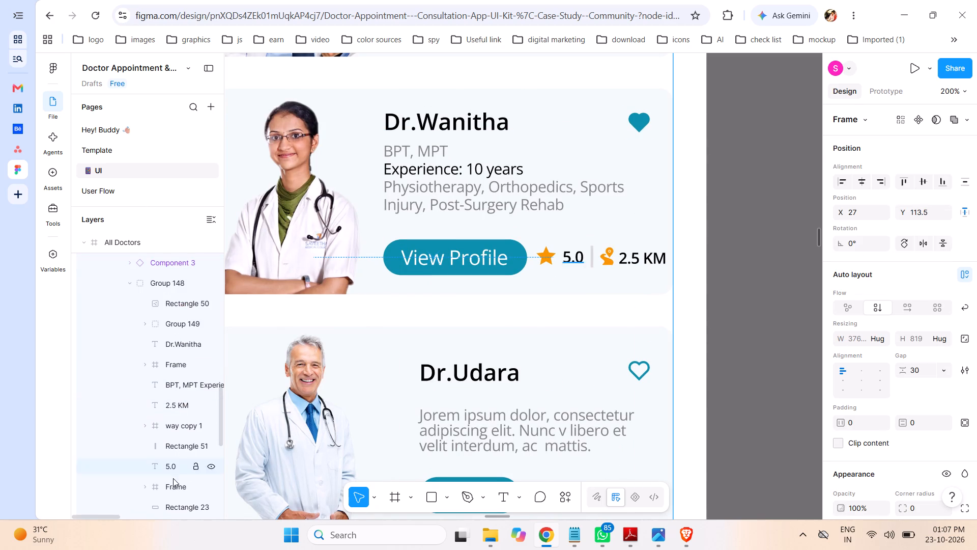
left_click(170, 469)
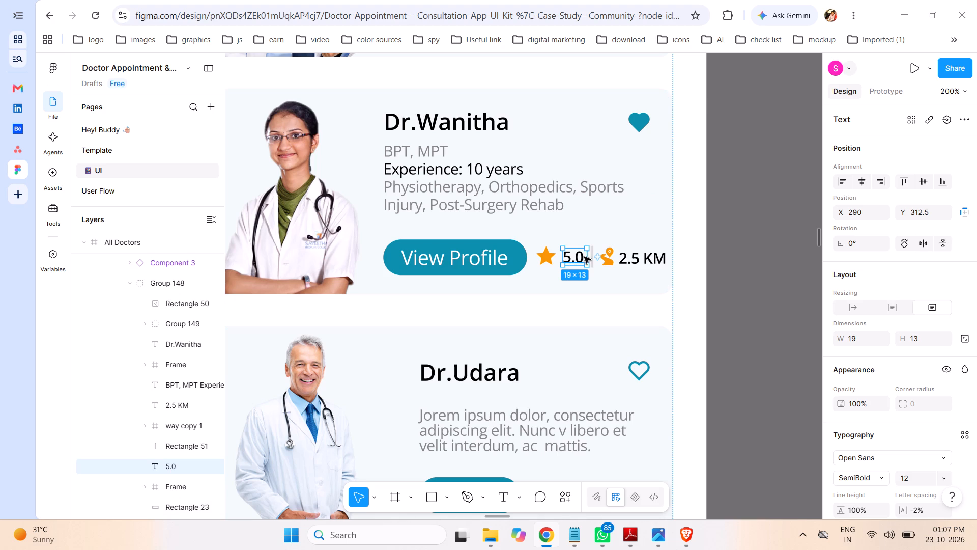
double_click(582, 260)
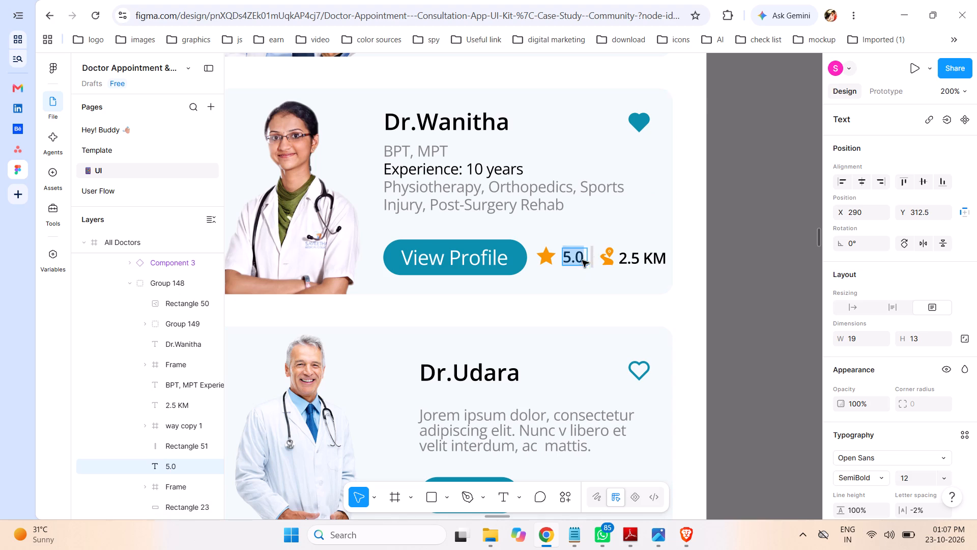
left_click(586, 258)
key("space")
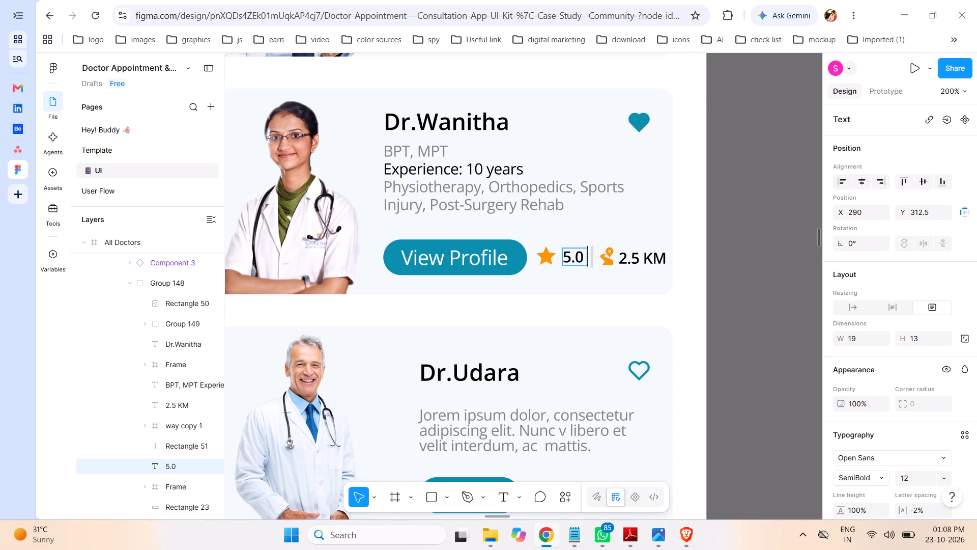
key("shift+parenleft")
key("shift+parenright")
key("Left")
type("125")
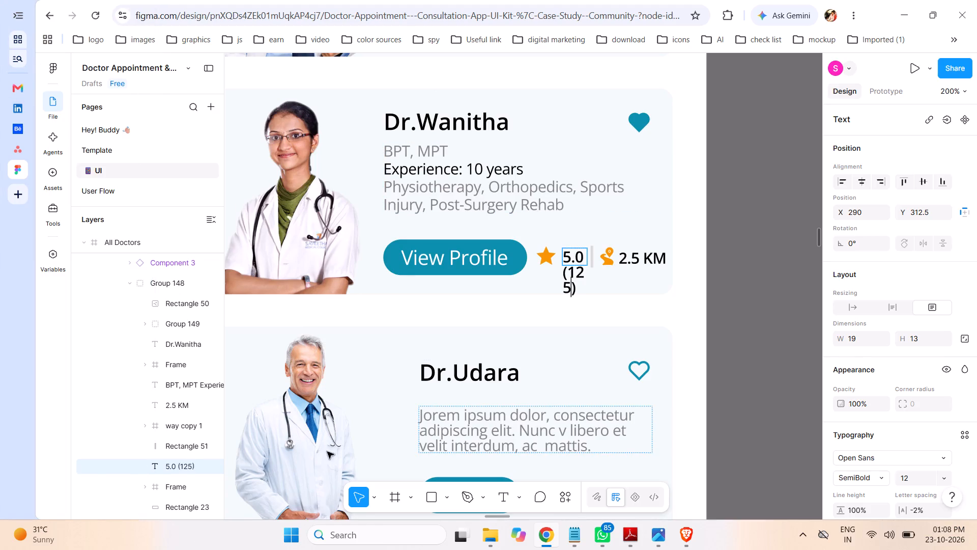
Finish editing the 5.0 (125) rating text and widen its text box so the text fits on one line.
left_click(355, 497)
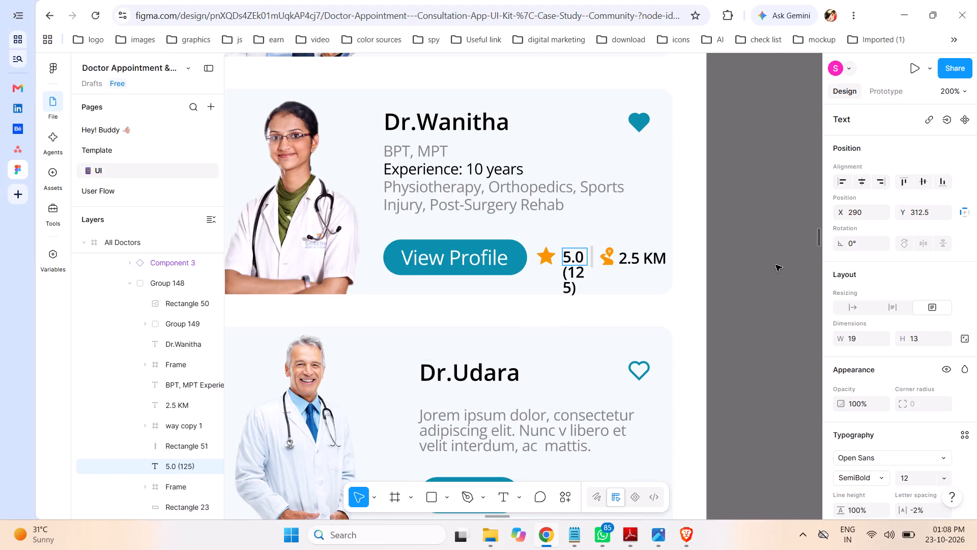
left_click(779, 265)
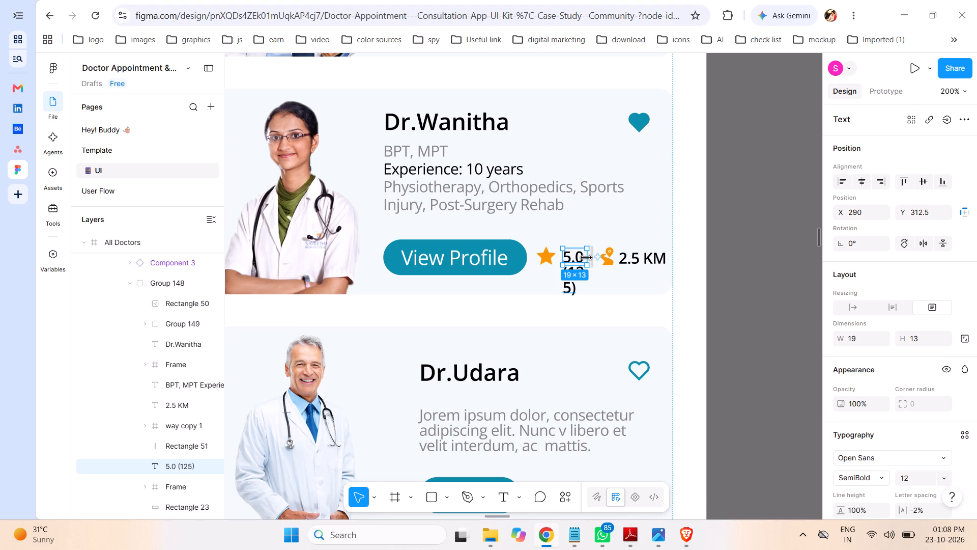
left_click_drag(586, 258, 622, 260)
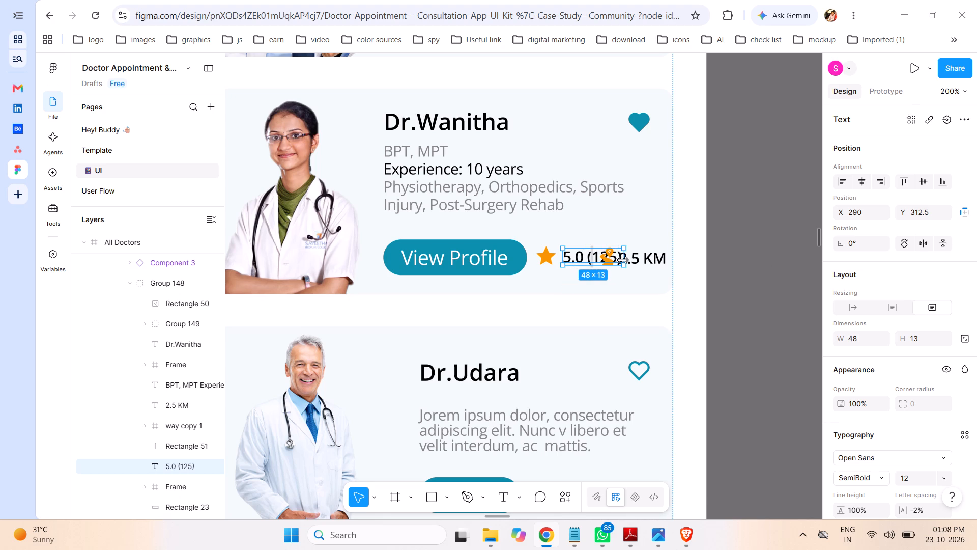
Shift the divider, location icon and 2.5 KM text together along Dr.Wanitha's card so they clear the 5.0 (125) rating.
left_click_drag(622, 260, 623, 260)
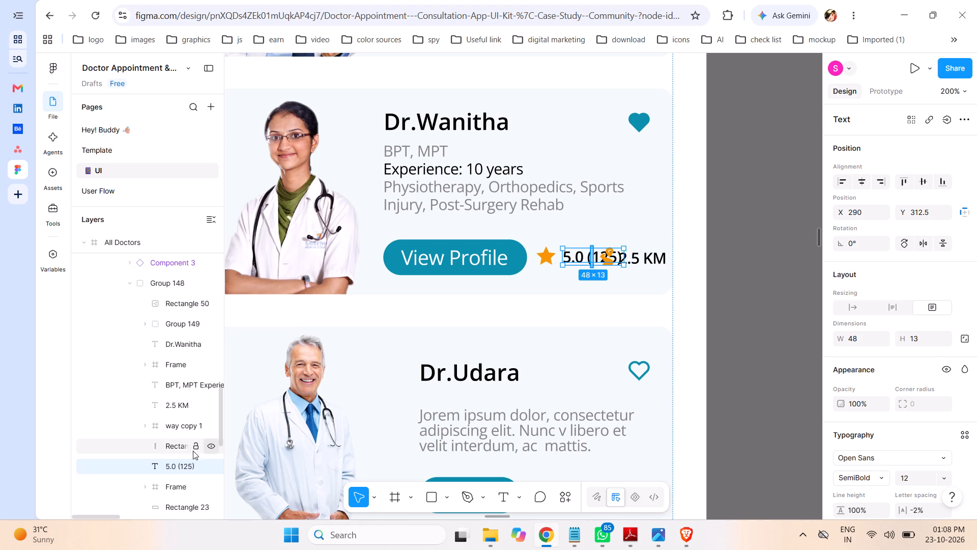
left_click(178, 444)
left_click(180, 425)
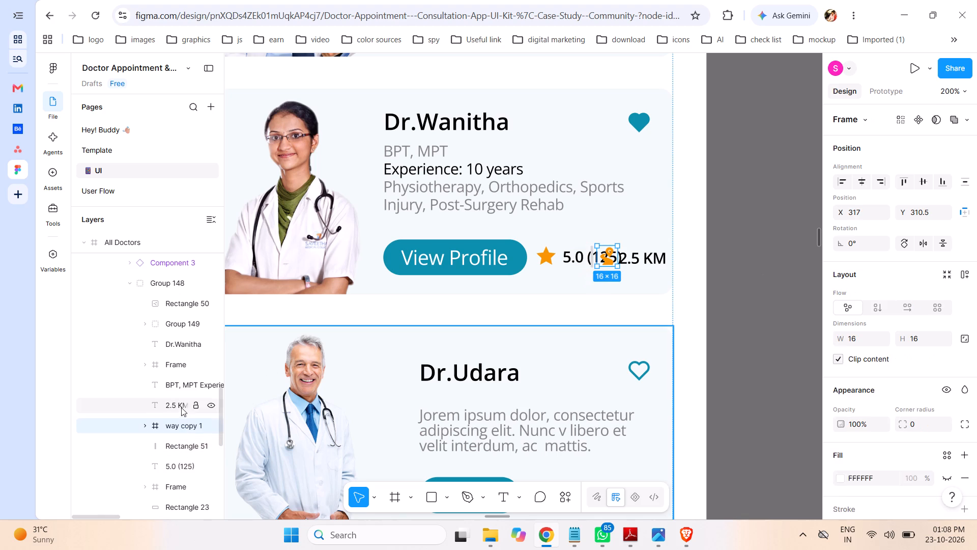
left_click(184, 401)
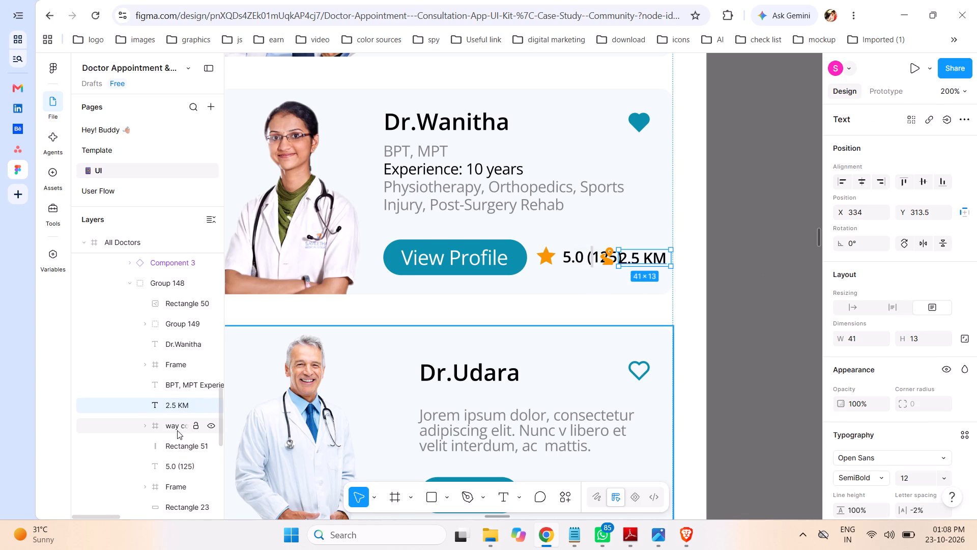
left_click(173, 425, "shift")
left_click(174, 443, "shift")
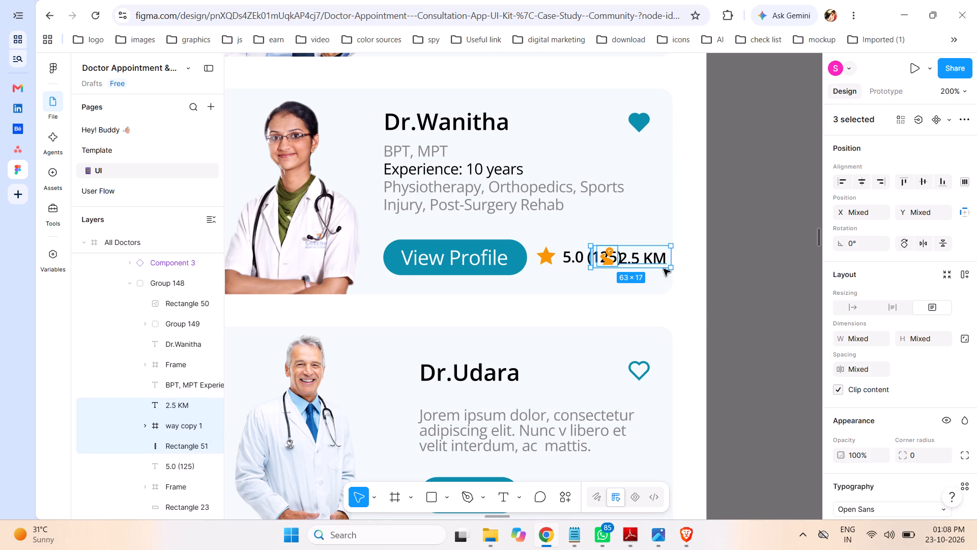
left_click_drag(646, 260, 661, 261)
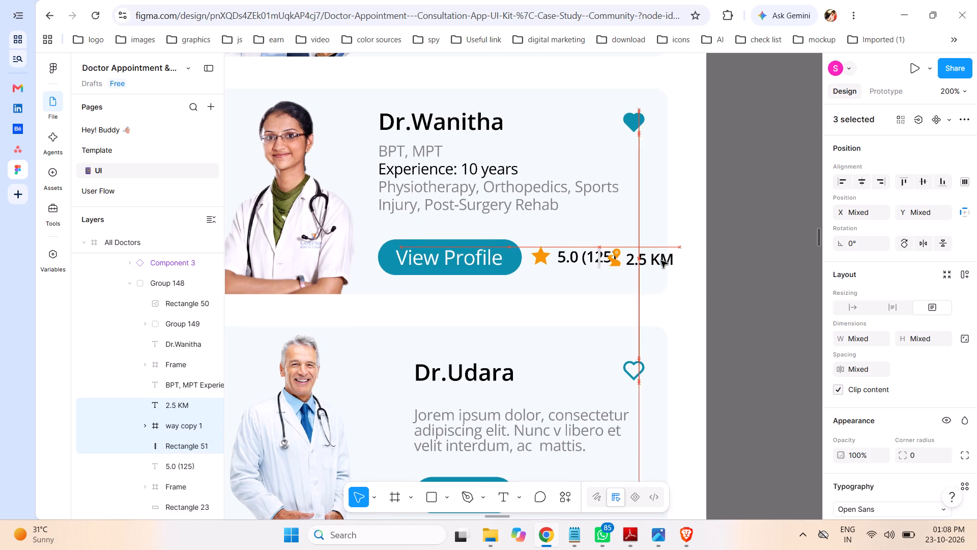
left_click_drag(661, 261, 664, 261)
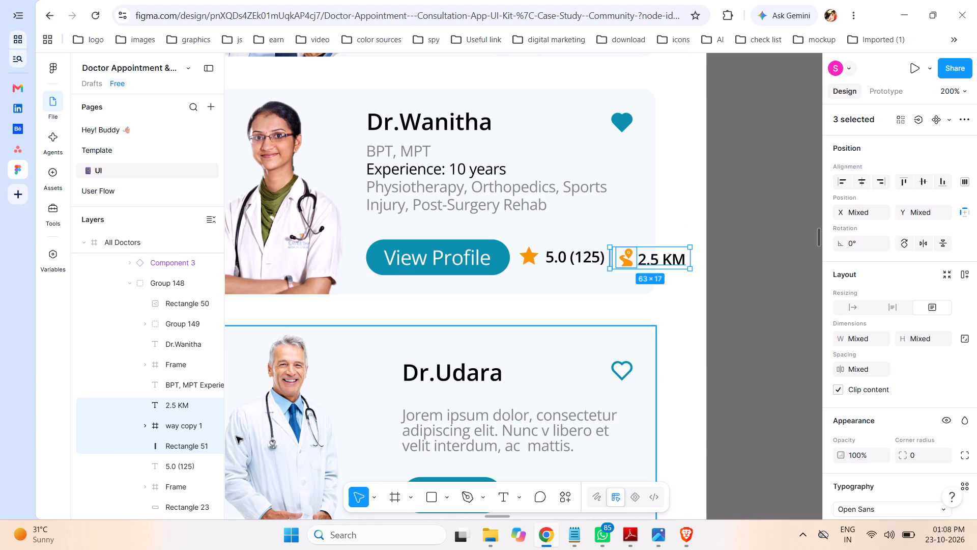
Add the 5.0 (125) rating text and the star icon frame to the selected divider, location icon and 2.5 KM text.
left_click(169, 465, "ctrl")
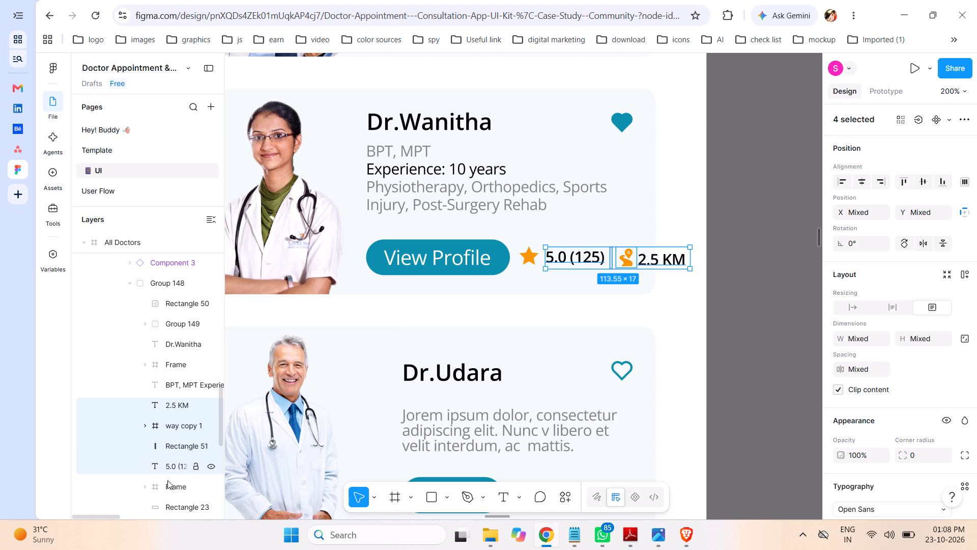
left_click(166, 489, "ctrl")
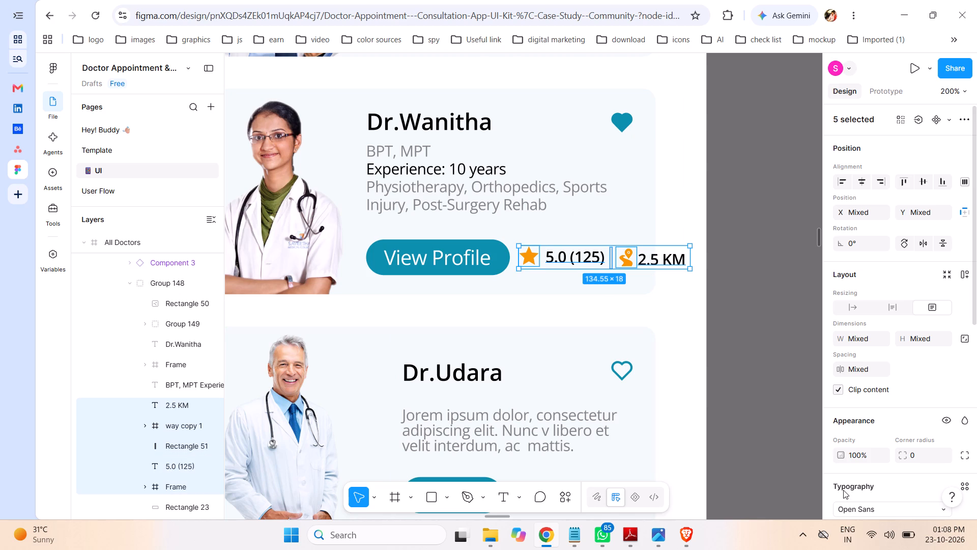
Group the selected rating and distance elements on Dr.Wanitha's card and name the group starKM.
key("ctrl+g")
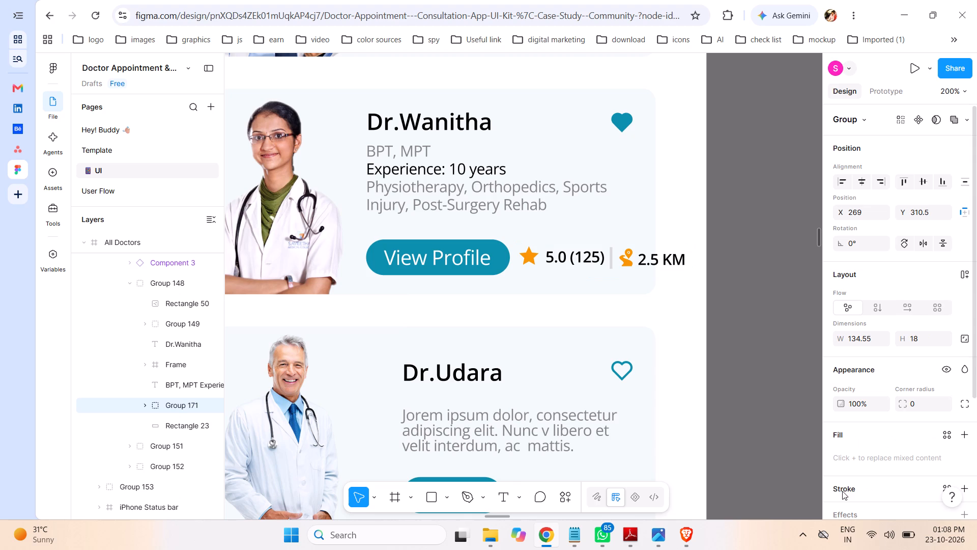
double_click(175, 406)
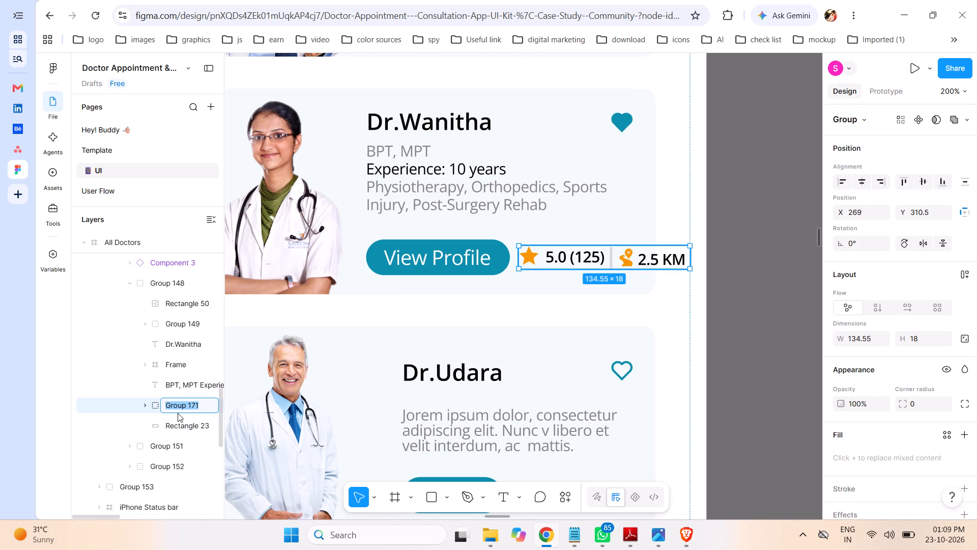
type("star")
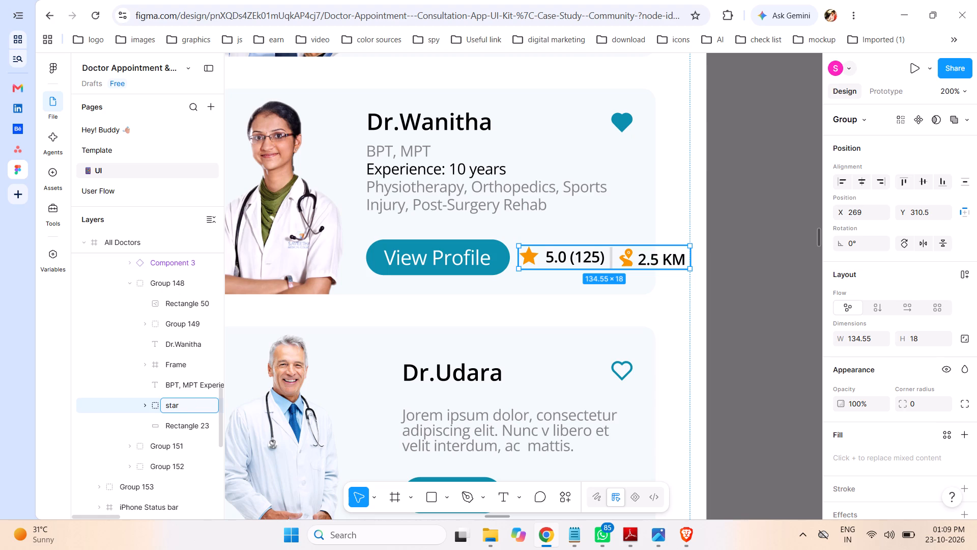
Finish naming the rating and distance group starKM and deselect it.
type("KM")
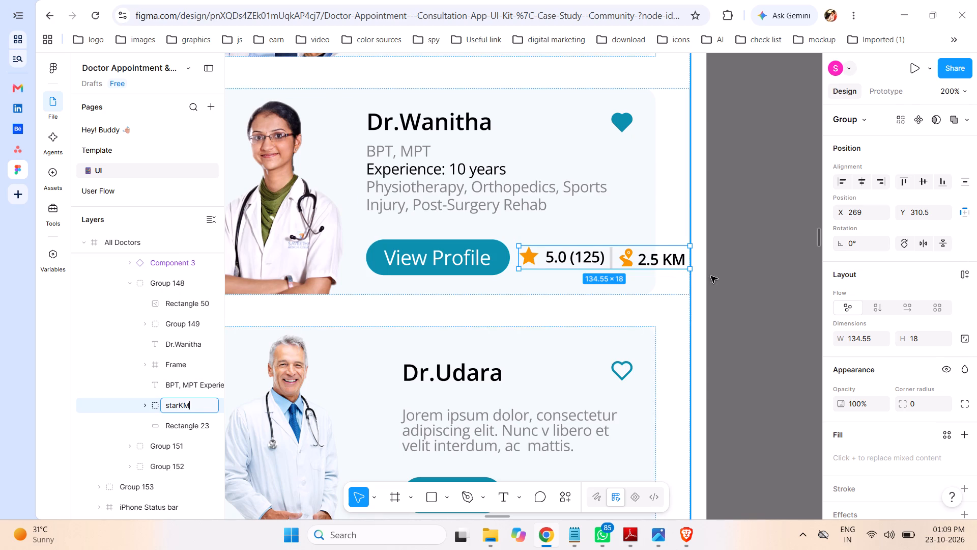
left_click(760, 275)
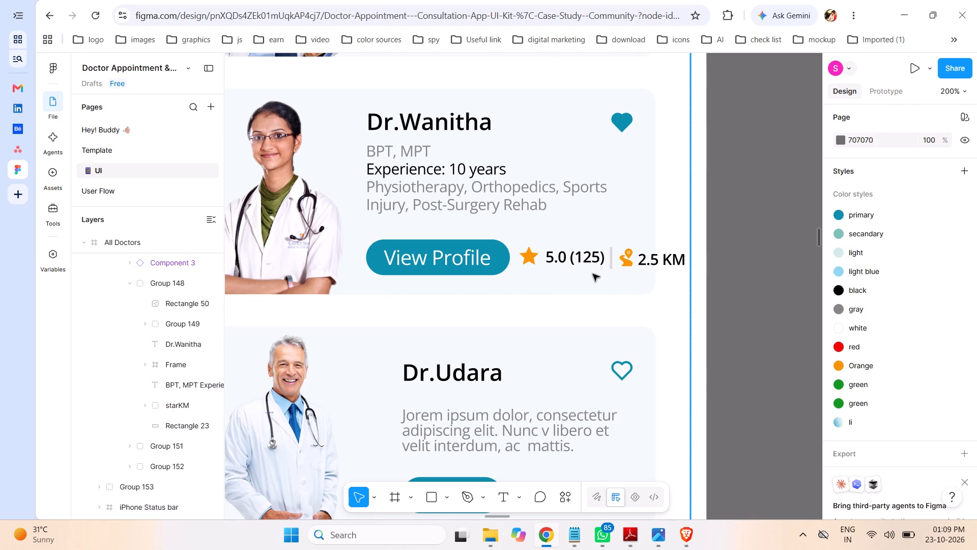
Move the starKM group to just above the View Profile button on Dr.Wanitha's card, at about X 149, Y 287.5.
left_click(170, 408)
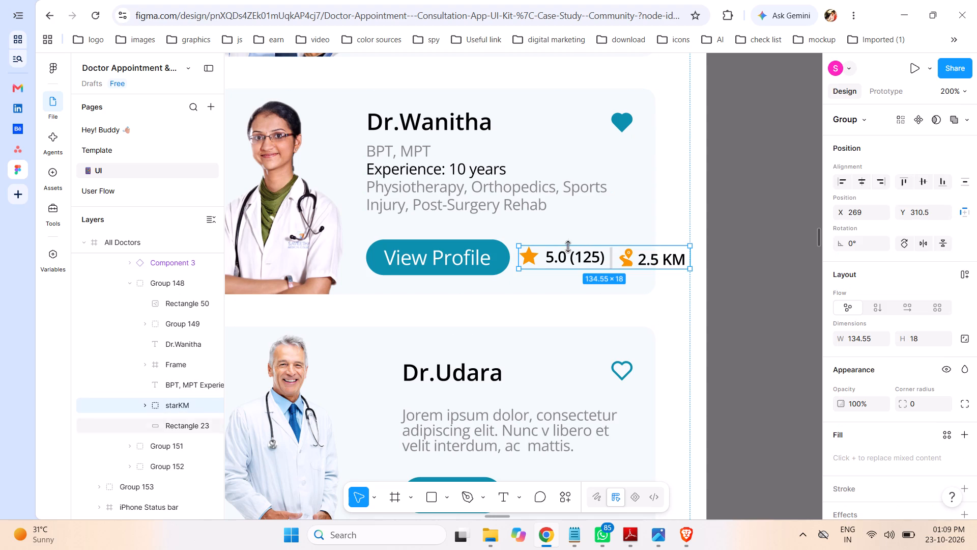
left_click_drag(551, 261, 443, 230)
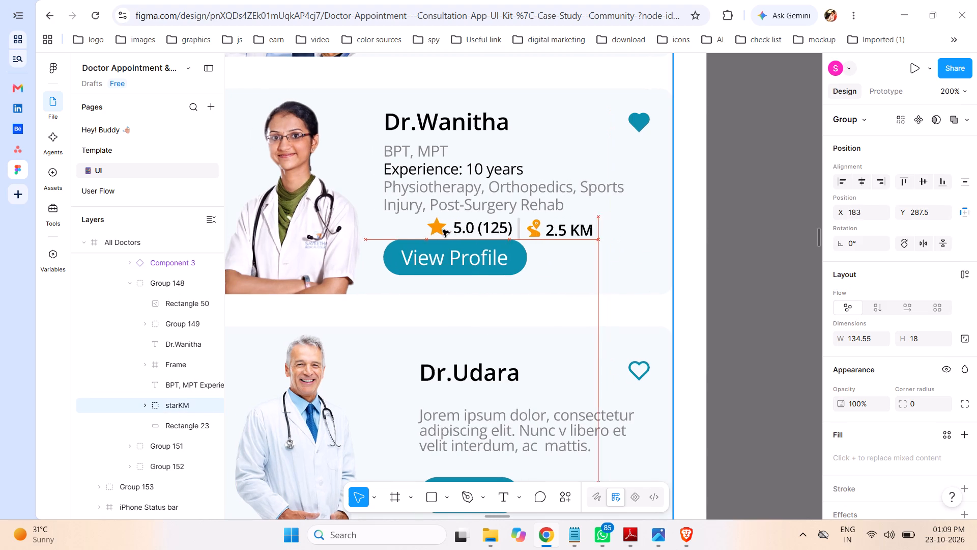
left_click_drag(443, 230, 415, 233)
left_click(755, 251)
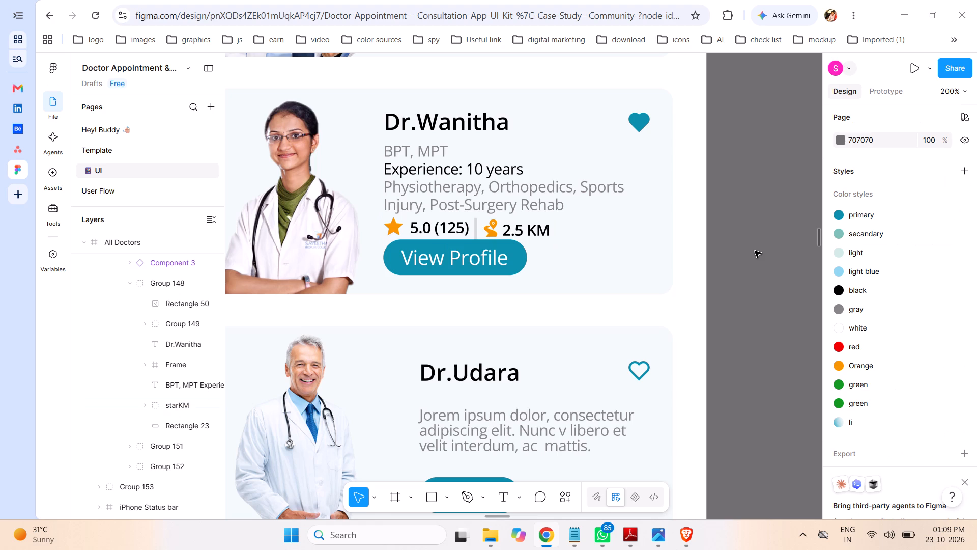
Move the View Profile button group toward the right edge of Dr.Wanitha's card, to X 251, Y 305.5.
scroll(755, 251, "down", 2)
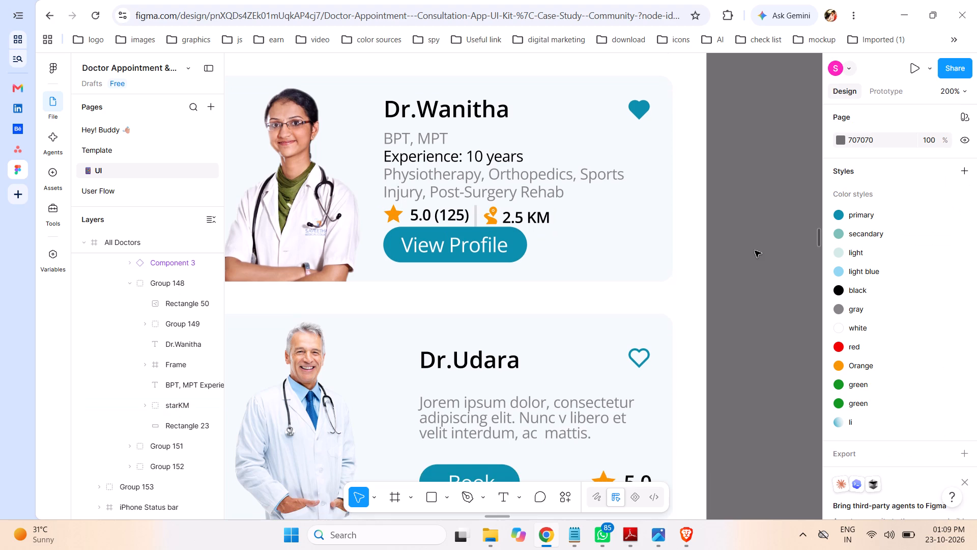
scroll(755, 251, "up", 7)
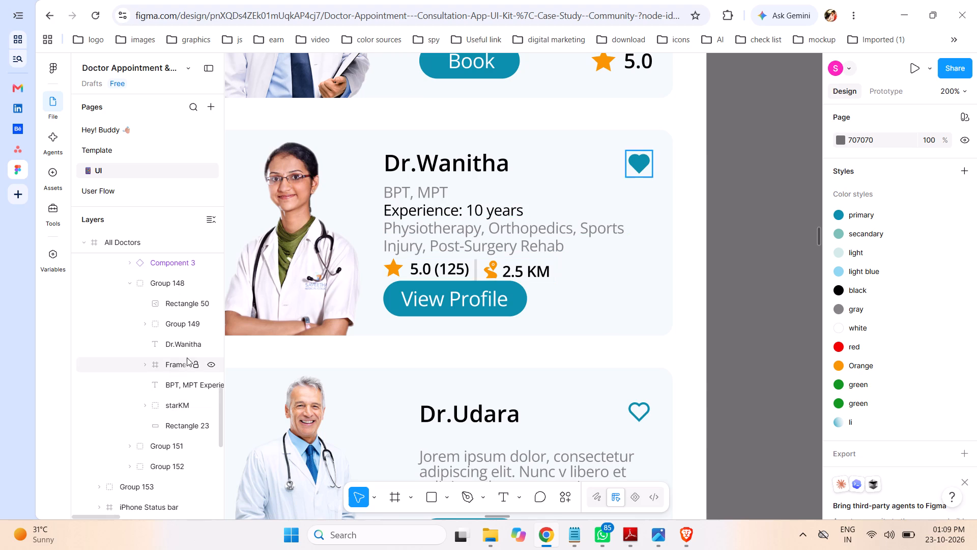
left_click(170, 325)
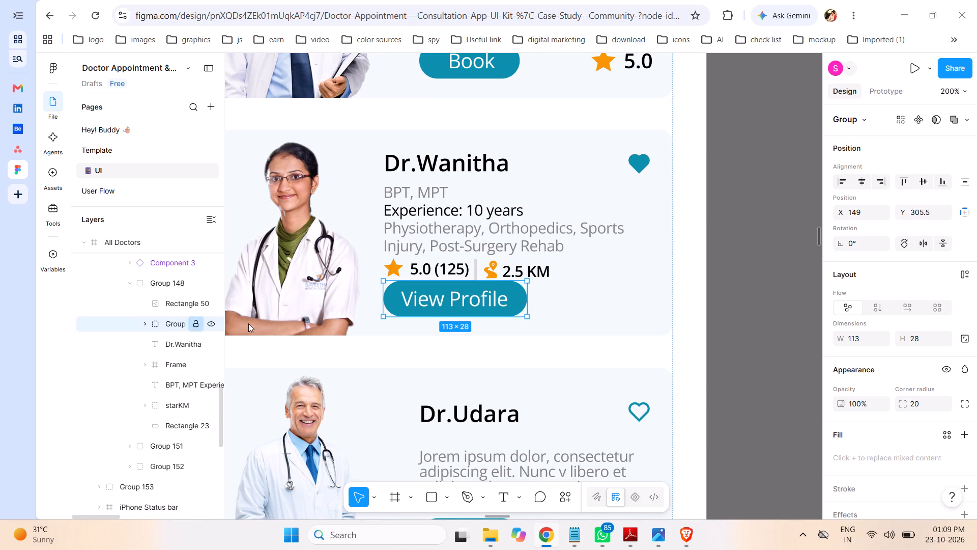
left_click_drag(454, 309, 532, 314)
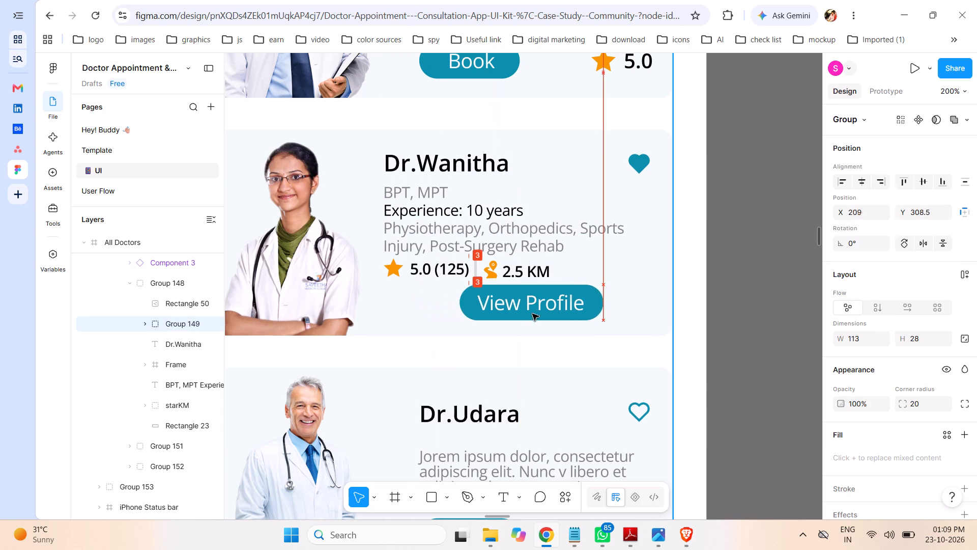
left_click_drag(532, 314, 588, 317)
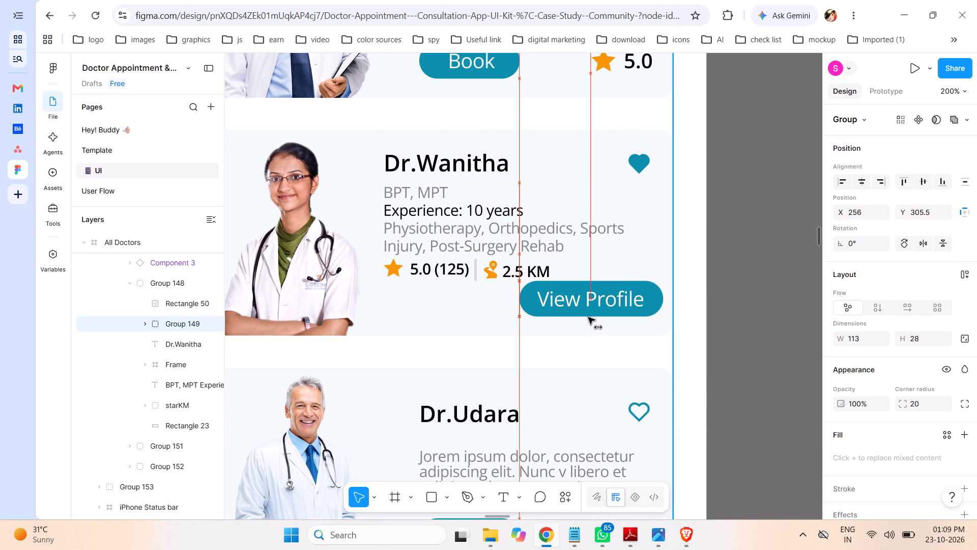
left_click_drag(588, 317, 585, 318)
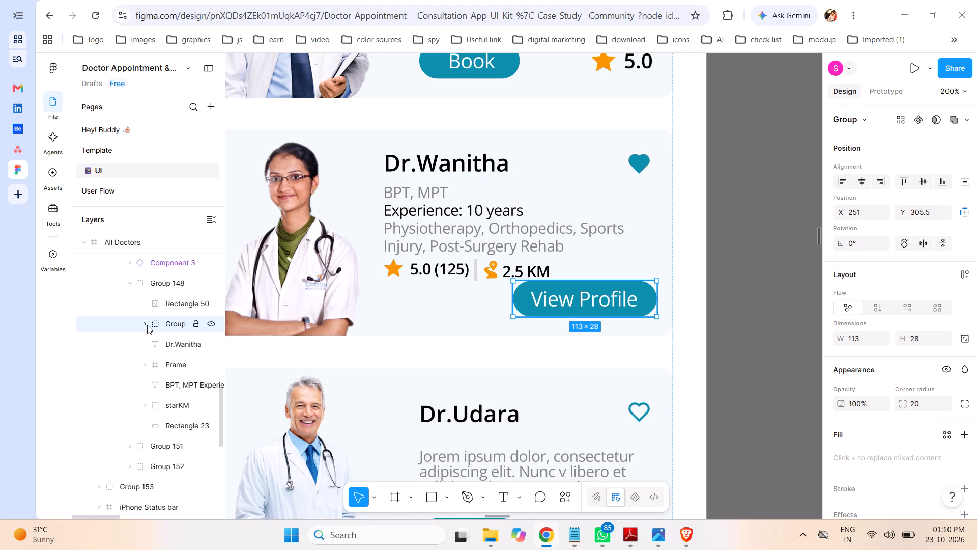
Move the location icon and 2.5 KM text within starKM to directly below the star and 5.0 (125) rating.
left_click(148, 406)
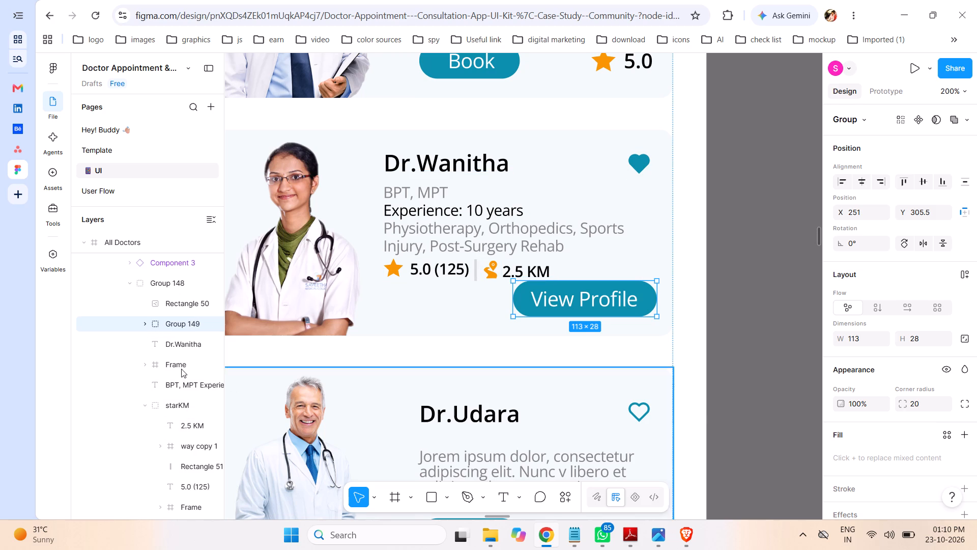
scroll(155, 354, "down", 3)
scroll(176, 332, "up", 1)
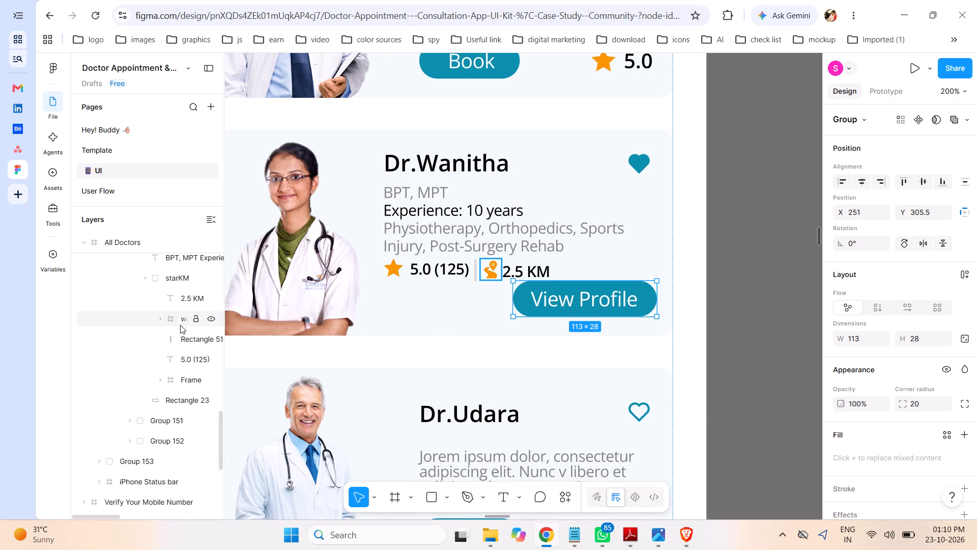
left_click(180, 318)
left_click(184, 299, "shift")
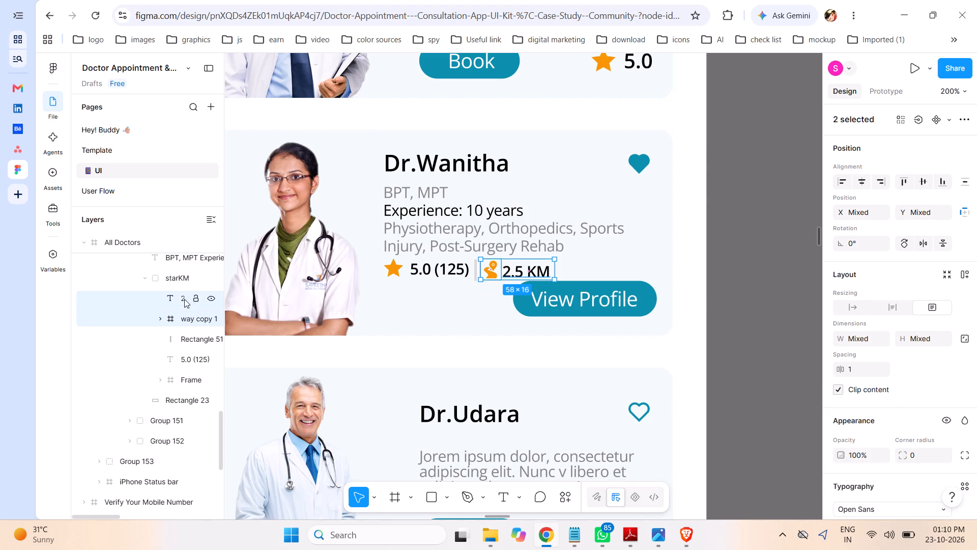
left_click_drag(492, 276, 391, 302)
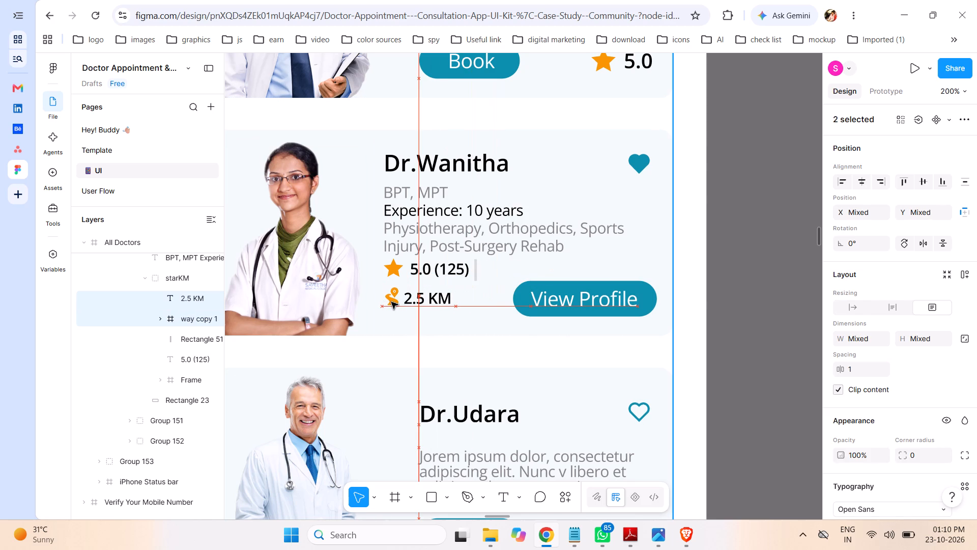
left_click_drag(391, 302, 391, 301)
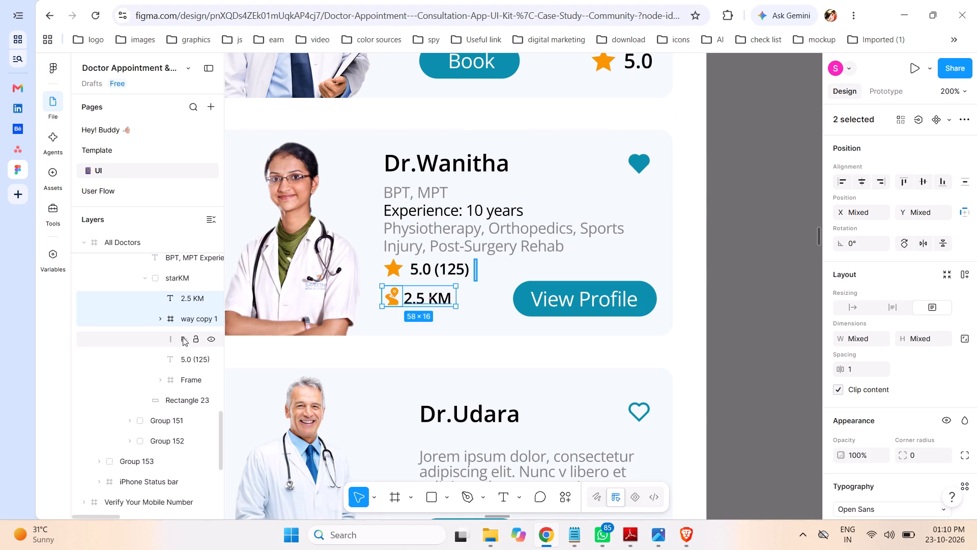
Delete the thin vertical divider rectangle beside the 5.0 (125) rating in the starKM group.
left_click(183, 337)
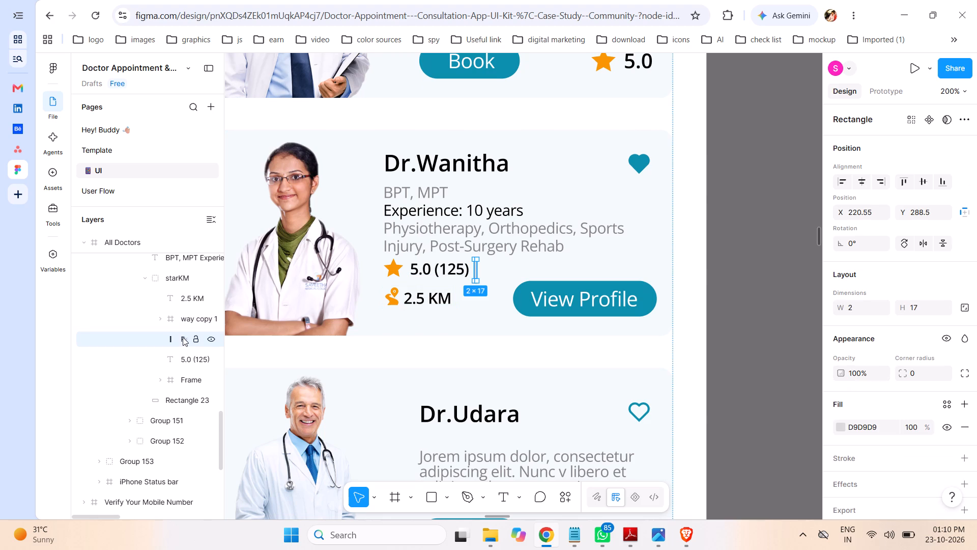
key("Delete")
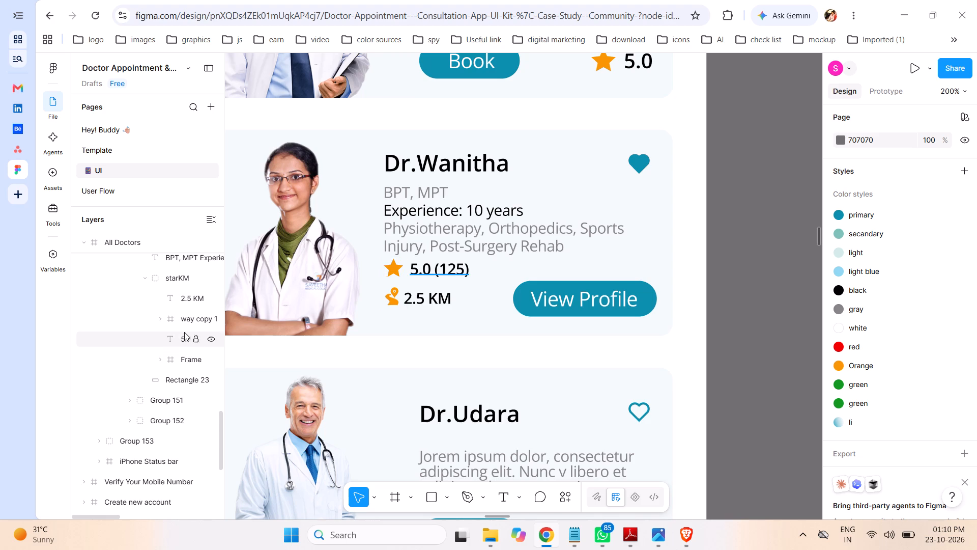
Left-align the star icon frame and the location icon with each other, leaving the 5.0 (125) text out of the alignment.
left_click(186, 358)
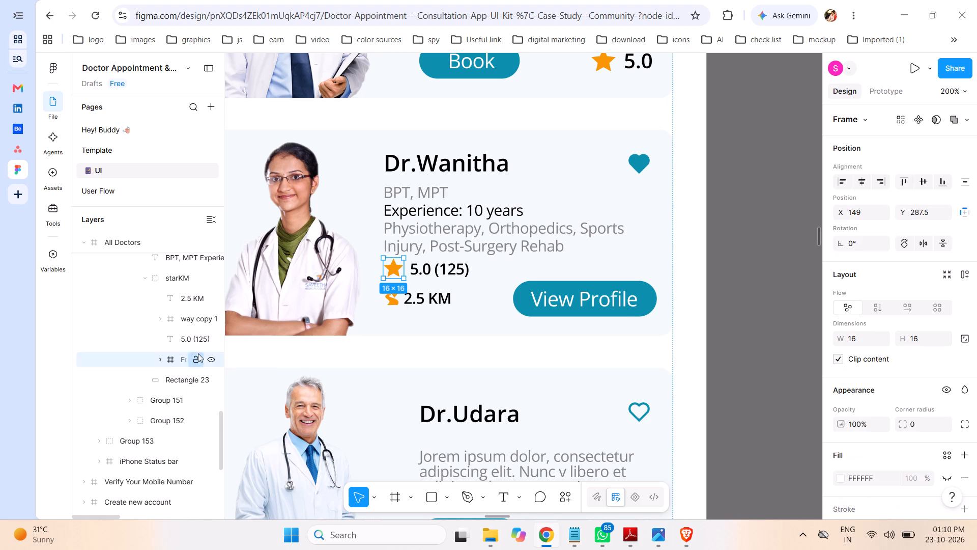
left_click(187, 313, "shift")
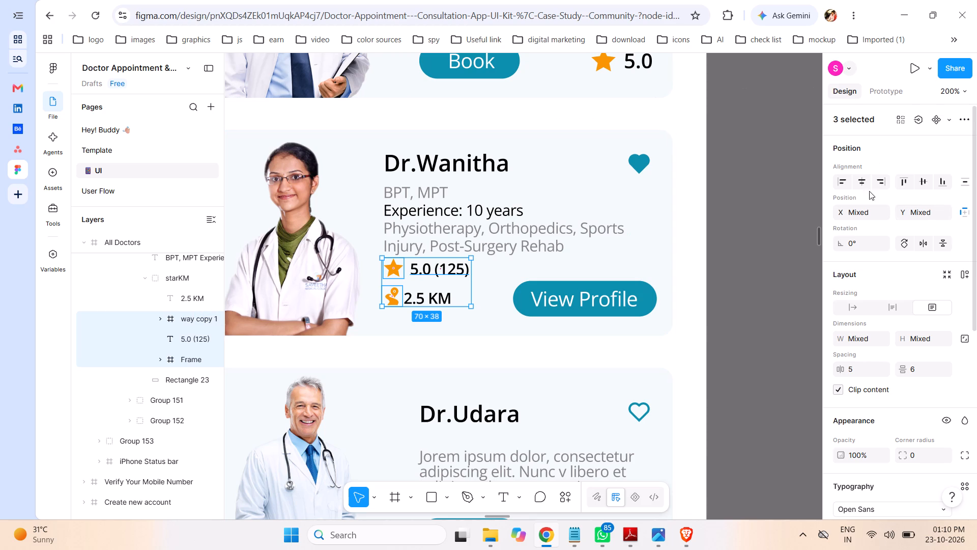
left_click(836, 180)
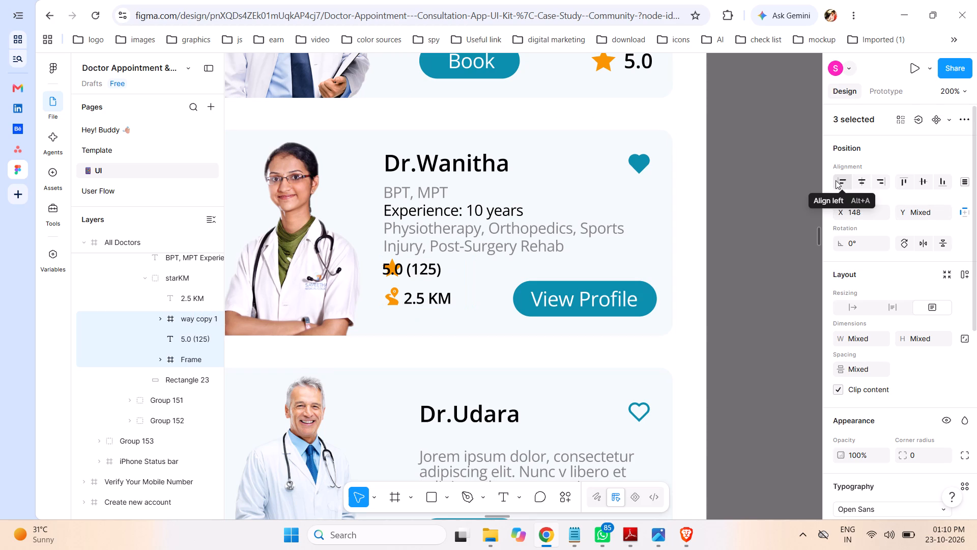
key("ctrl+z")
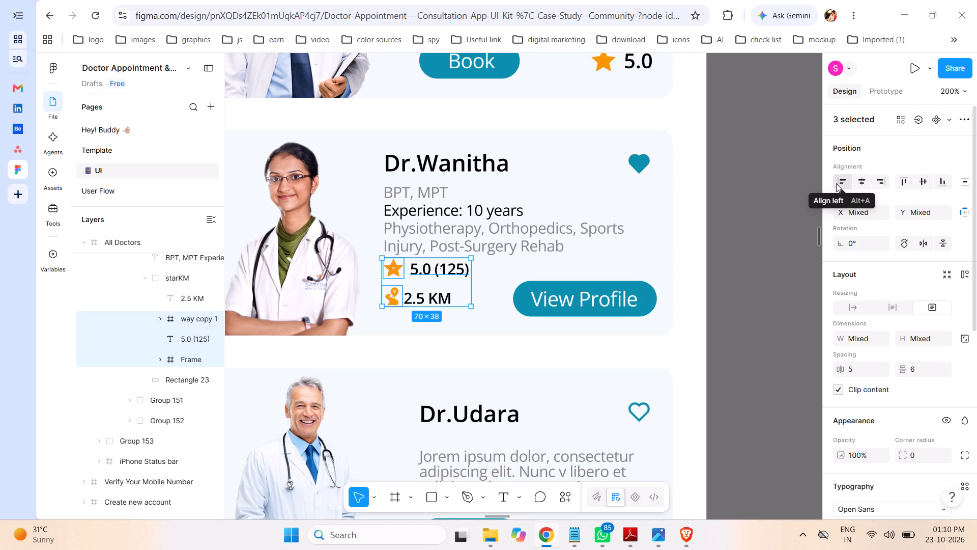
left_click(174, 340, "ctrl")
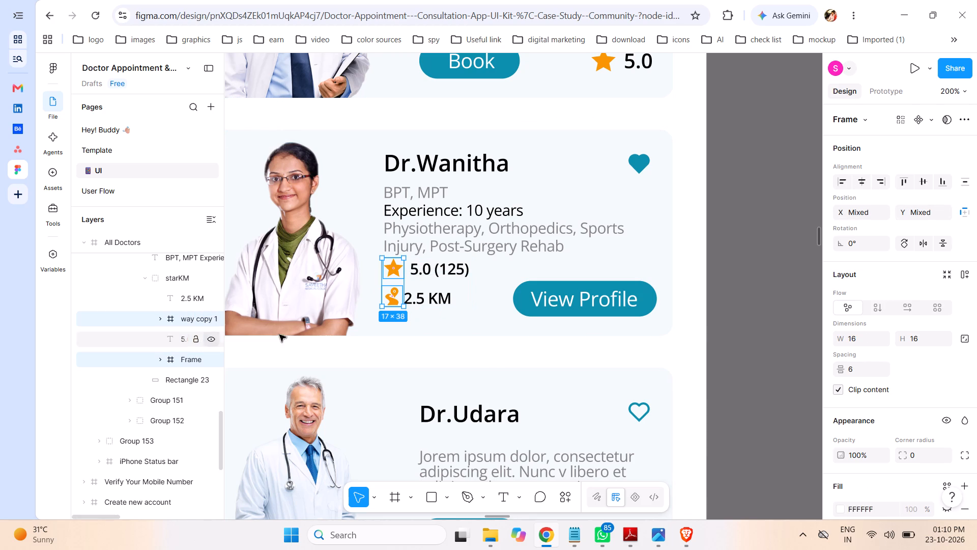
left_click(842, 181)
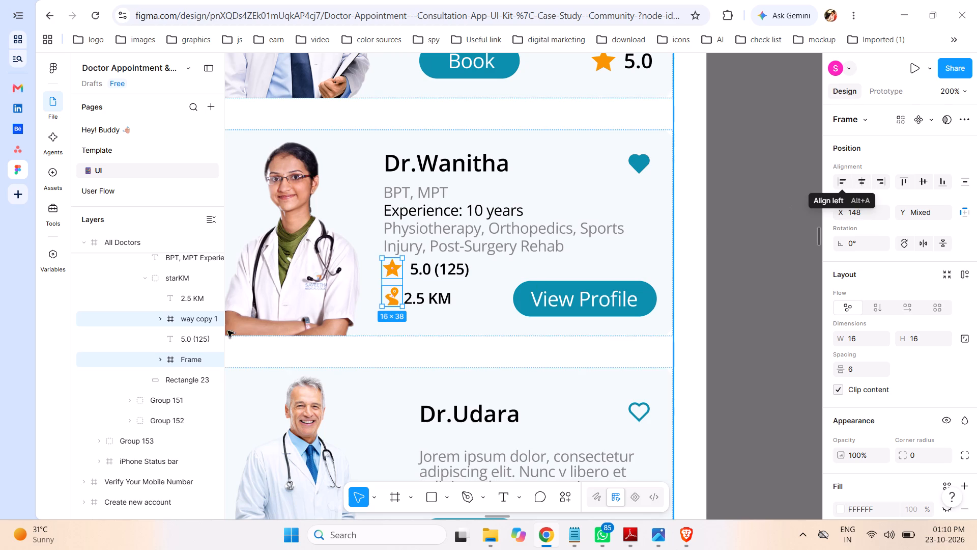
Left-align the 5.0 (125) and 2.5 KM texts with each other at X 165.
left_click(184, 340)
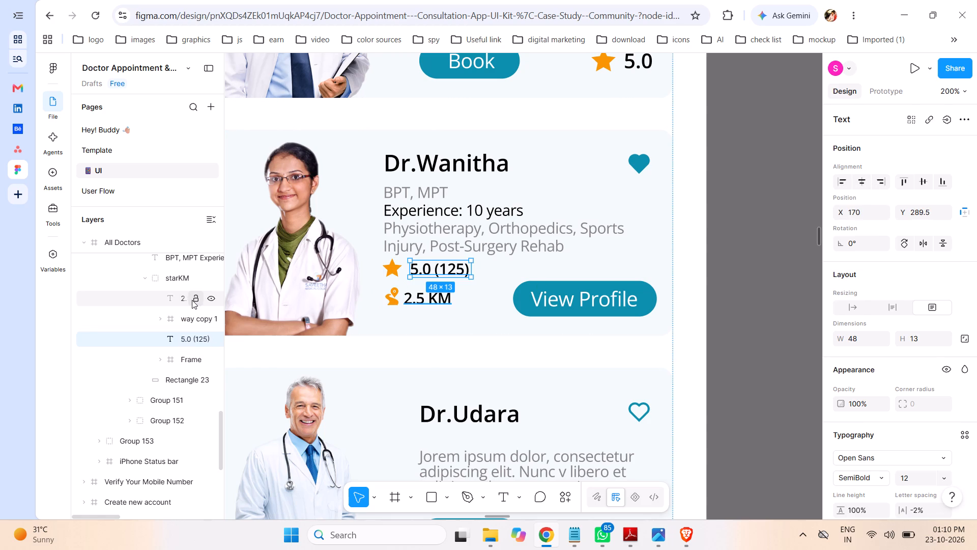
left_click(185, 297, "shift")
left_click(175, 317, "ctrl")
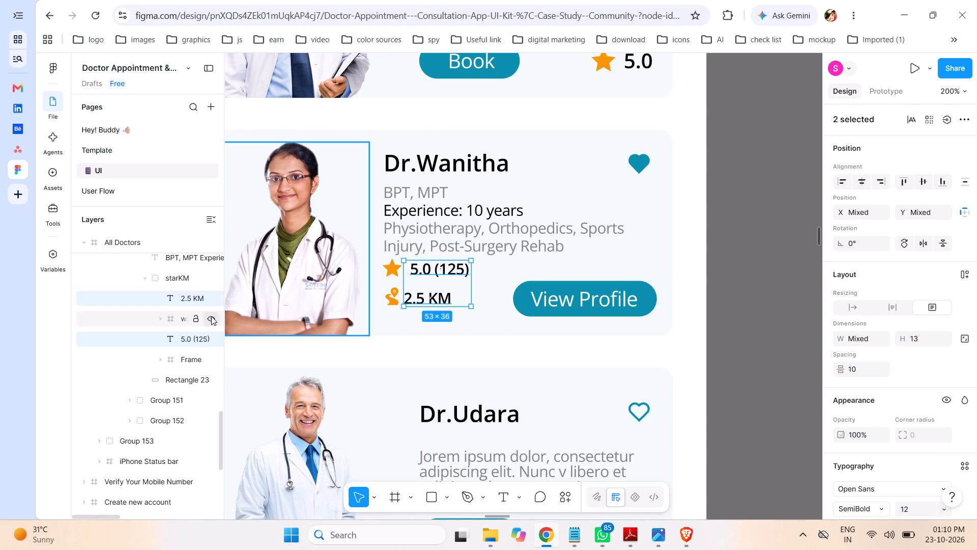
left_click(842, 182)
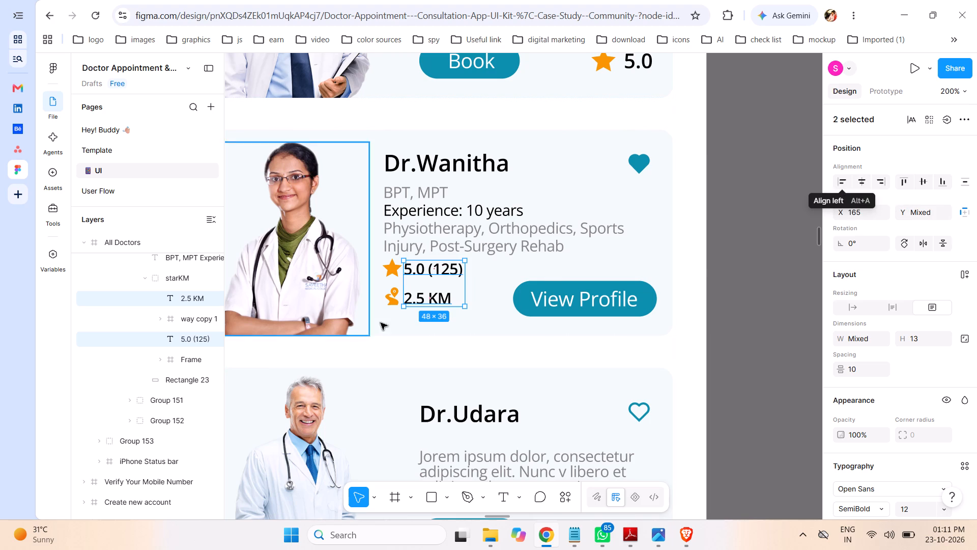
Shift the 5.0 (125) and 2.5 KM texts slightly away from their icons, to about X 169.
left_click_drag(434, 299, 438, 299)
left_click(766, 297)
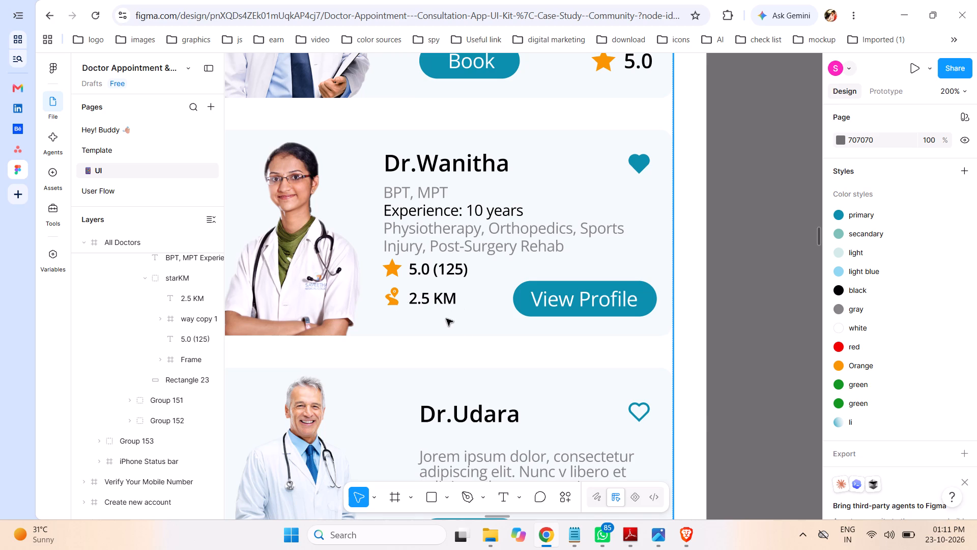
Align the 2.5 KM text and its location icon by vertical centers and nudge both slightly closer to the rating row.
left_click(183, 296)
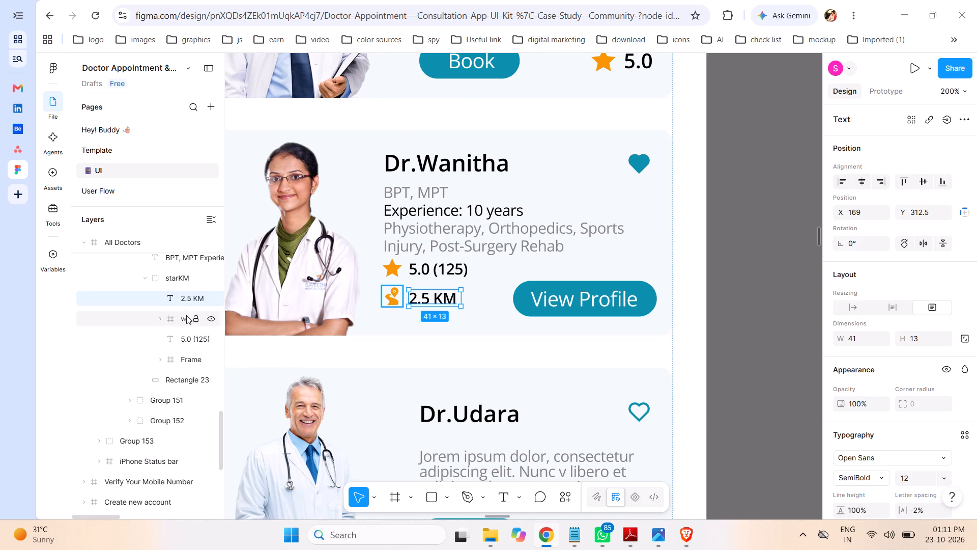
left_click(180, 321, "shift")
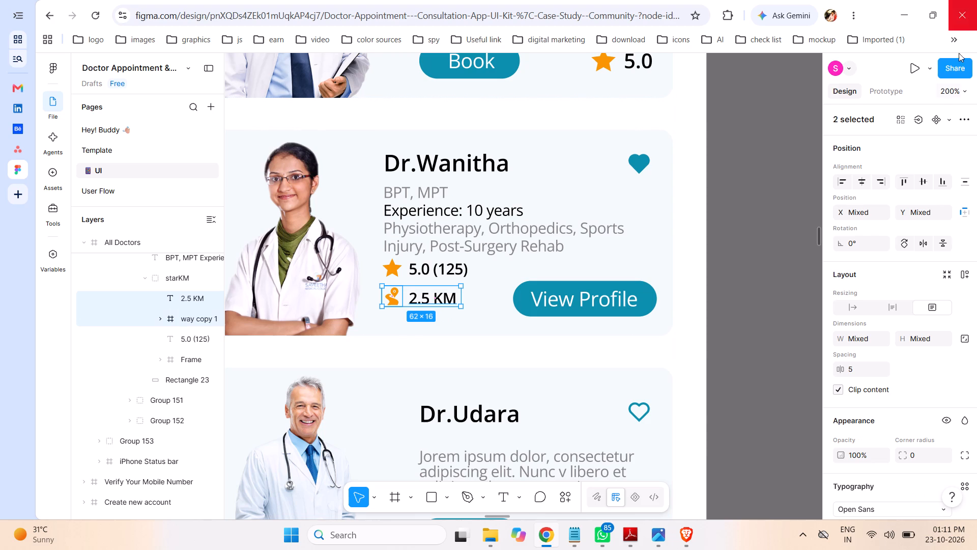
left_click(920, 183)
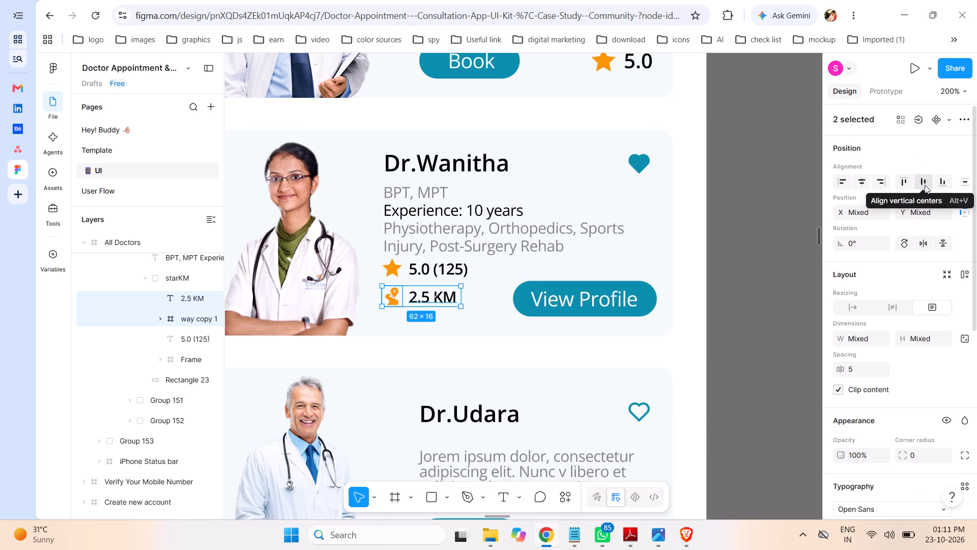
key("Up")
key("Up")
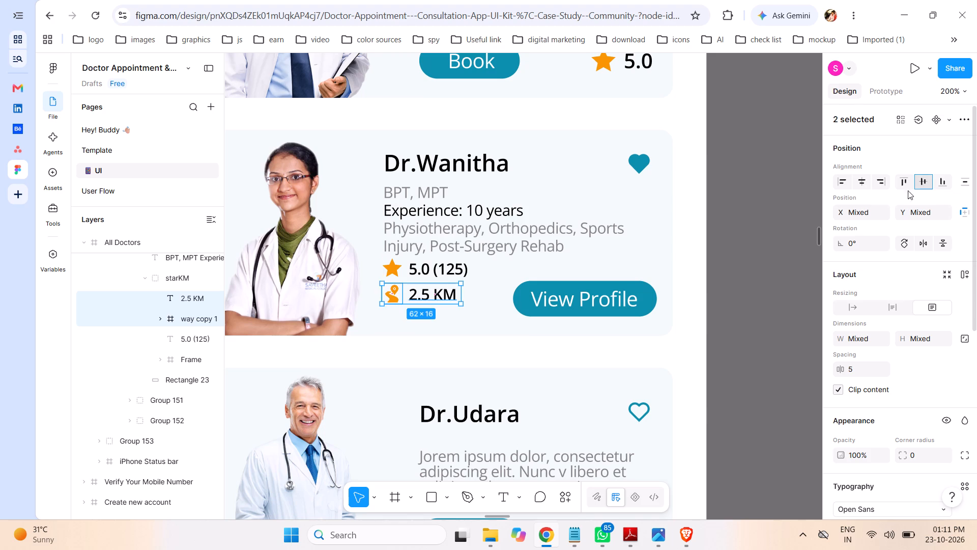
Align the 5.0 (125) text and its star icon by vertical centers on Dr.Wanitha's card.
left_click(182, 340)
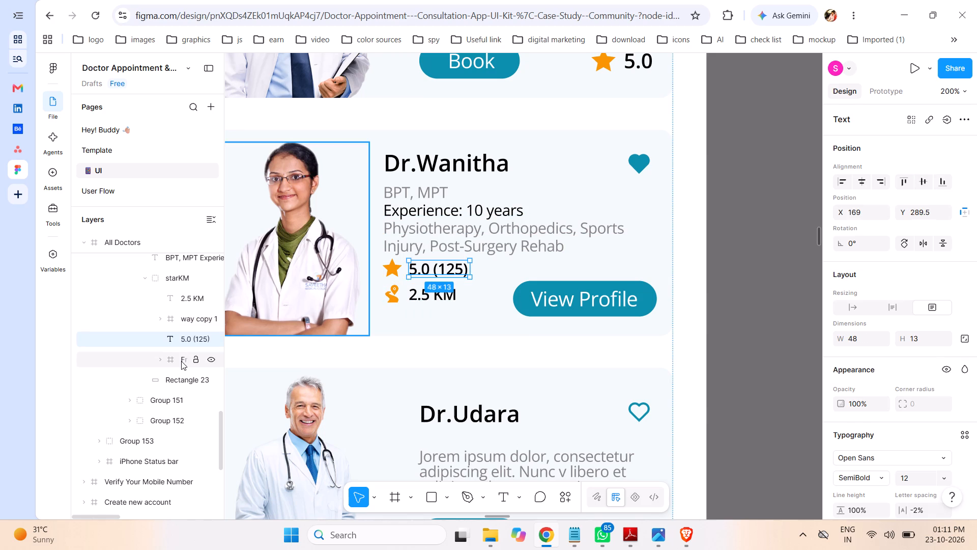
left_click(181, 361, "shift")
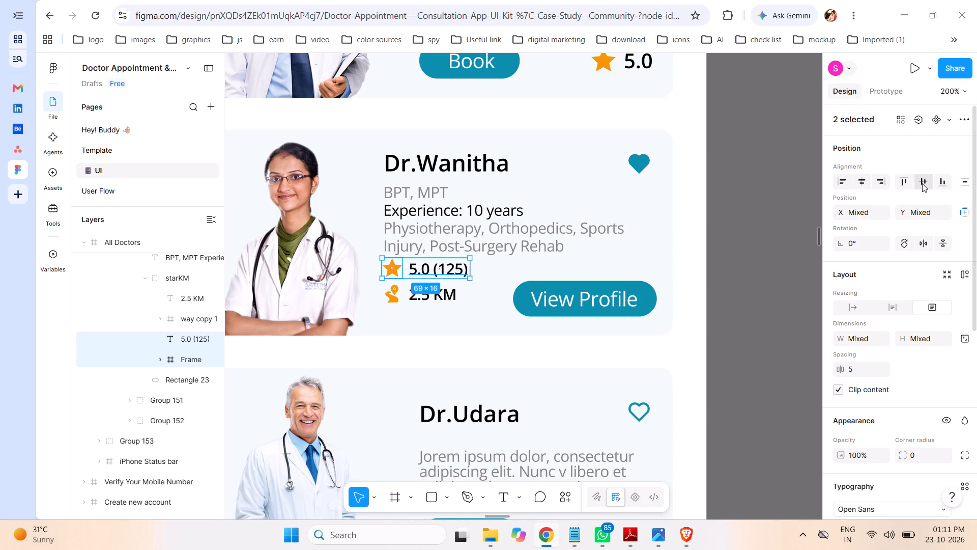
left_click(922, 183)
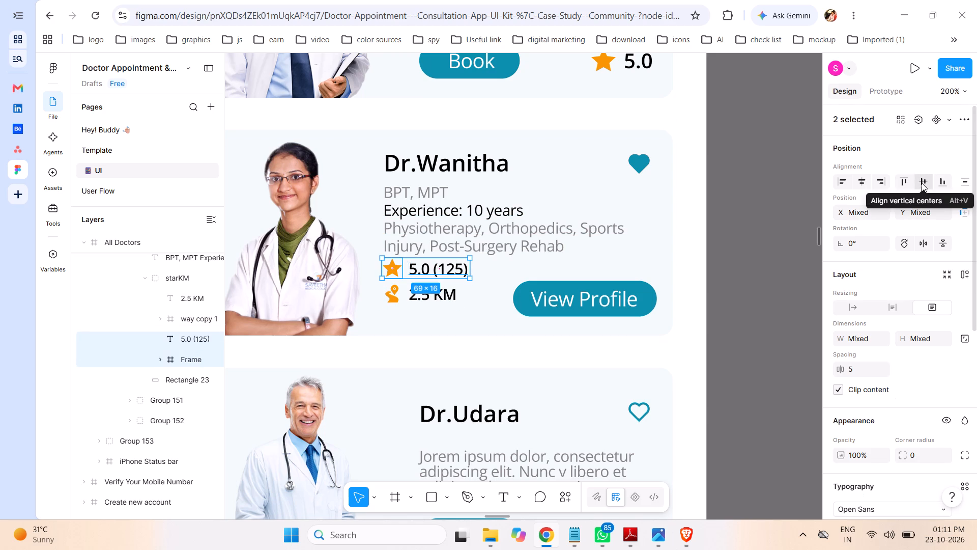
Move the starKM group down 10 px to Y 297.5, beside the View Profile button.
left_click(147, 278)
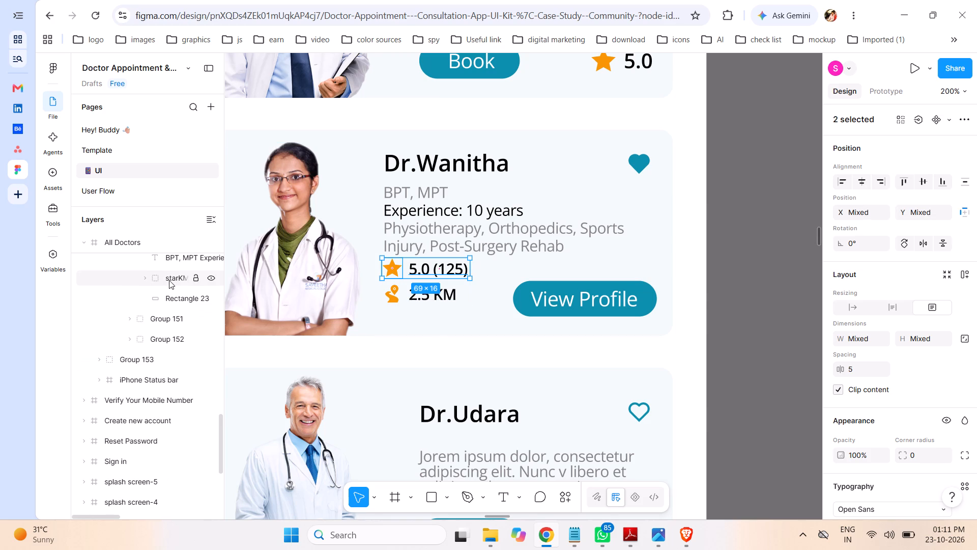
left_click(170, 279)
key("shift+Down")
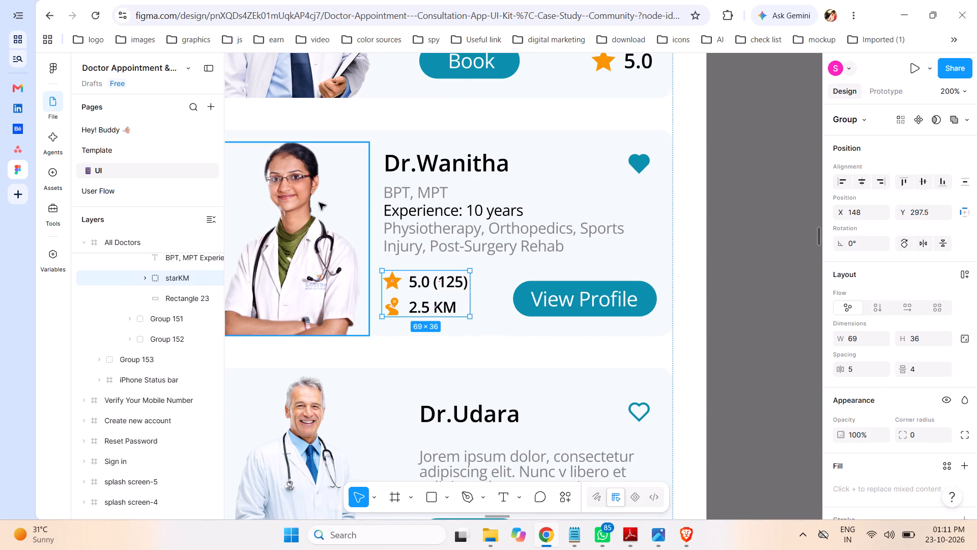
left_click(752, 270)
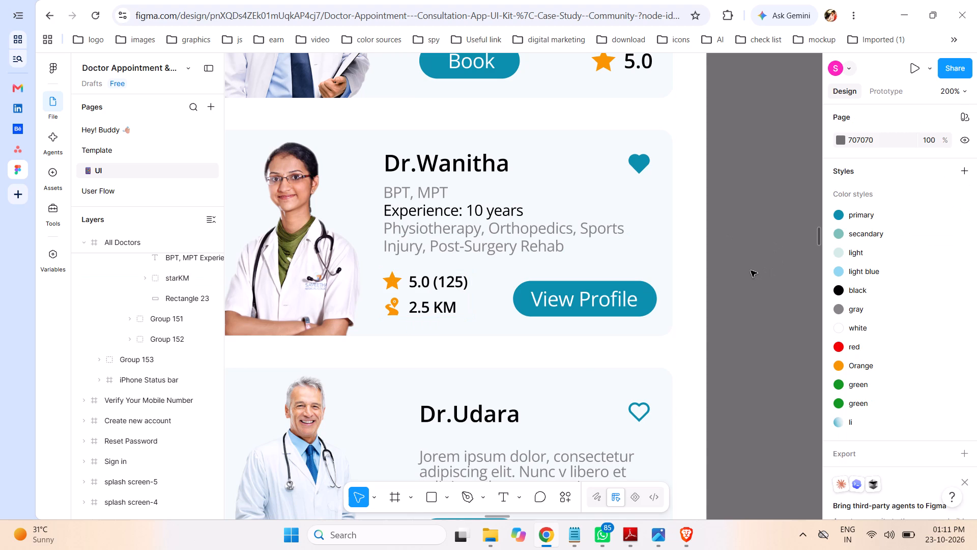
key("ctrl+minus")
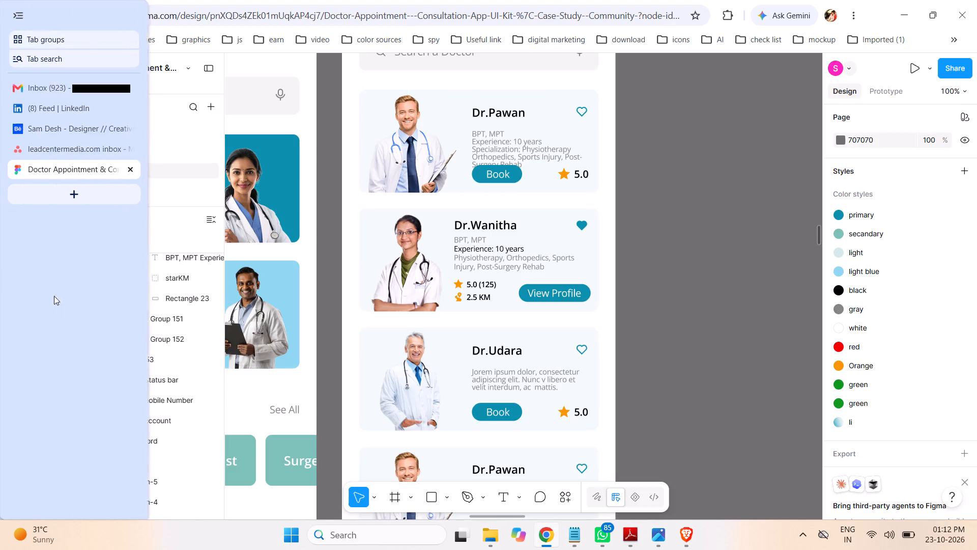
Delete the Dr.Udara card and both Dr.Pawan cards from the list on the All Doctors screen.
scroll(124, 304, "up", 2)
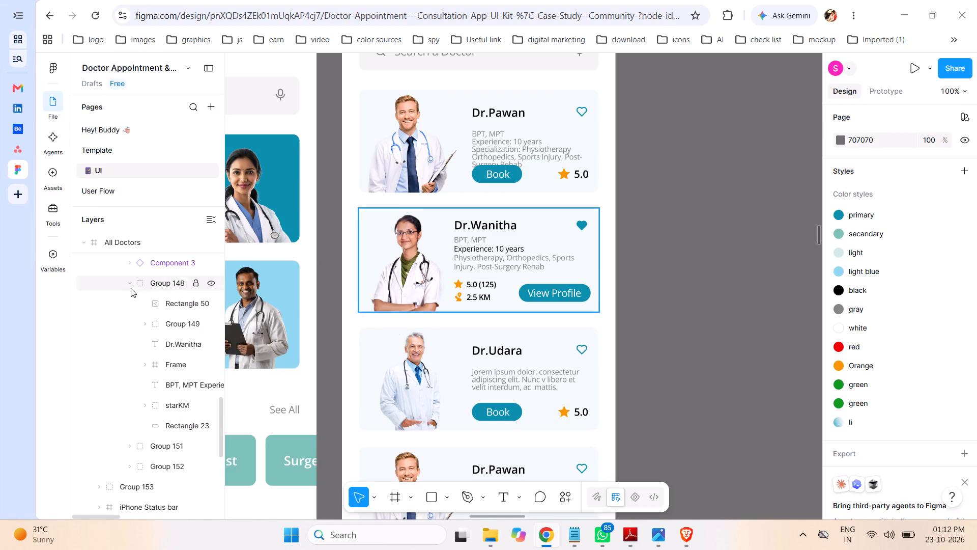
left_click(127, 283)
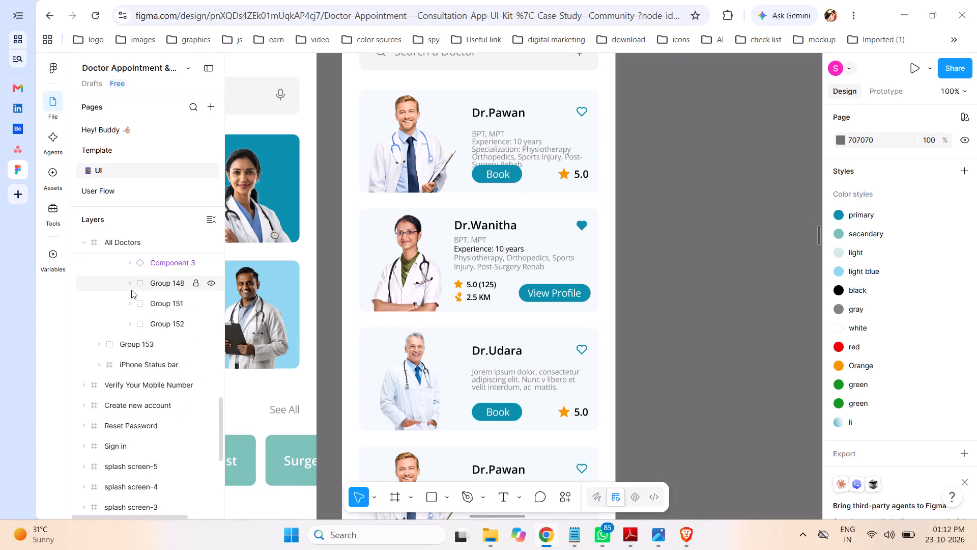
left_click(160, 283)
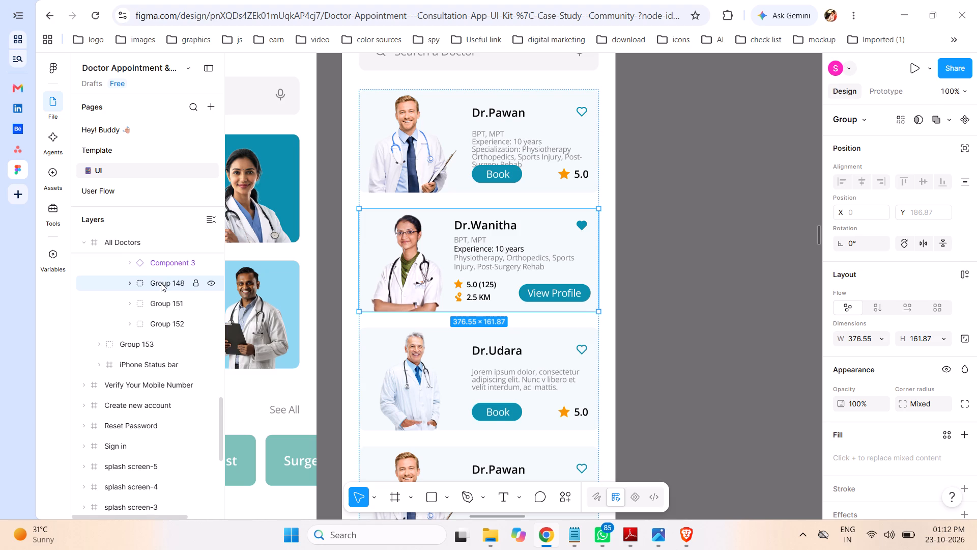
left_click(159, 306)
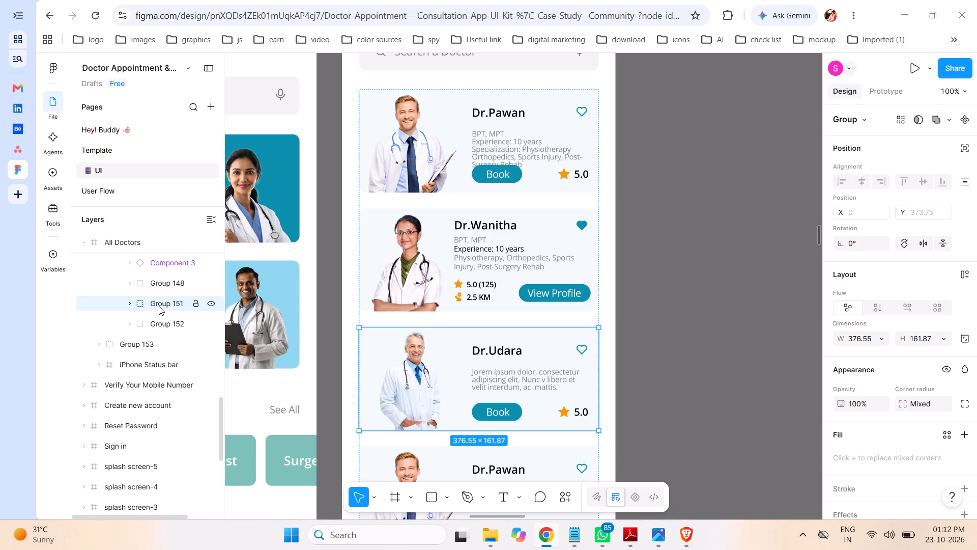
key("Delete")
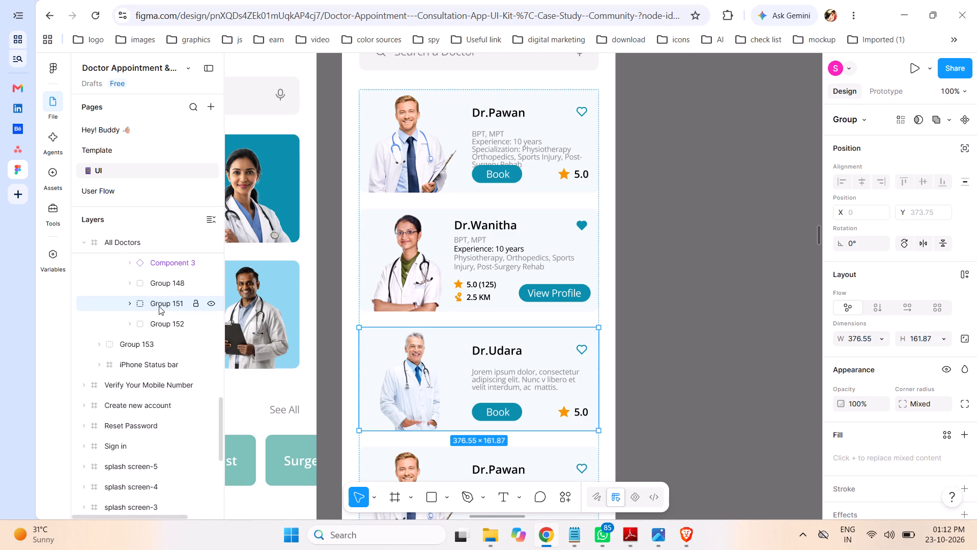
left_click(159, 306)
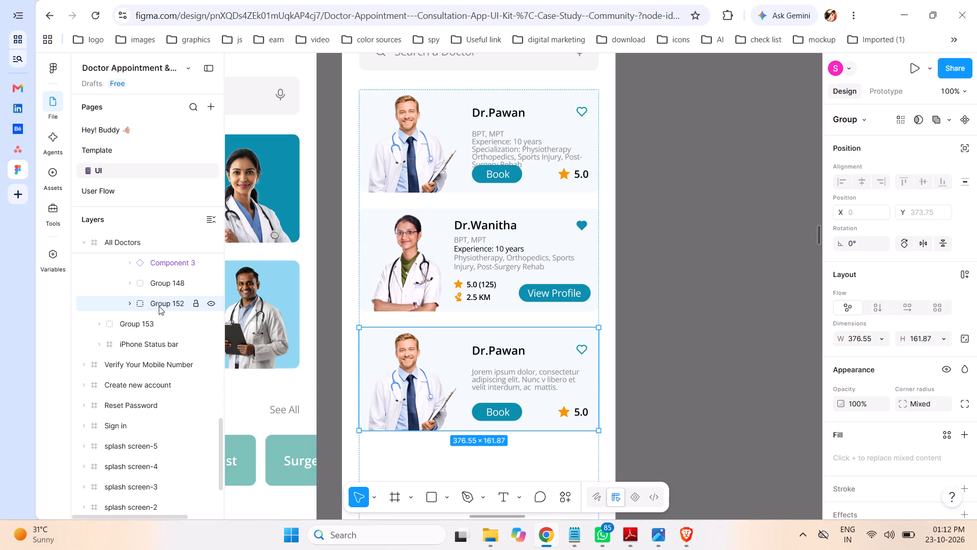
key("Delete")
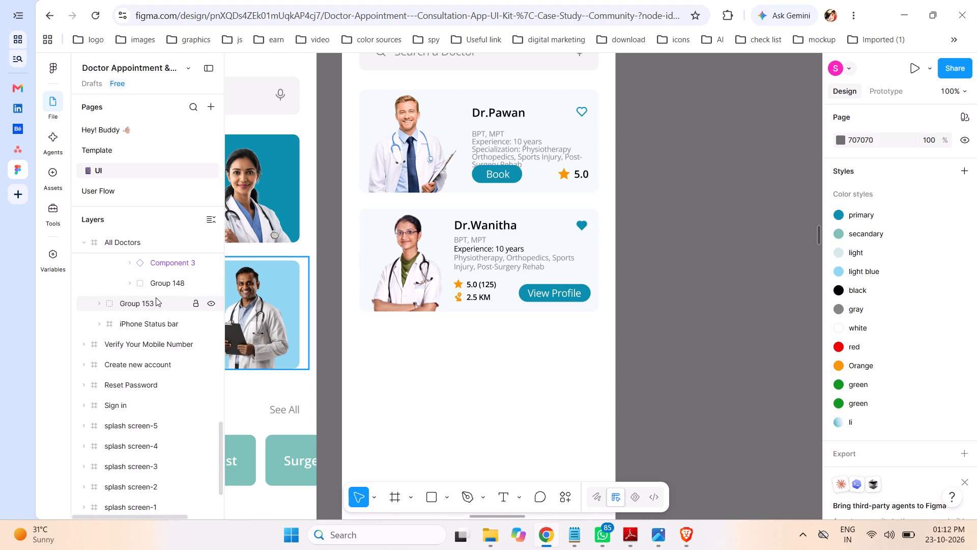
scroll(156, 297, "up", 1)
left_click(162, 324)
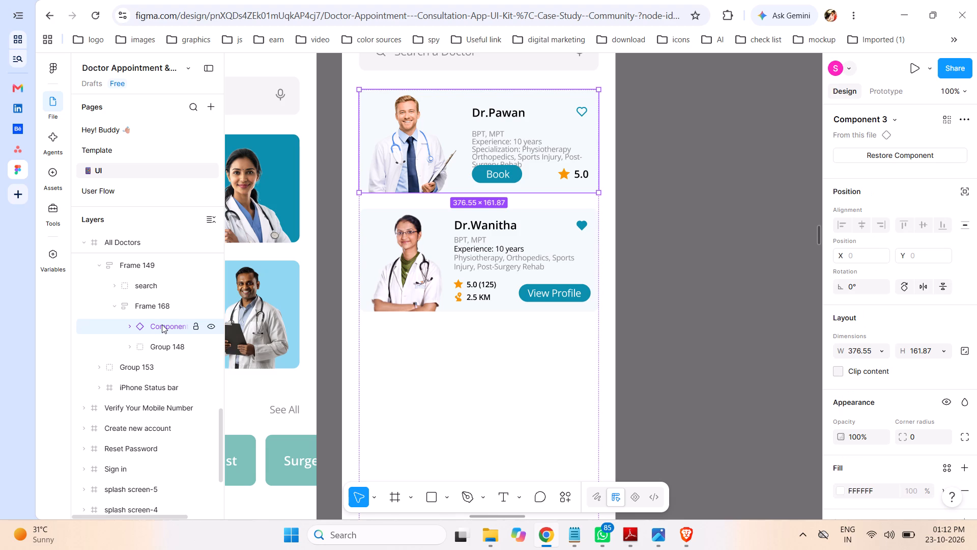
key("Delete")
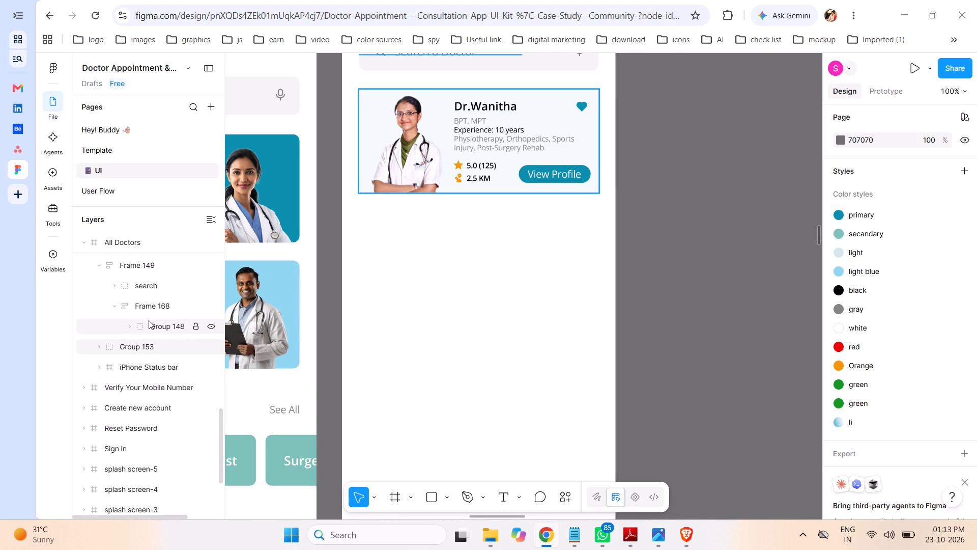
Duplicate Dr.Wanitha's card within Frame 168 so the copy sits directly below the original.
left_click(162, 324)
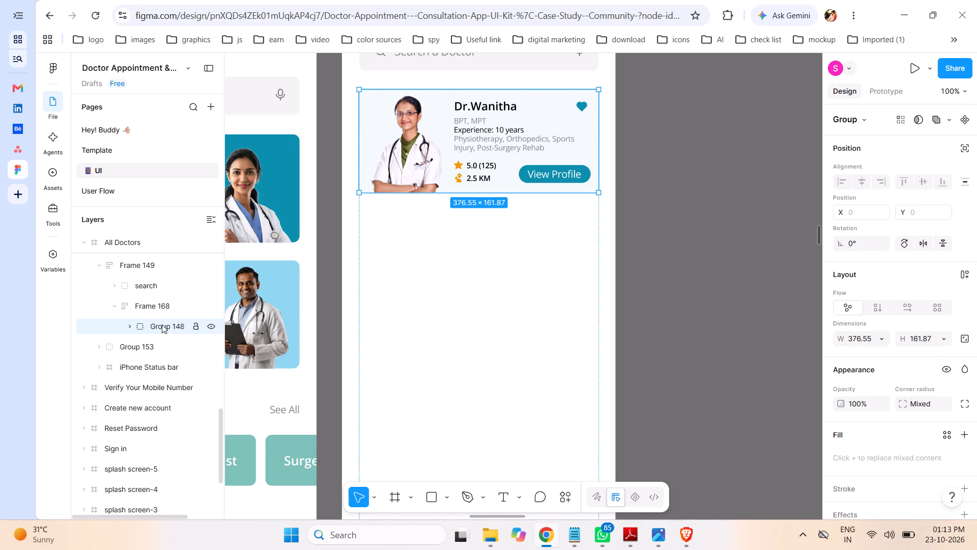
key("ctrl+c")
key("ctrl+v")
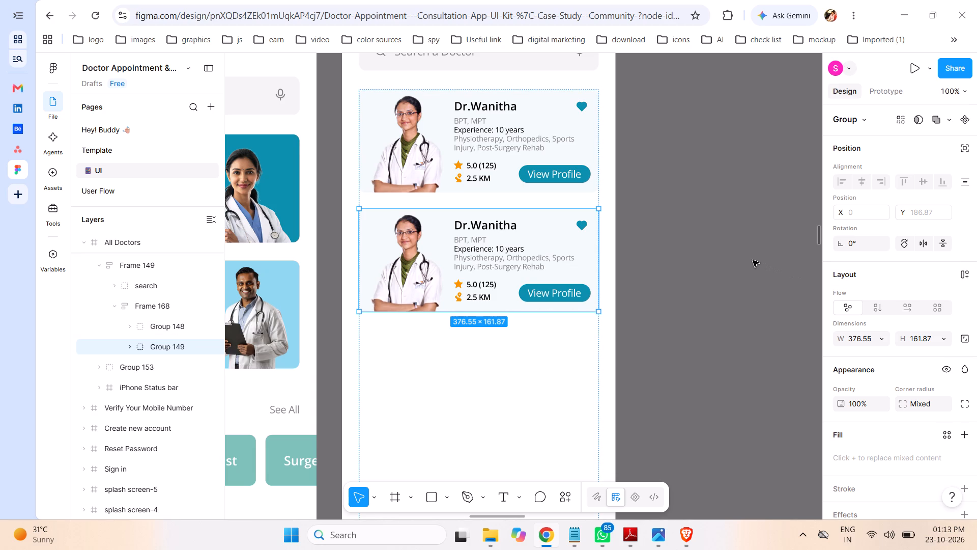
scroll(747, 256, "up", 4)
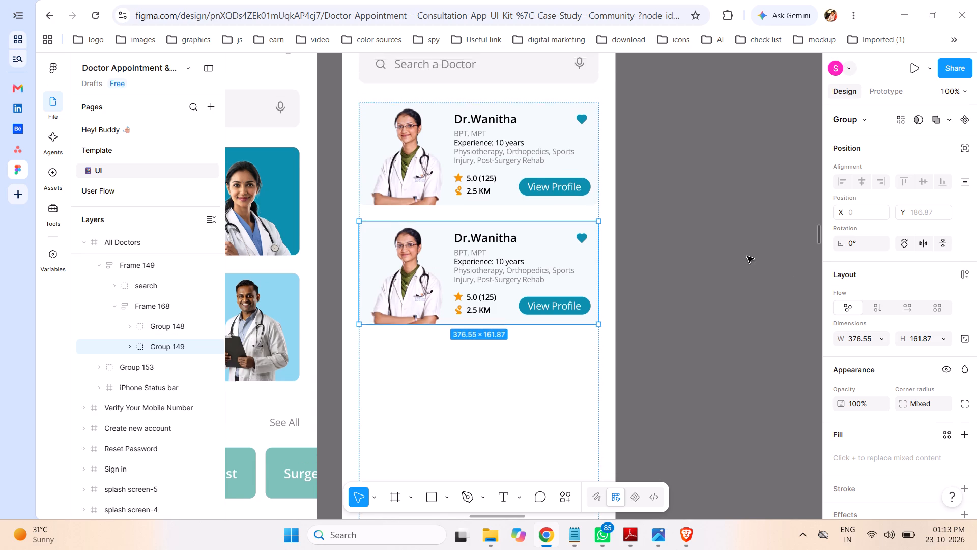
scroll(747, 256, "up", 4)
scroll(747, 256, "down", 6)
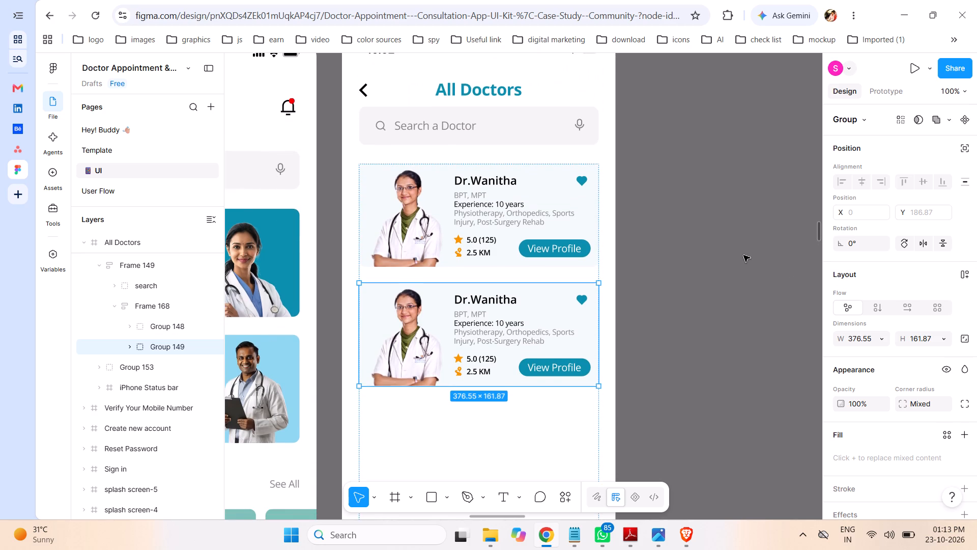
scroll(743, 255, "down", 3)
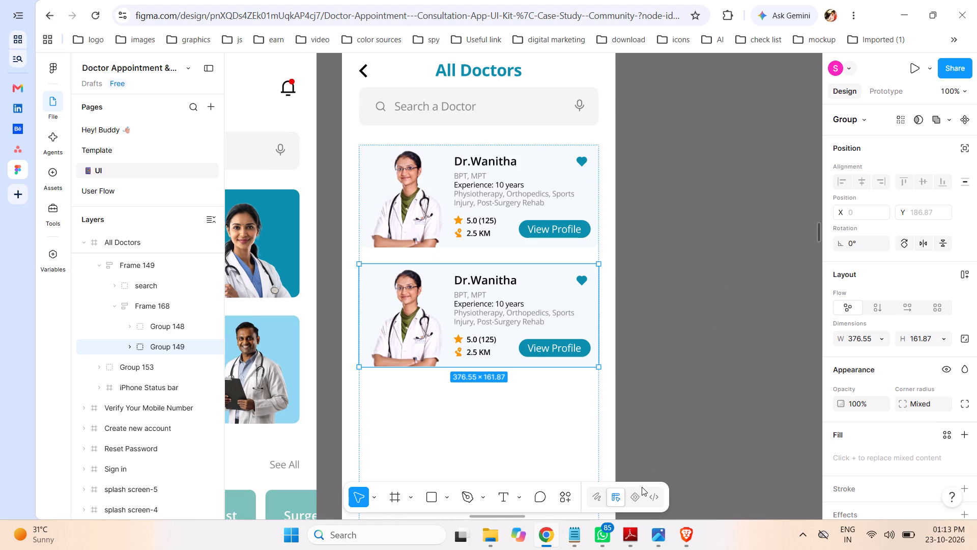
Expand the duplicated card's layers and select its Dr.Wanitha name text, switching briefly between Photos and the design.
left_click(131, 346)
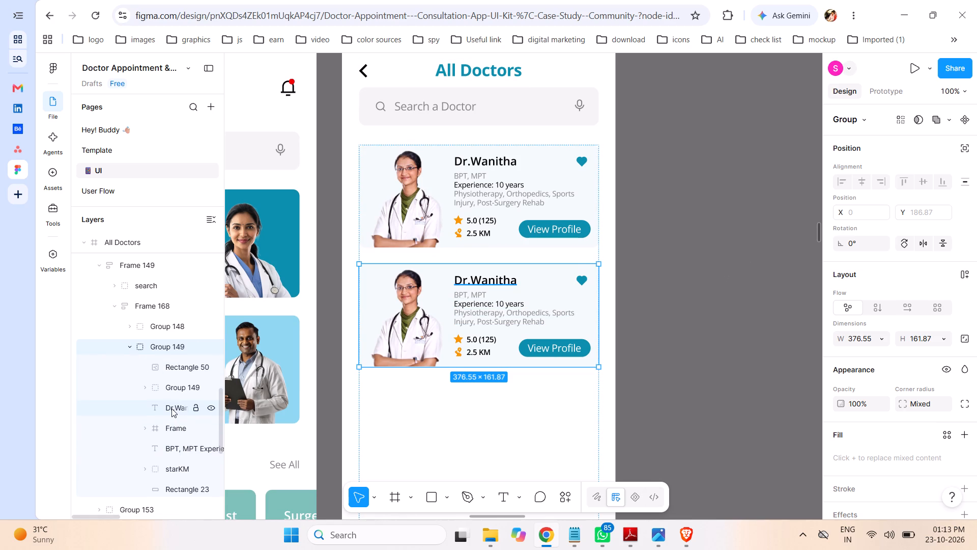
left_click(171, 408)
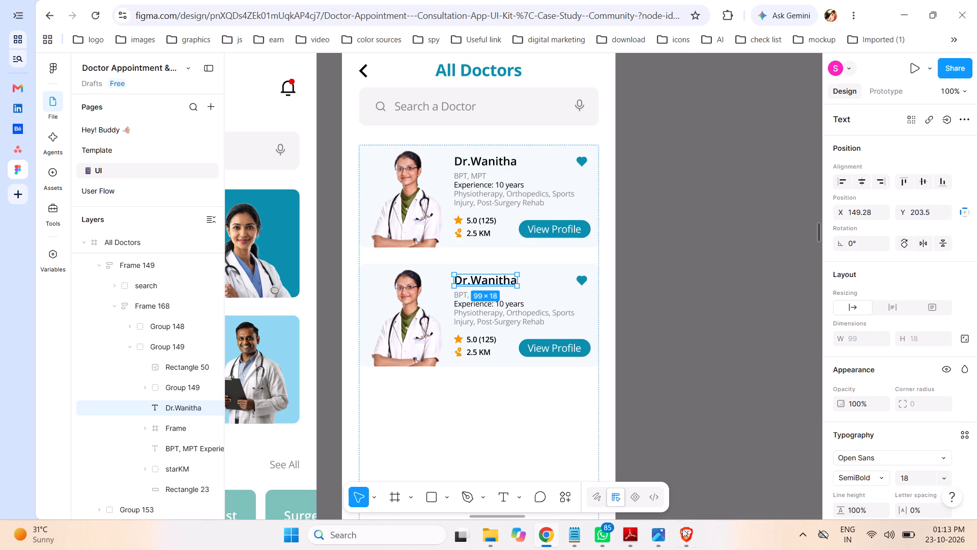
left_click(550, 537)
left_click(550, 537)
Replace the photo on the second Dr.Wanitha card with pngkey.com-medical-doctor-png-8722587.png from the Physiotherapy Service folder.
left_click(154, 365)
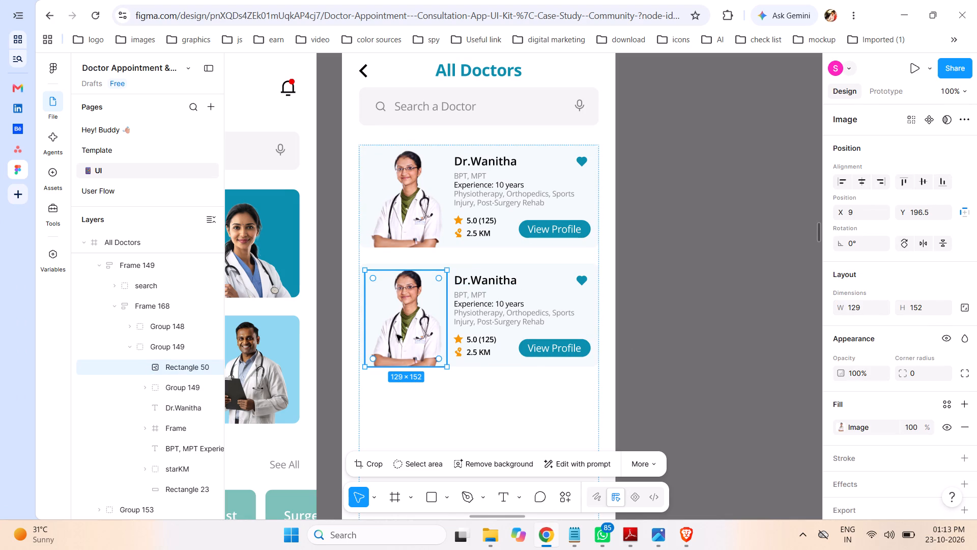
left_click(414, 332)
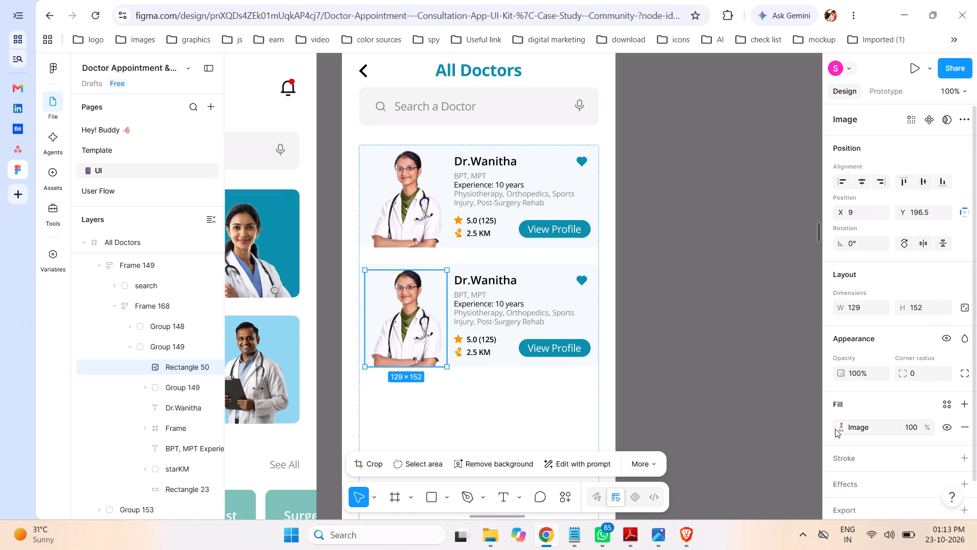
left_click(840, 427)
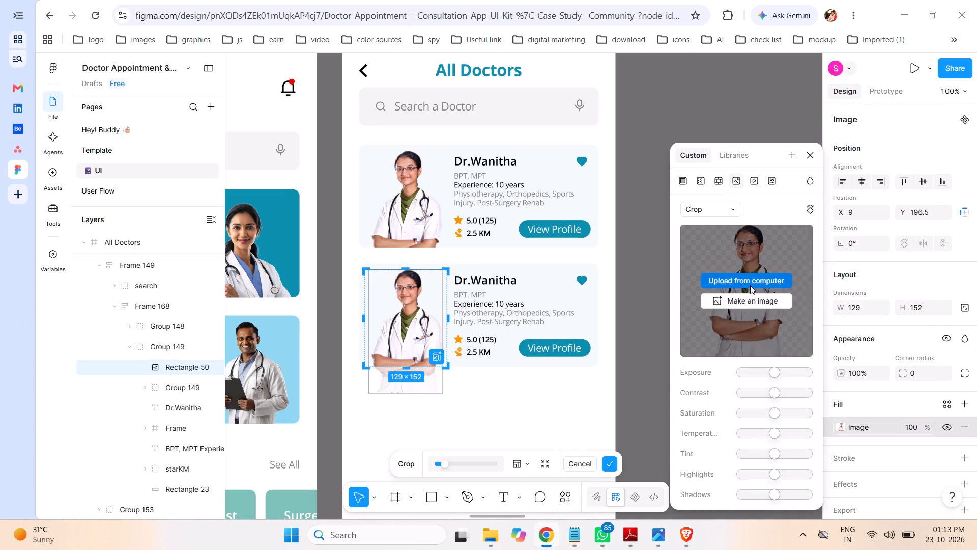
left_click(753, 282)
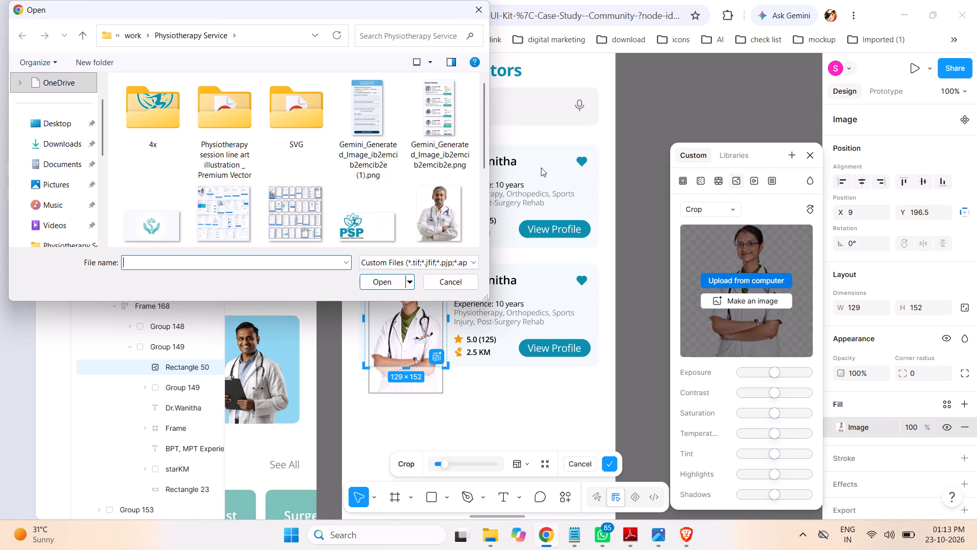
left_click(439, 217)
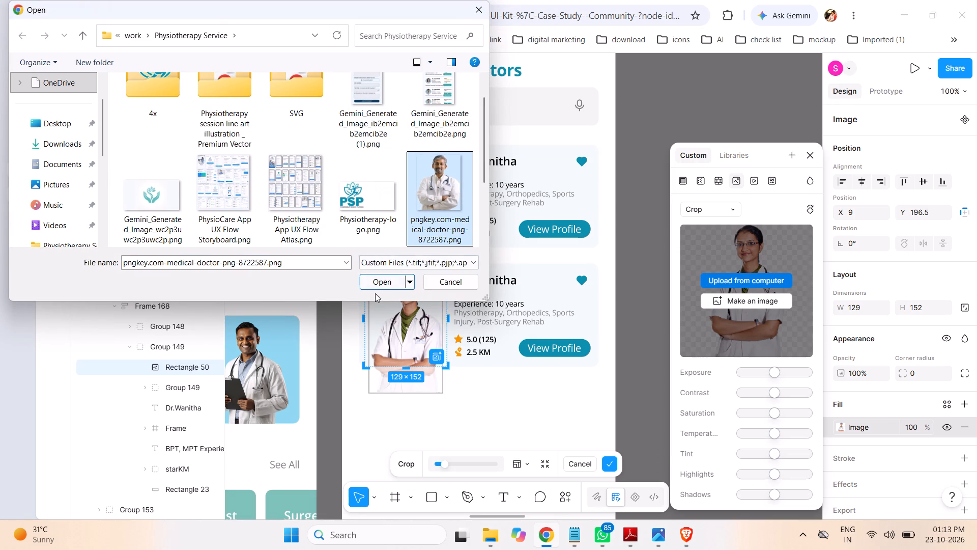
left_click(377, 283)
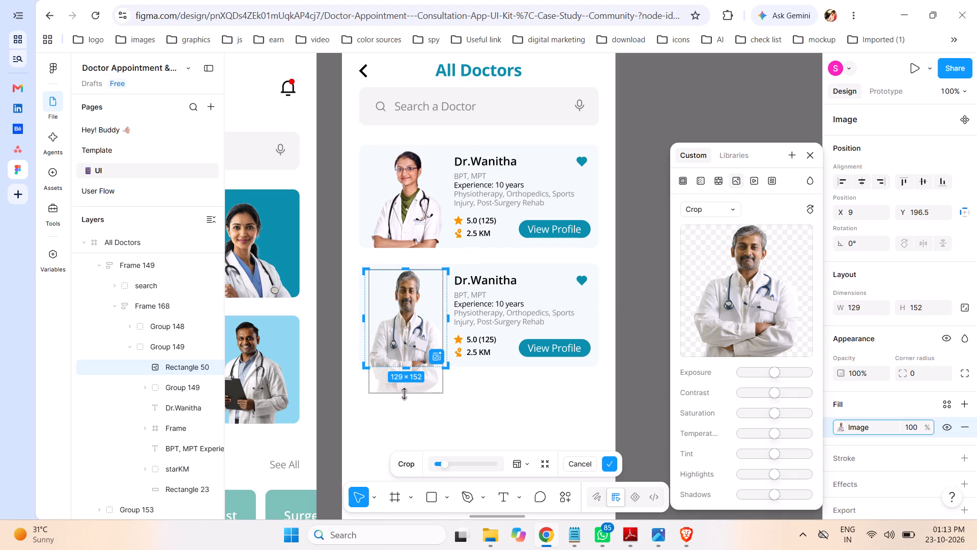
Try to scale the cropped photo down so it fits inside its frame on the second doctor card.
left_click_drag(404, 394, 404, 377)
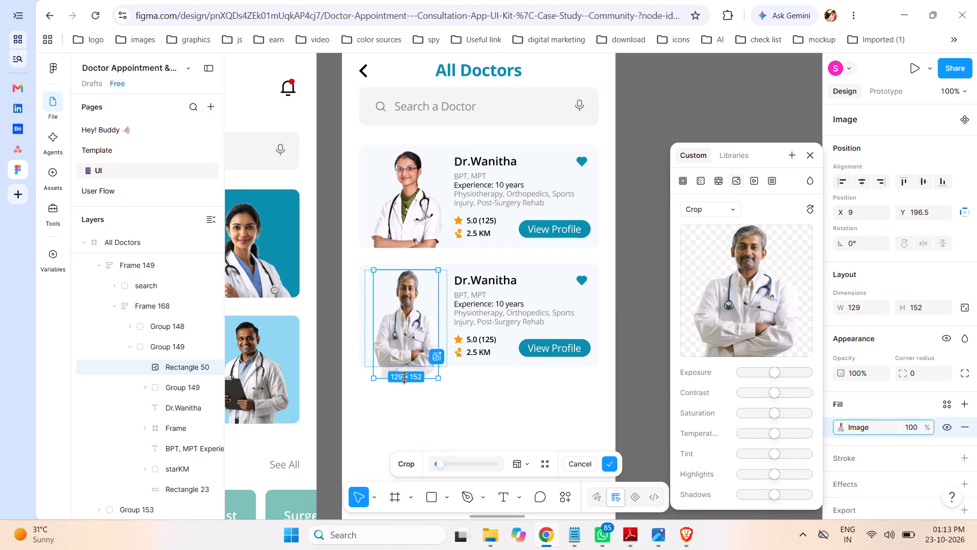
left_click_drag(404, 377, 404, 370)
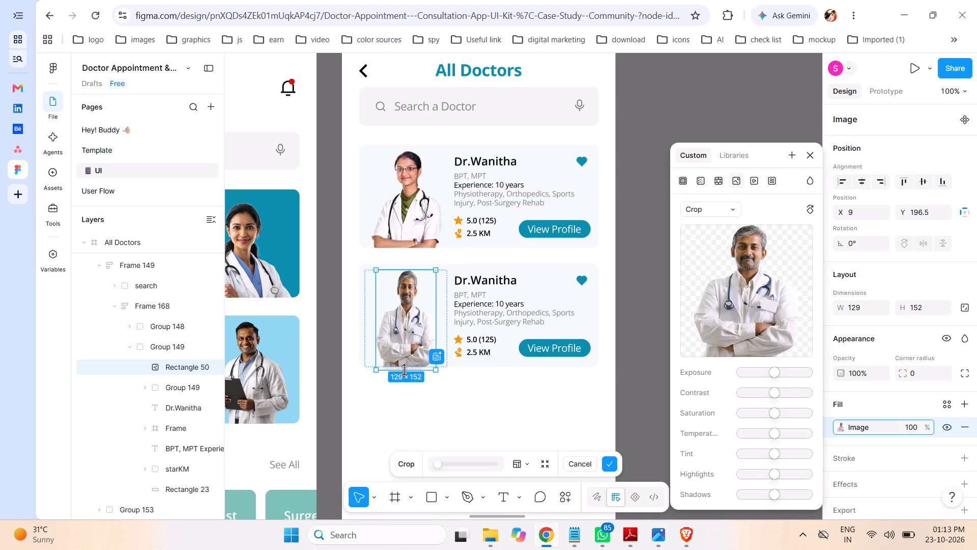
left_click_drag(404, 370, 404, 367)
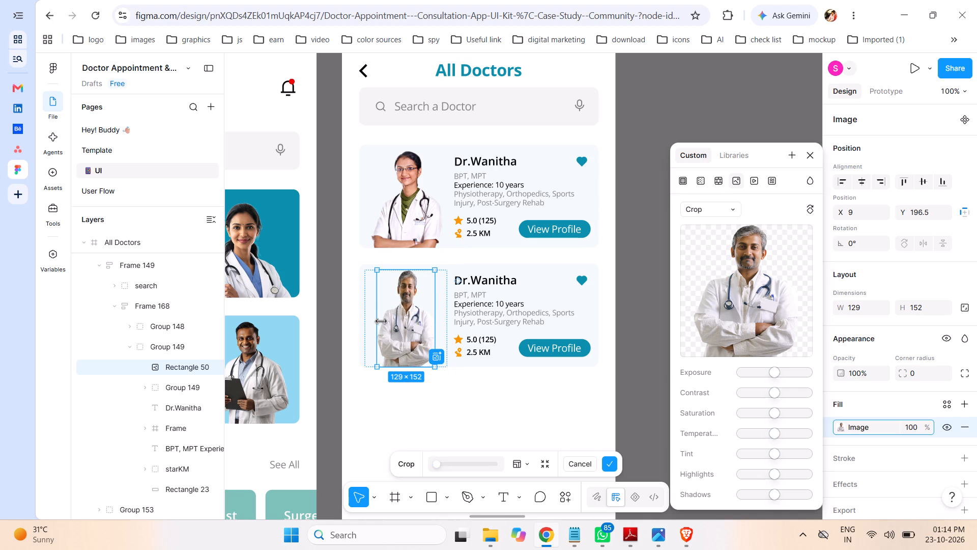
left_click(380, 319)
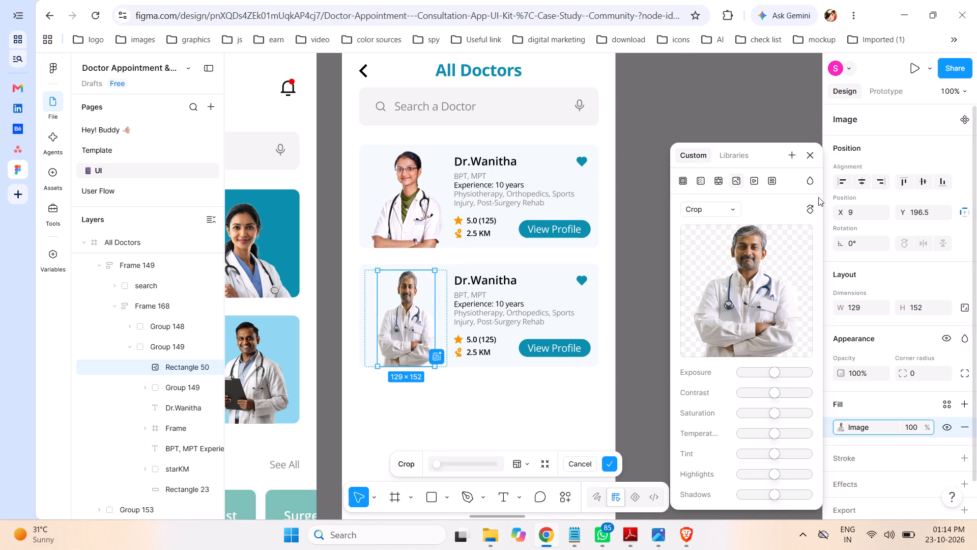
Try the Fill scaling mode for the second doctor card's photo, set it to Fit, and finish editing the image.
left_click(705, 209)
left_click(706, 181)
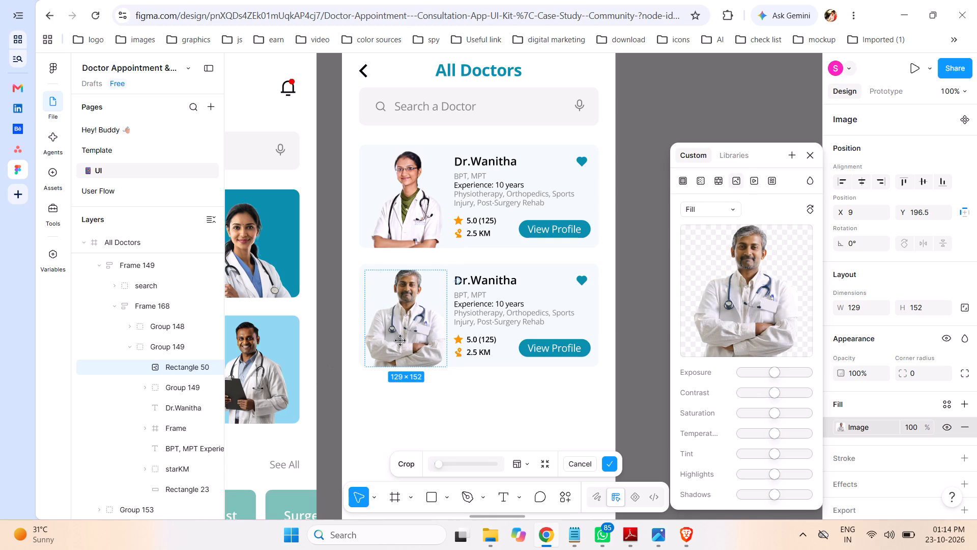
left_click(166, 370)
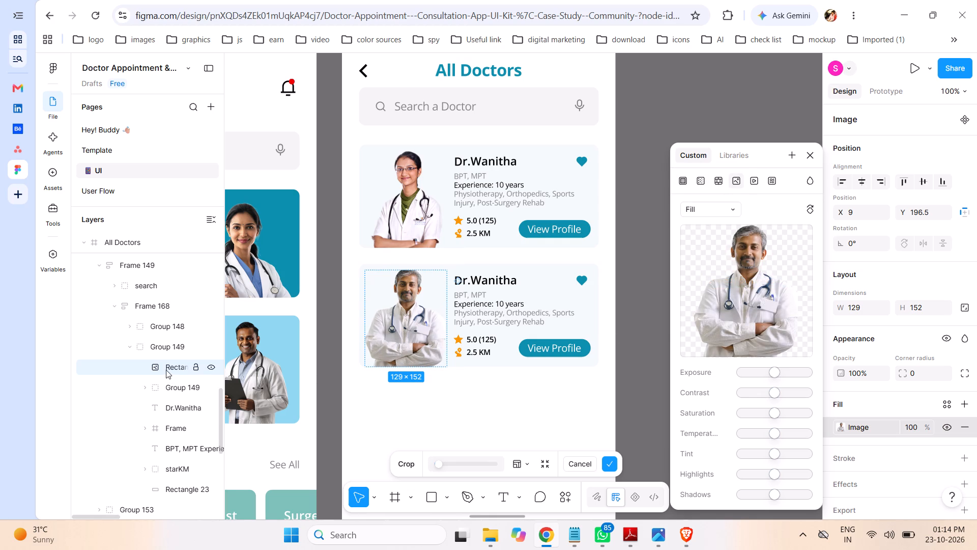
left_click(417, 336)
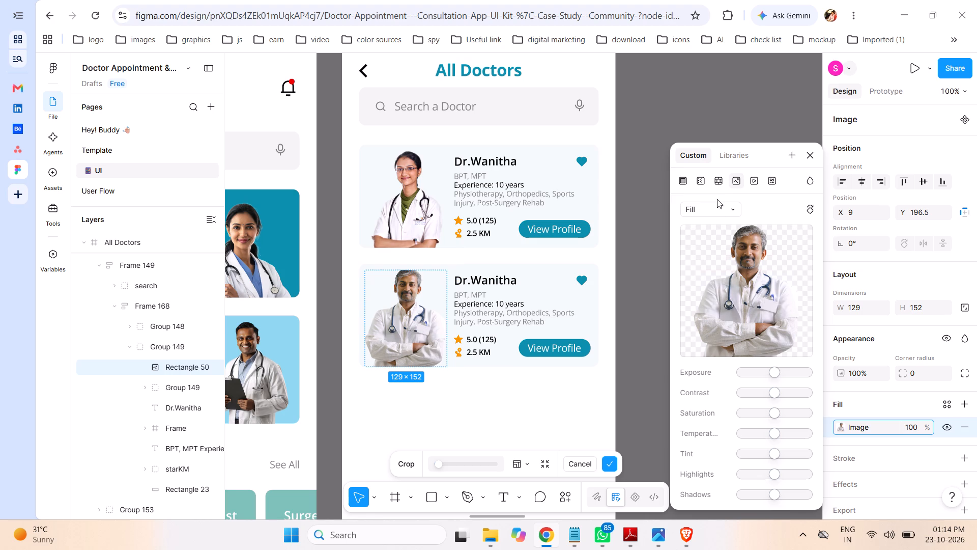
left_click(705, 210)
left_click(707, 226)
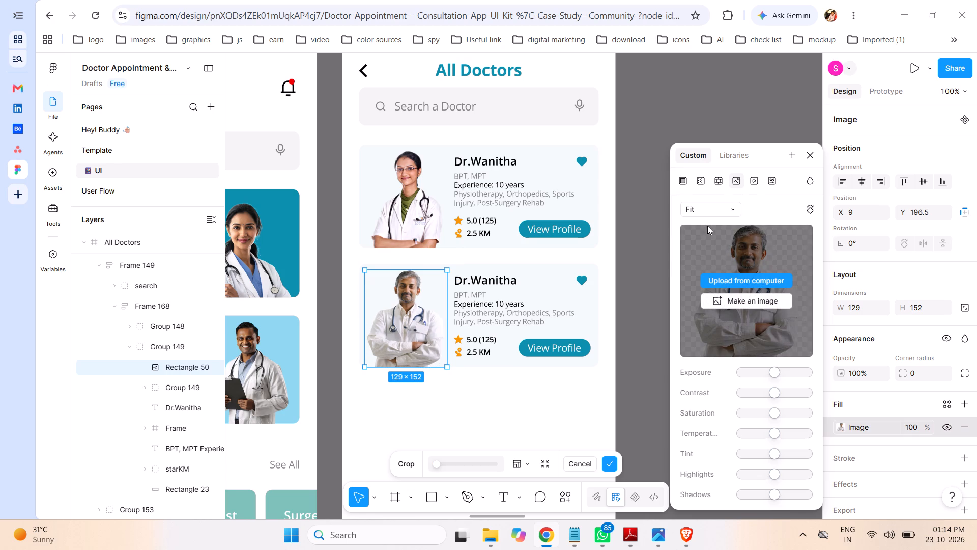
left_click(638, 265)
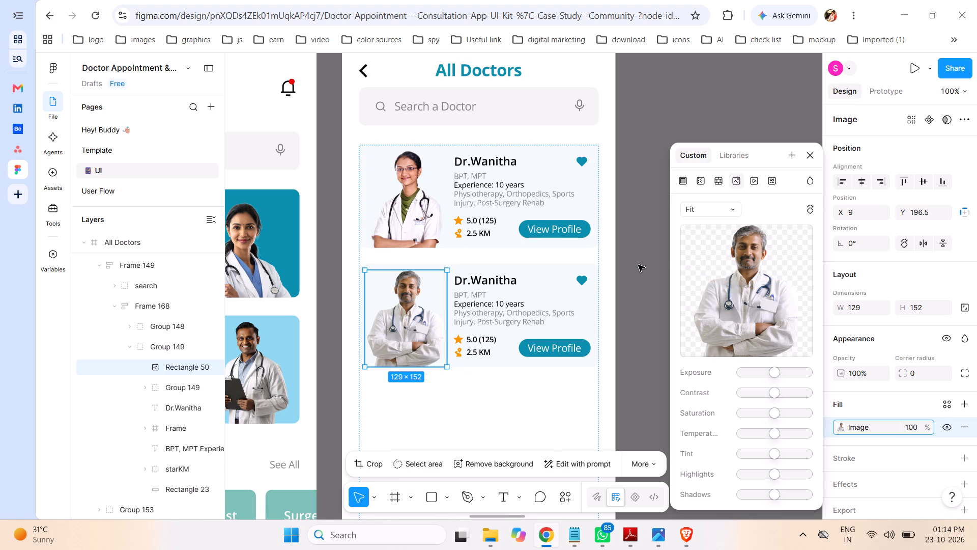
left_click(738, 118)
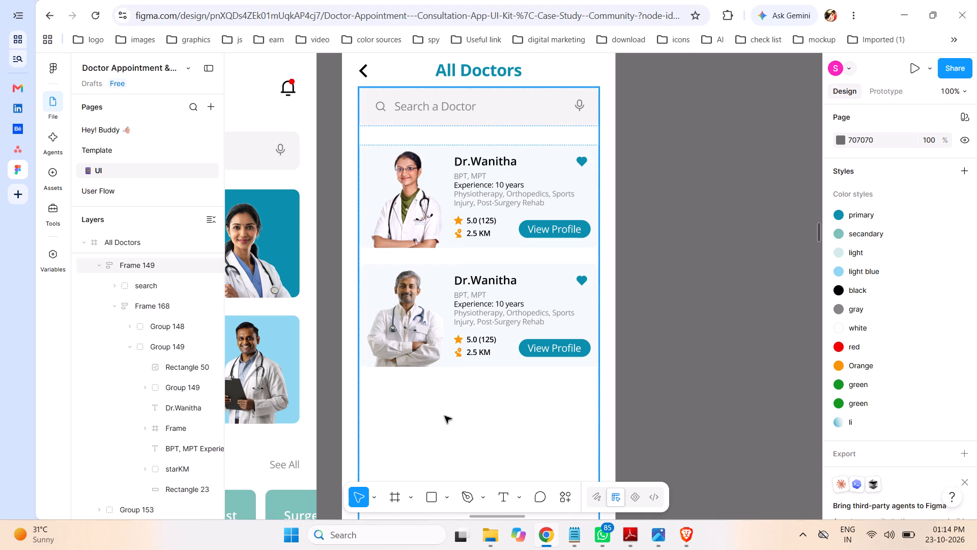
Select the second card's doctor name and check the Browse Doctors screen in the PhysioCare App UX Flow Storyboard image for reference.
left_click(156, 408)
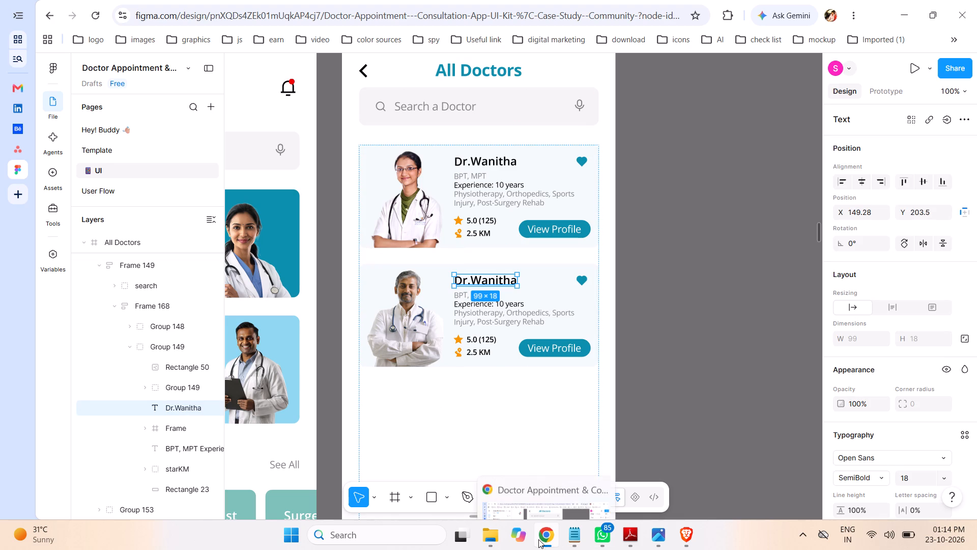
left_click(545, 539)
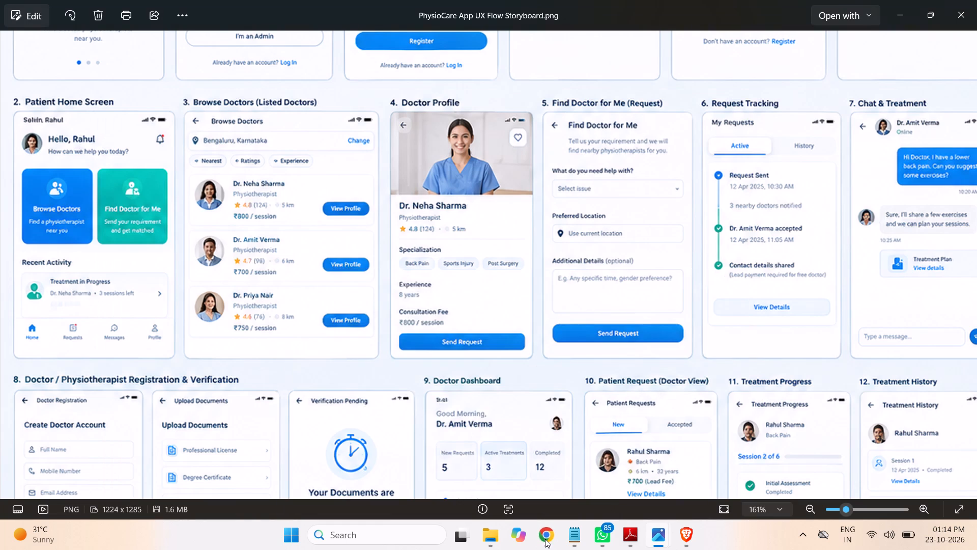
left_click(545, 539)
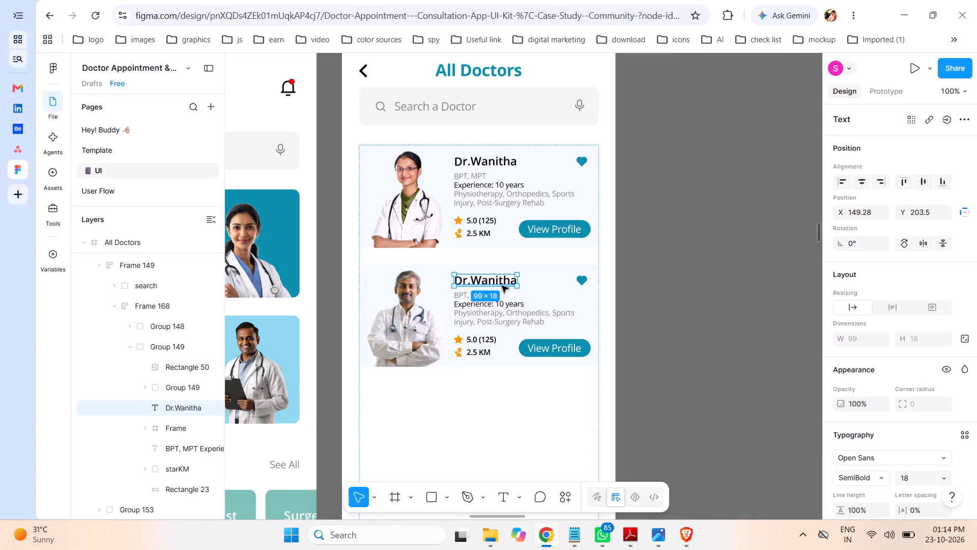
left_click(504, 496)
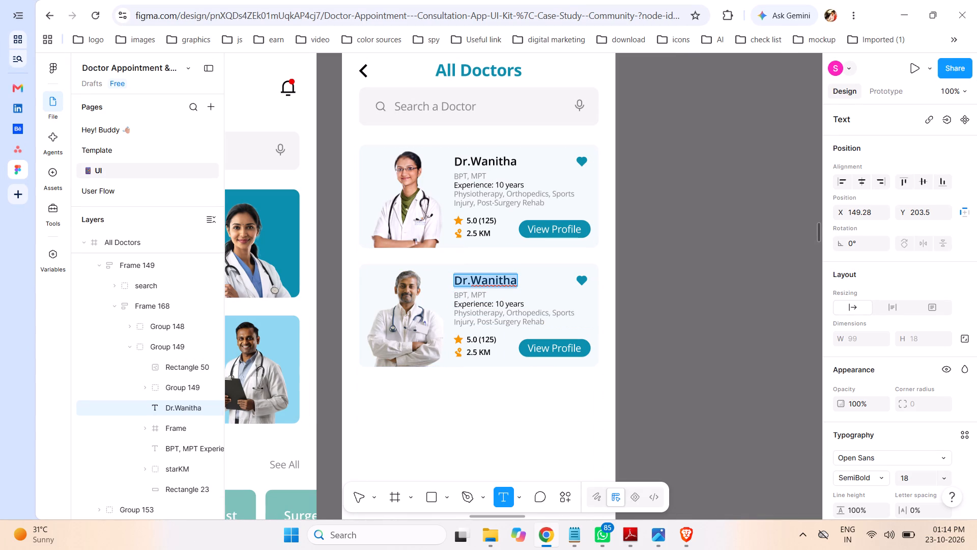
left_click_drag(472, 278, 517, 281)
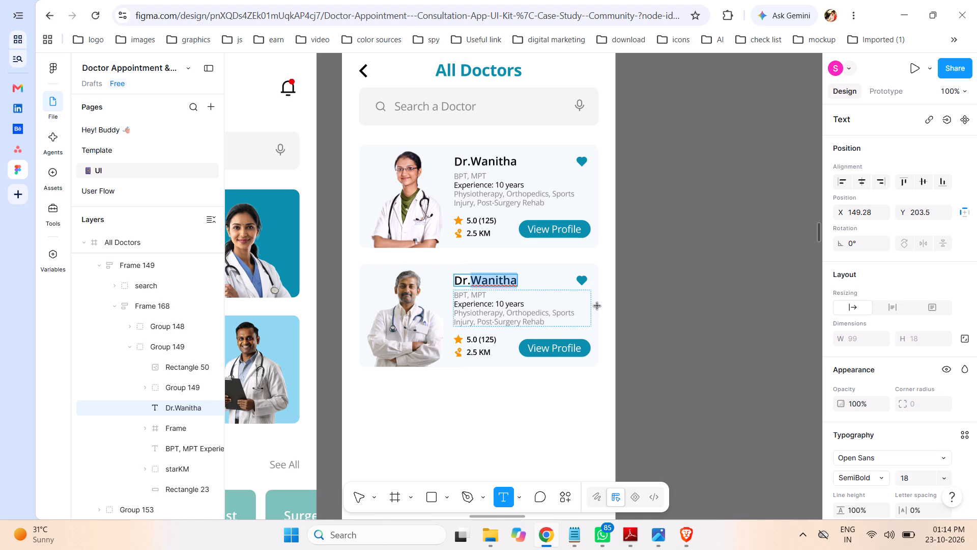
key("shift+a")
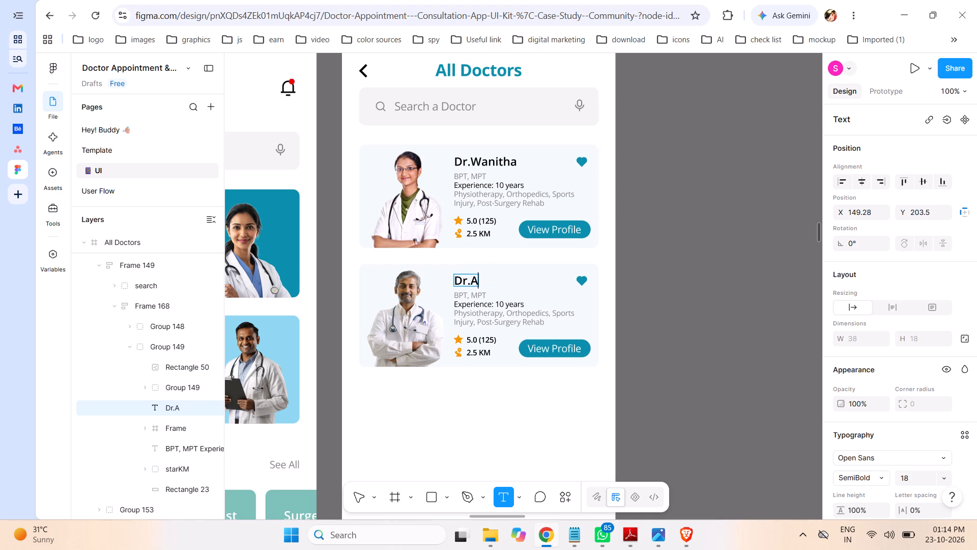
key("BackSpace")
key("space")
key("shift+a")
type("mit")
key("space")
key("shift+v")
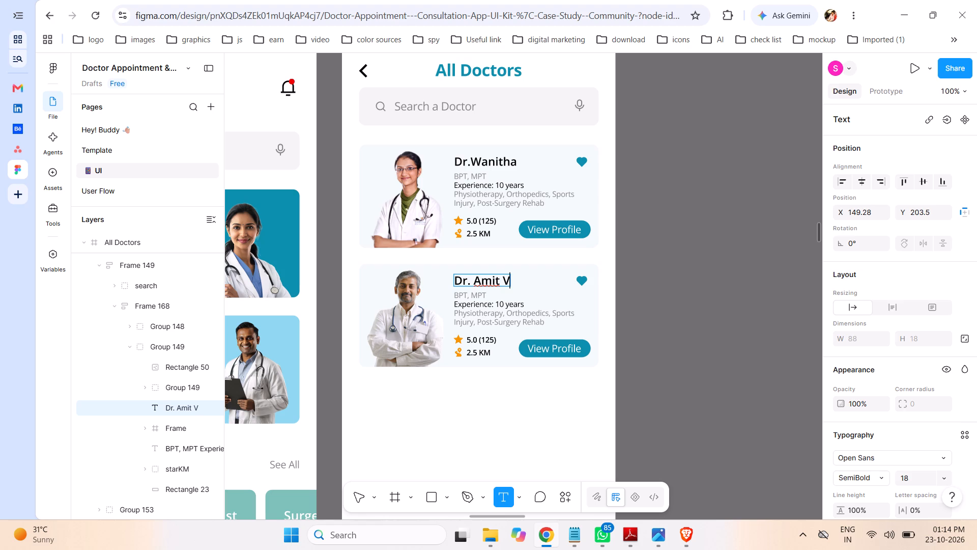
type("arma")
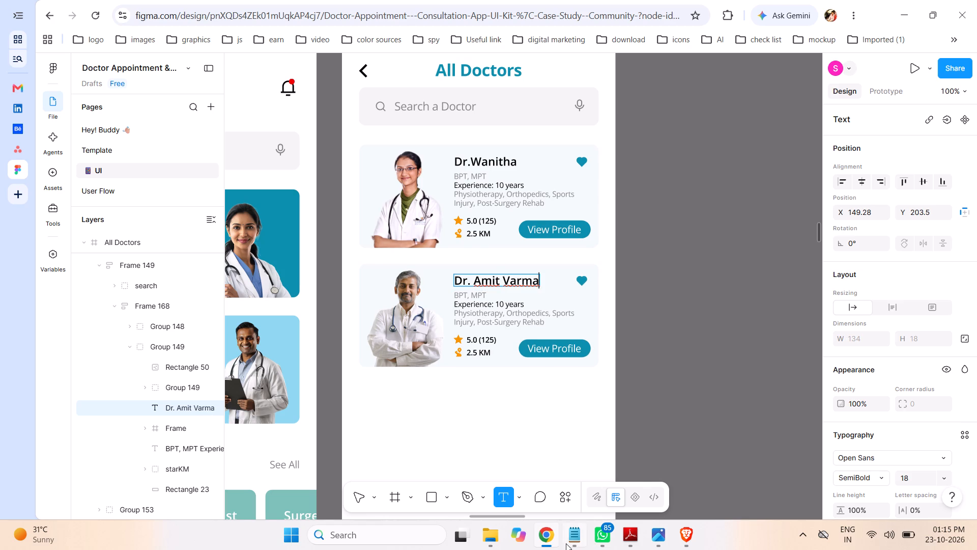
Consult the PhysioCare App UX Flow Storyboard image again and set the second card's experience to 12 years.
left_click(662, 540)
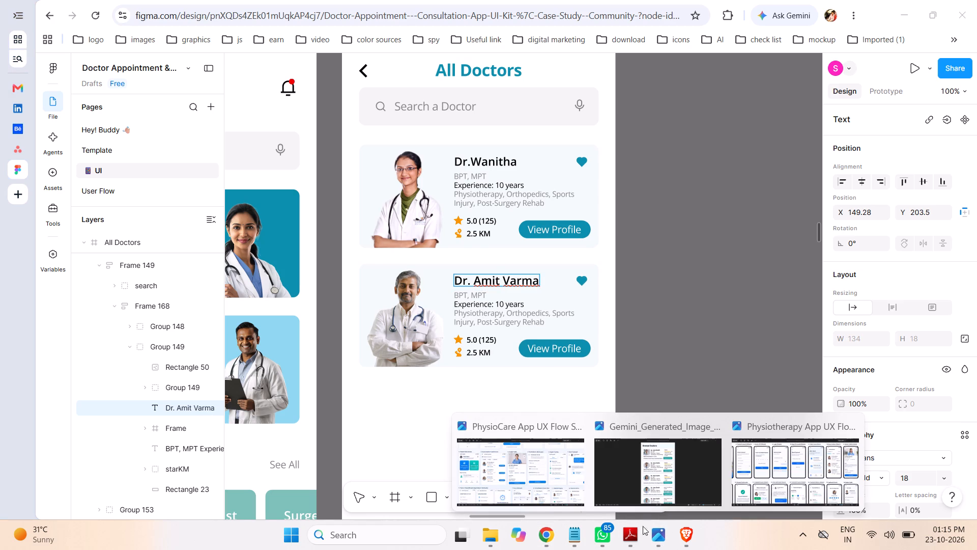
left_click(560, 478)
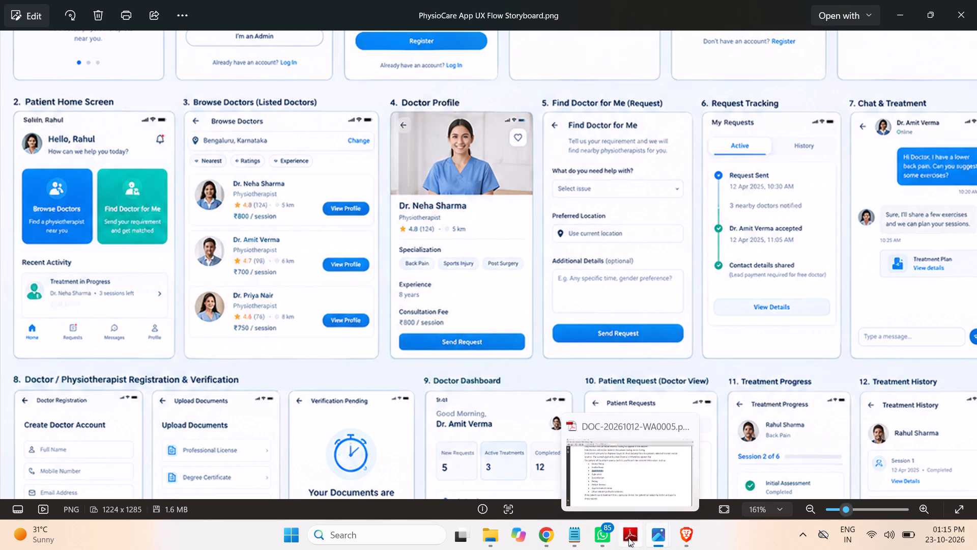
left_click(551, 533)
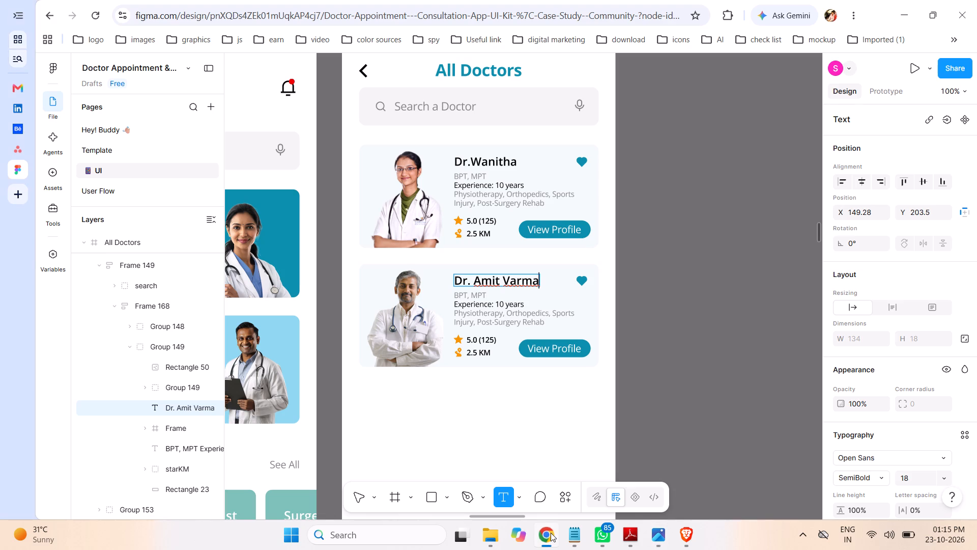
left_click(502, 306)
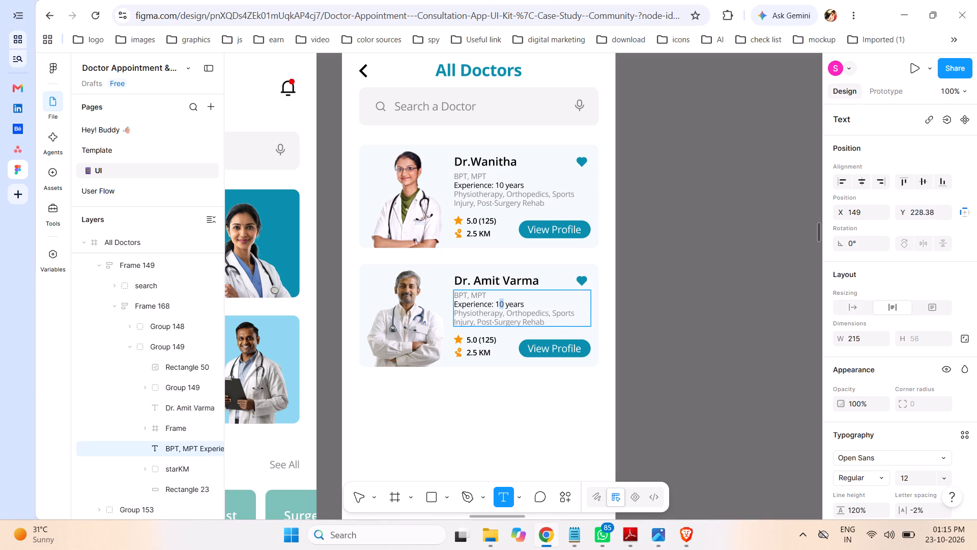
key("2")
Set the second card's review count to 215 and its distance to 3.5 KM.
left_click_drag(480, 339, 489, 339)
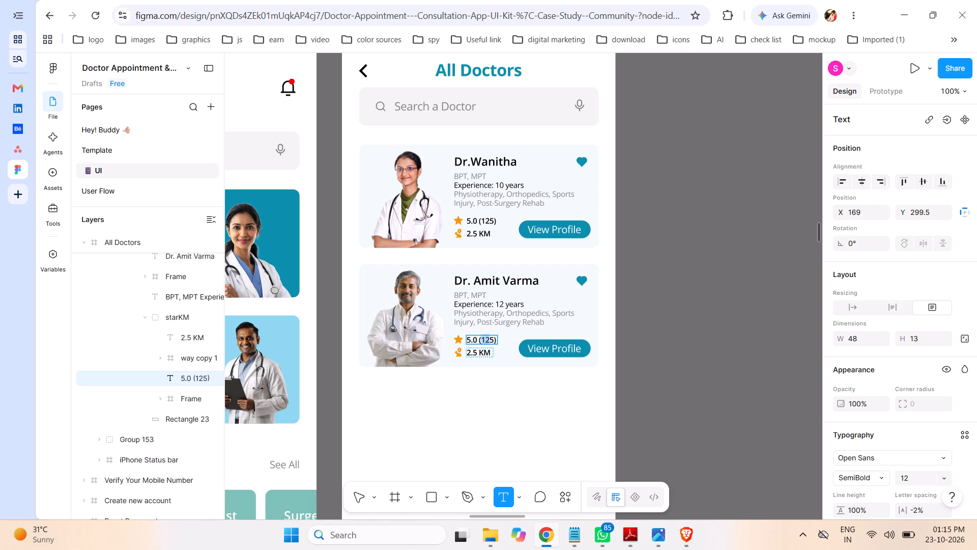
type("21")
left_click_drag(469, 352, 465, 351)
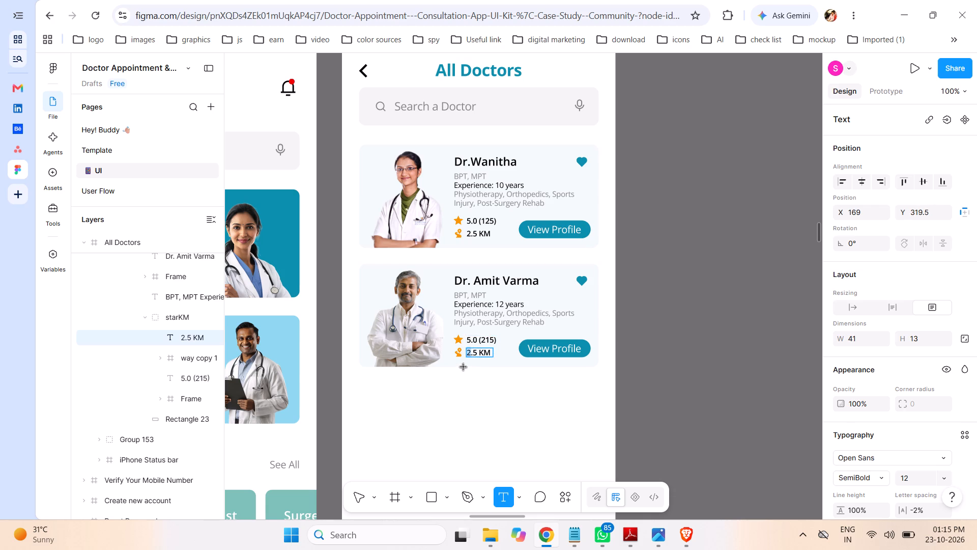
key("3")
left_click(144, 318)
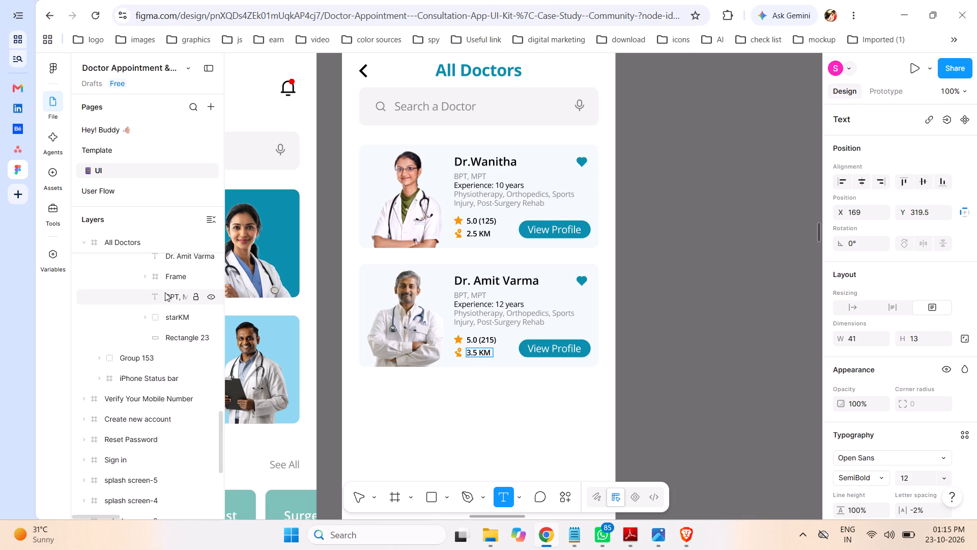
Add a stroke to the second card's heart icon frame, sampling the View Profile teal 0B8FAC as its colour.
left_click(171, 276)
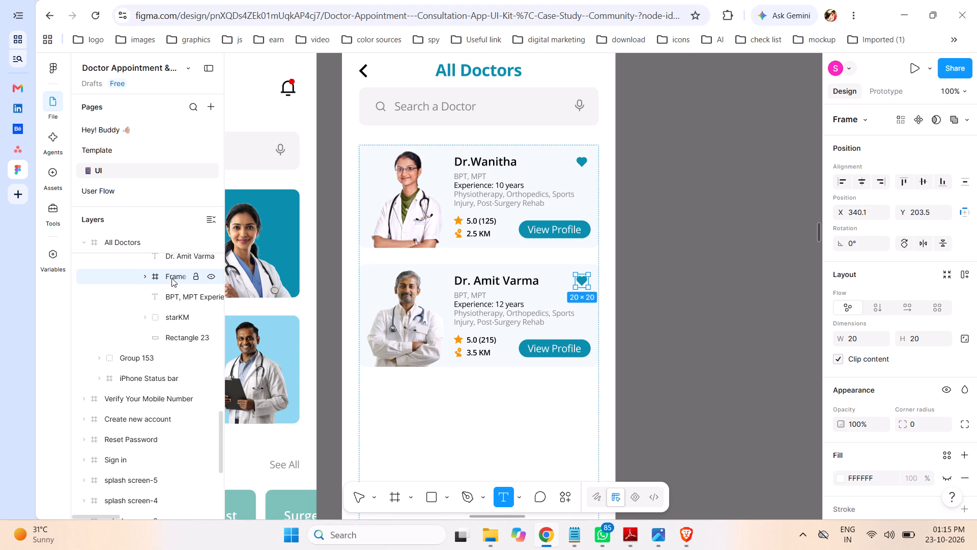
scroll(970, 332, "down", 1)
scroll(922, 324, "down", 3)
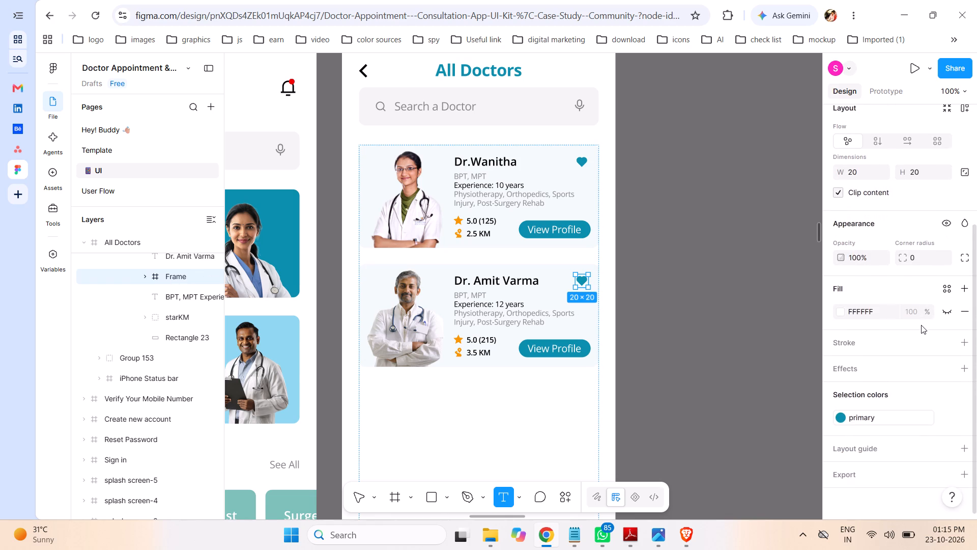
scroll(921, 325, "down", 4)
left_click(900, 345)
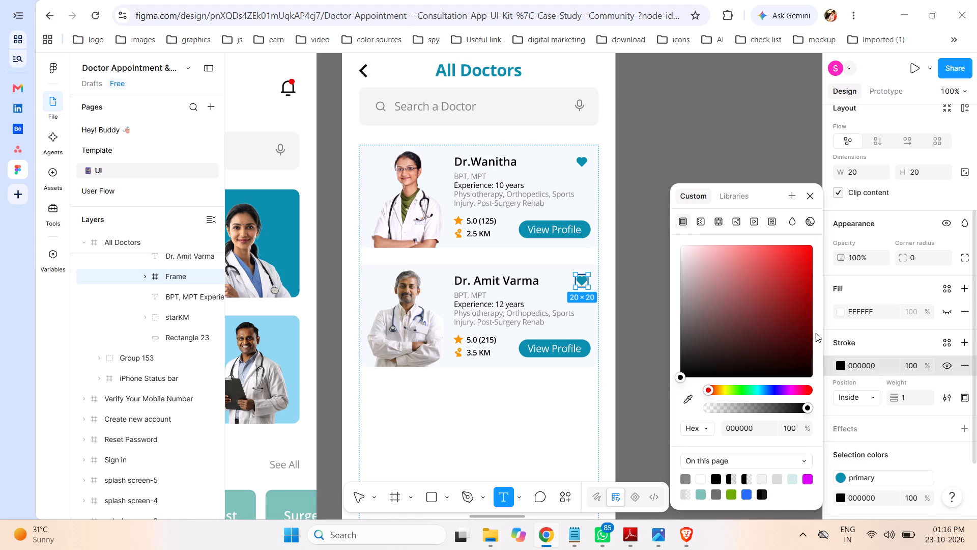
left_click(685, 400)
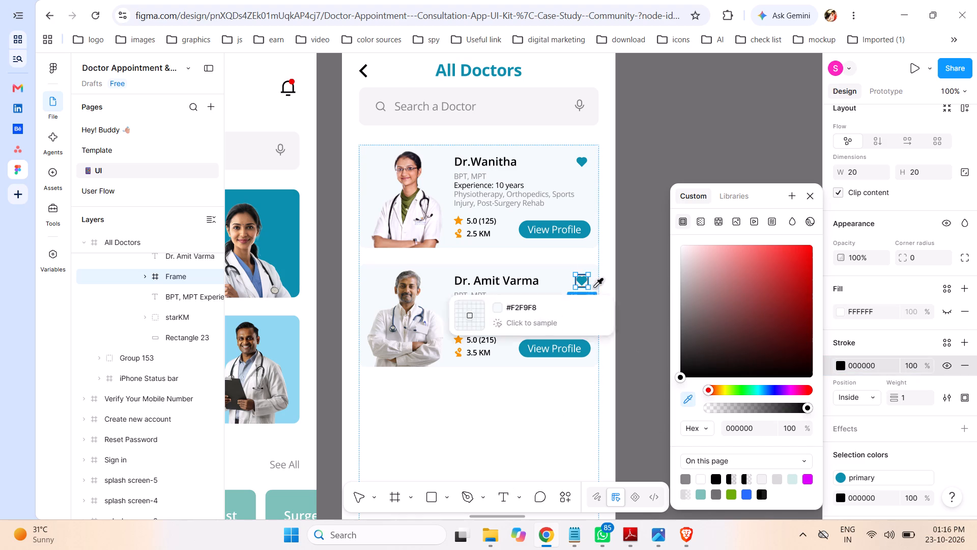
left_click(586, 228)
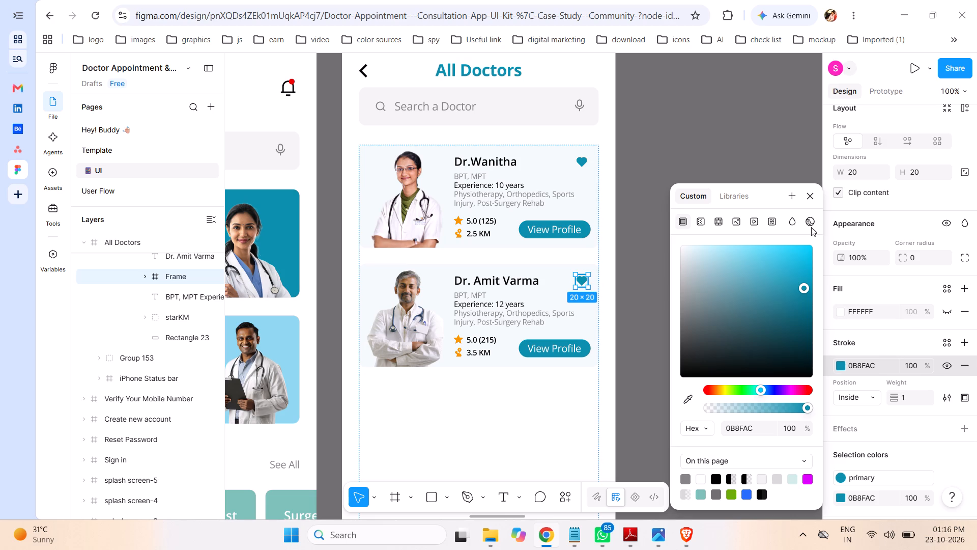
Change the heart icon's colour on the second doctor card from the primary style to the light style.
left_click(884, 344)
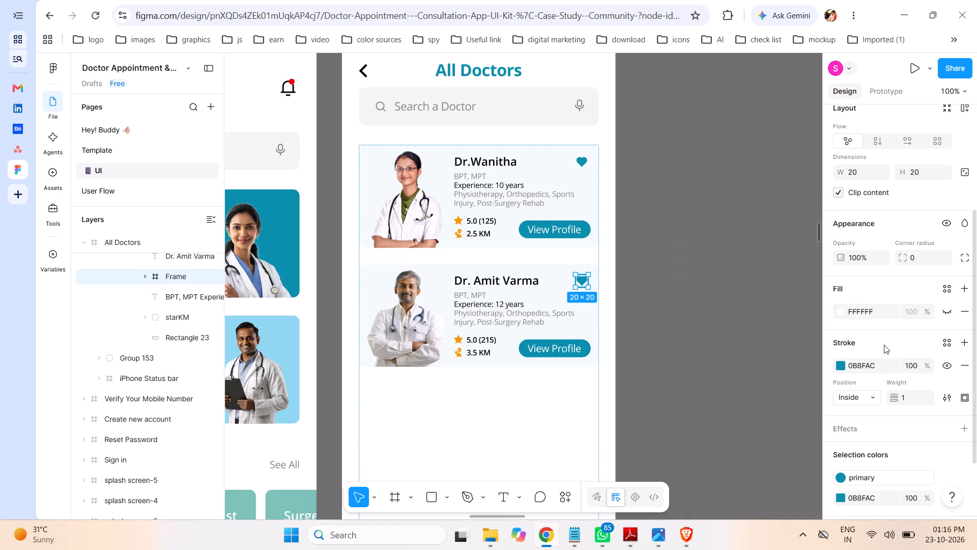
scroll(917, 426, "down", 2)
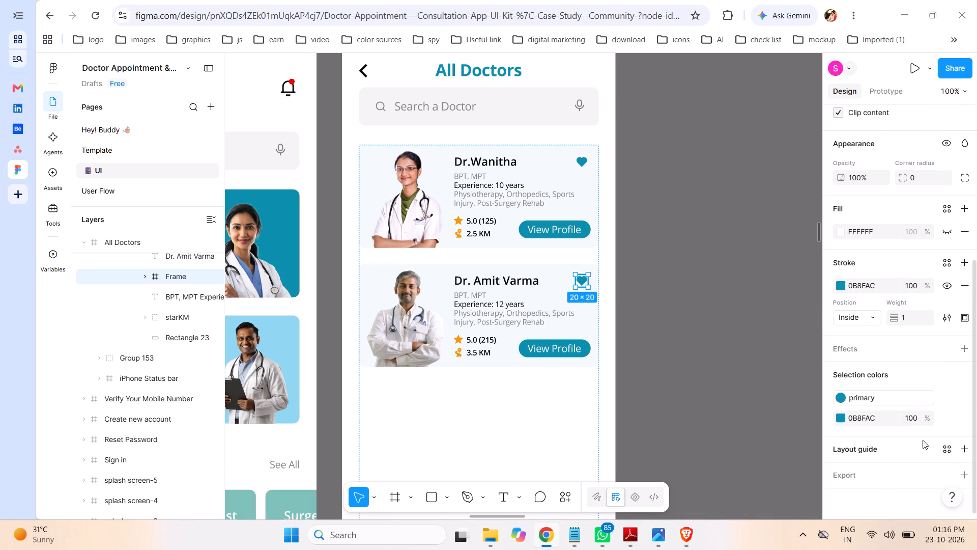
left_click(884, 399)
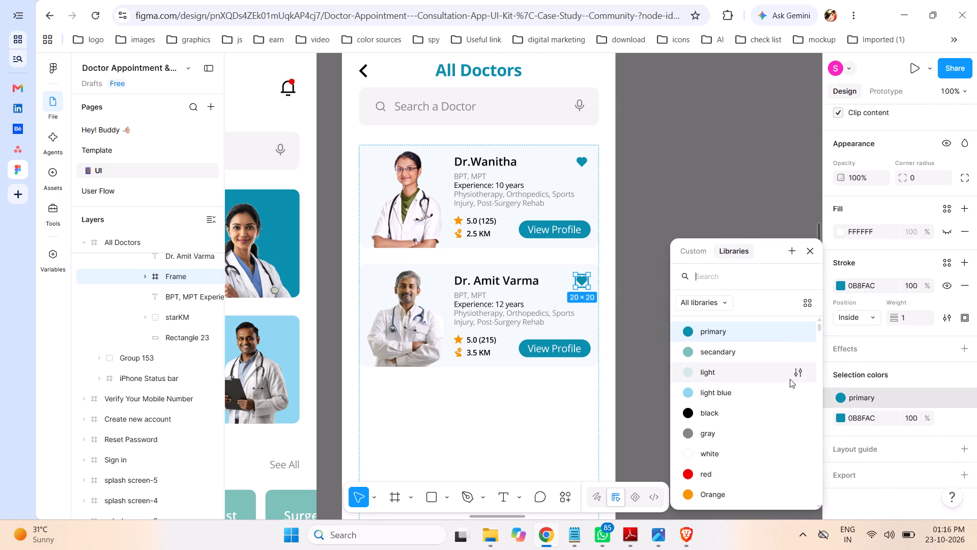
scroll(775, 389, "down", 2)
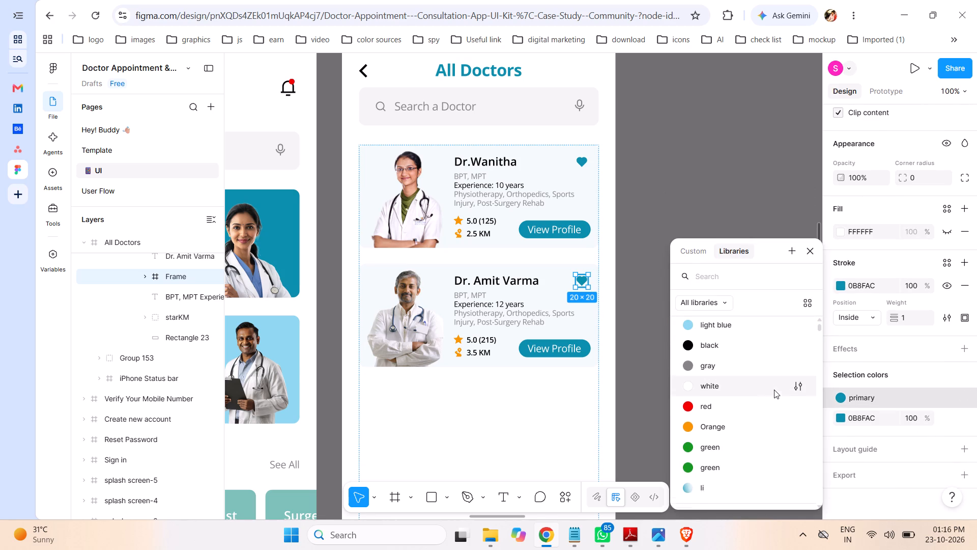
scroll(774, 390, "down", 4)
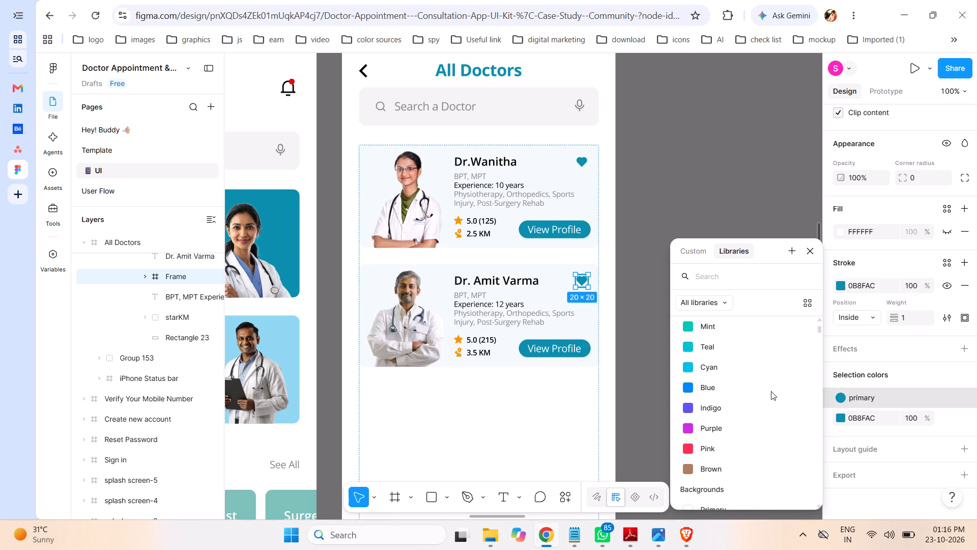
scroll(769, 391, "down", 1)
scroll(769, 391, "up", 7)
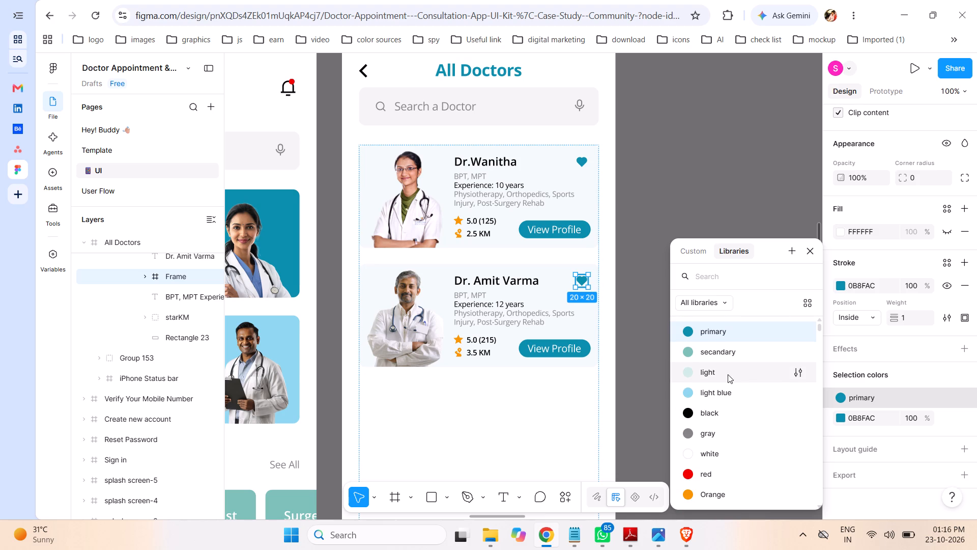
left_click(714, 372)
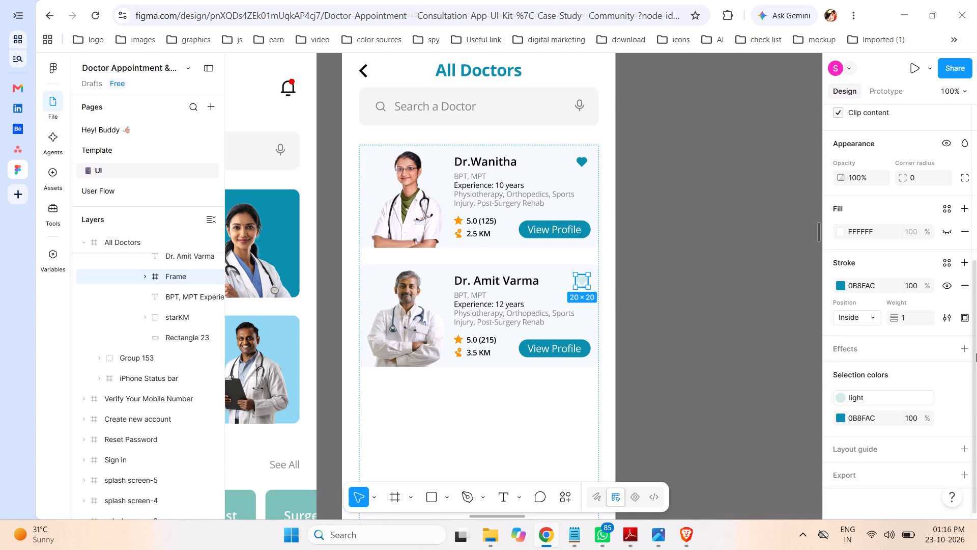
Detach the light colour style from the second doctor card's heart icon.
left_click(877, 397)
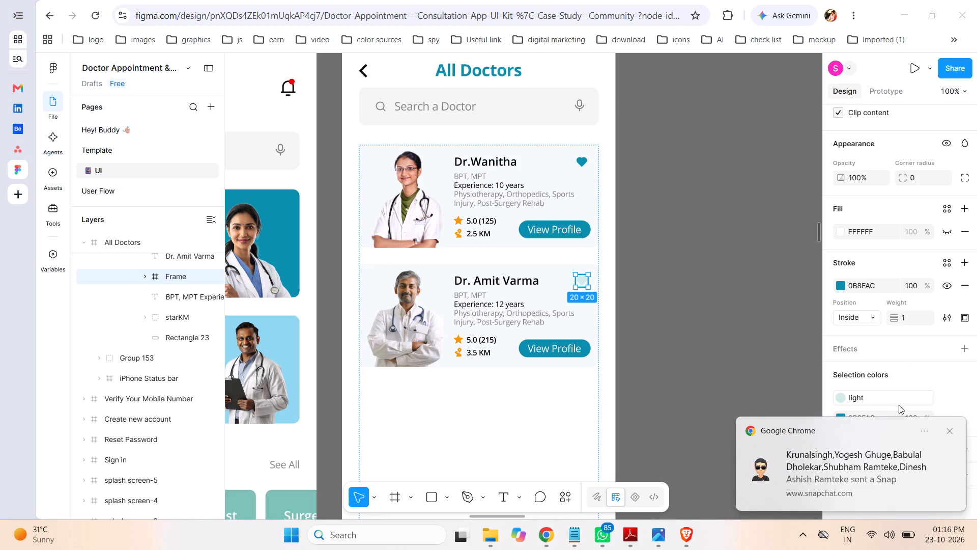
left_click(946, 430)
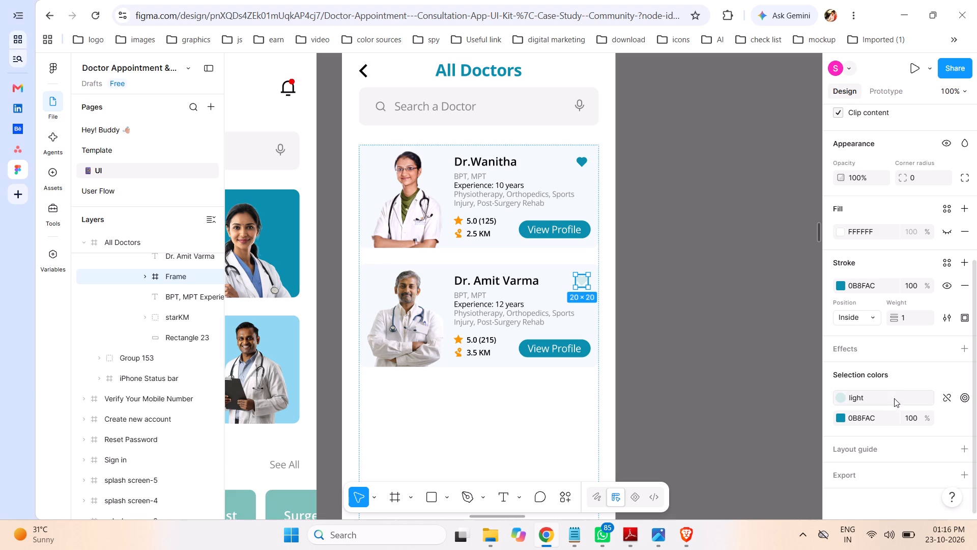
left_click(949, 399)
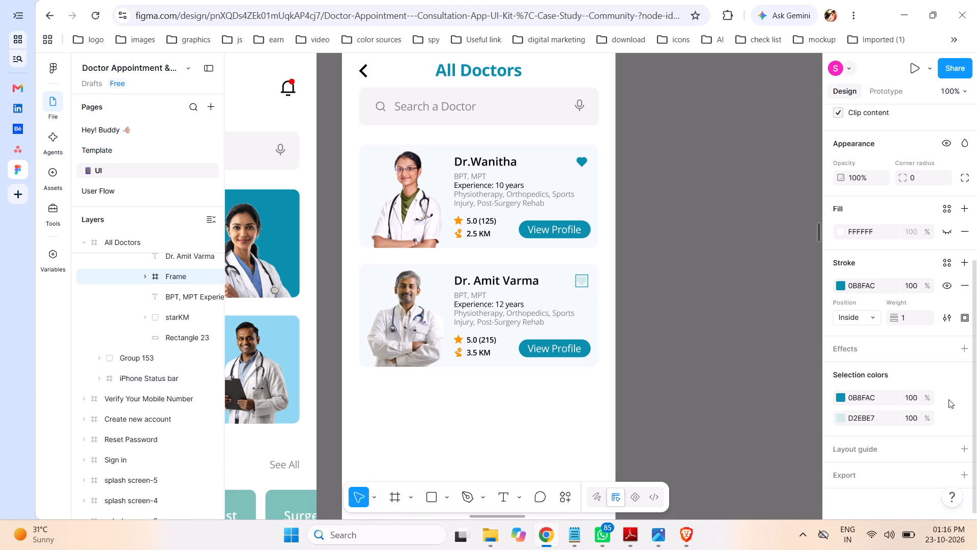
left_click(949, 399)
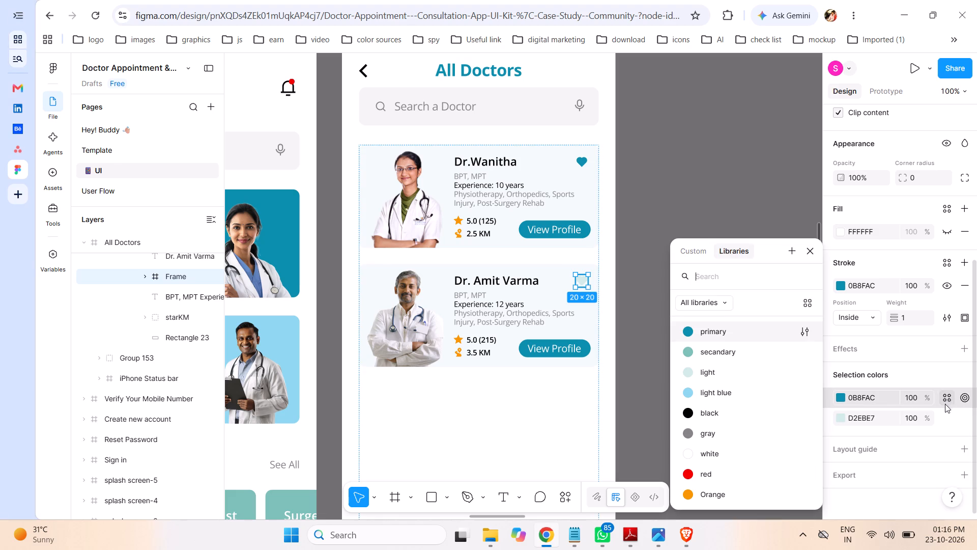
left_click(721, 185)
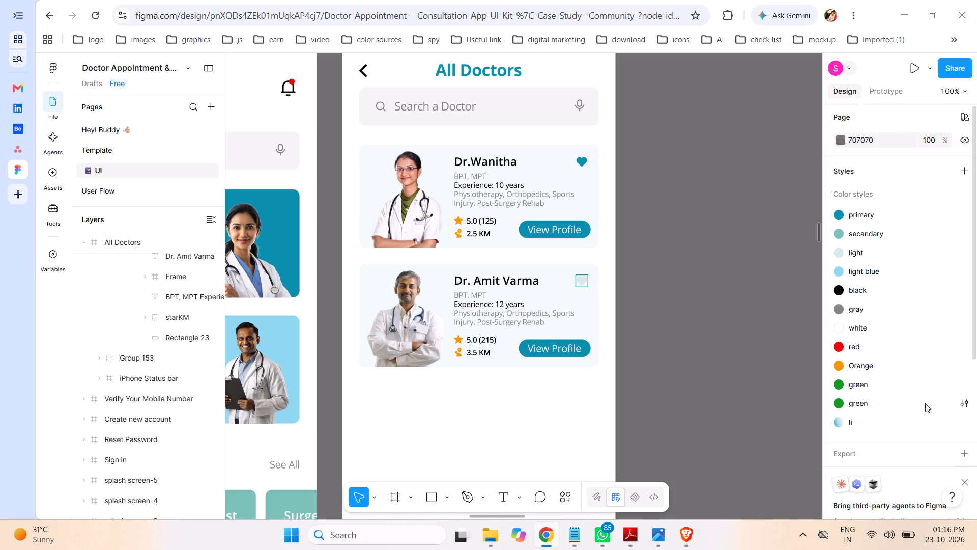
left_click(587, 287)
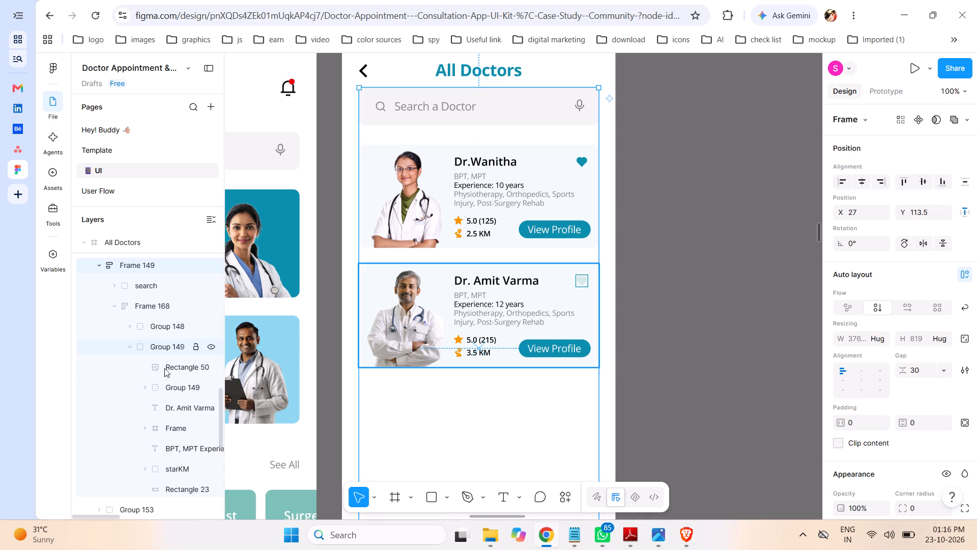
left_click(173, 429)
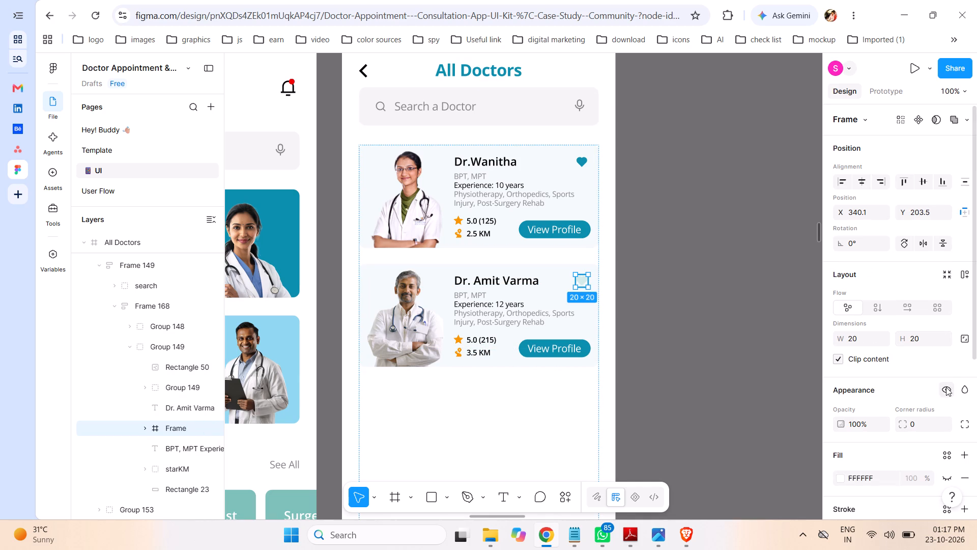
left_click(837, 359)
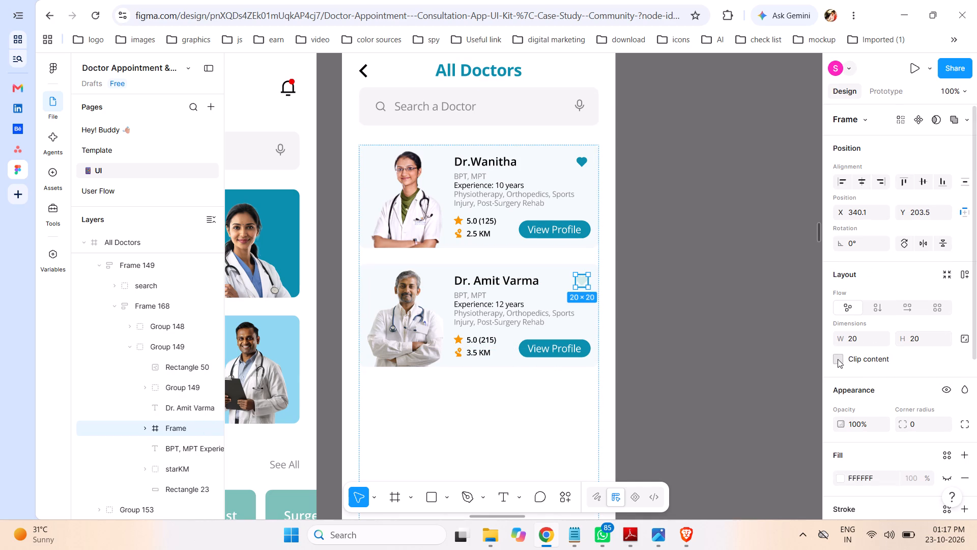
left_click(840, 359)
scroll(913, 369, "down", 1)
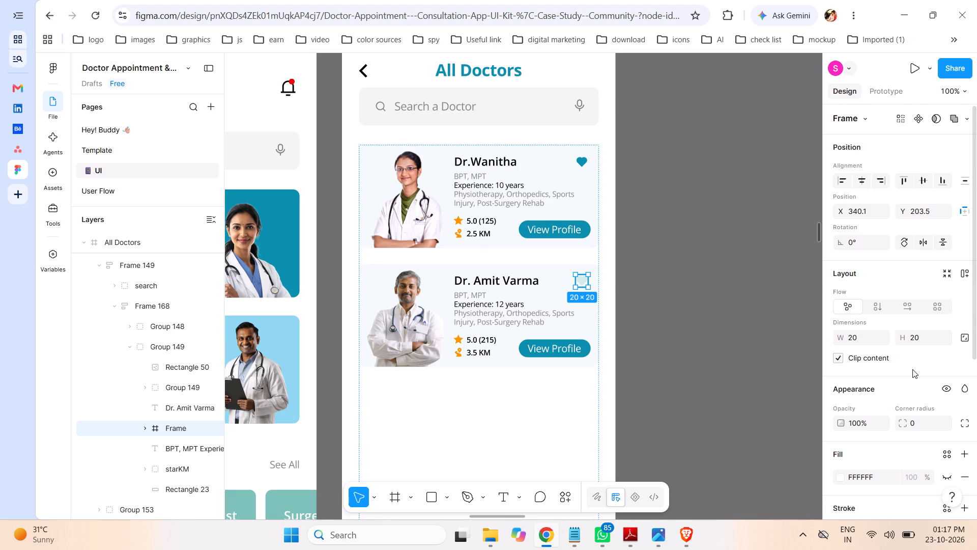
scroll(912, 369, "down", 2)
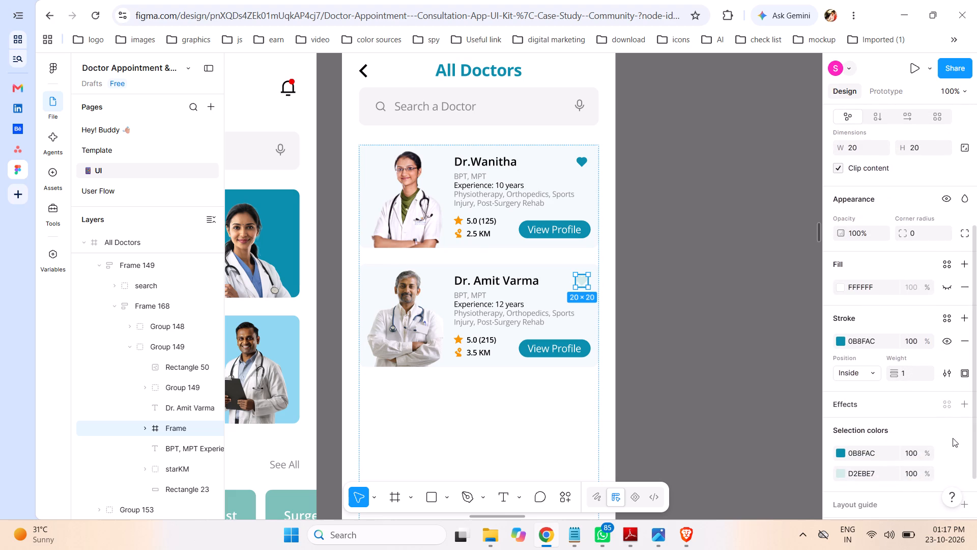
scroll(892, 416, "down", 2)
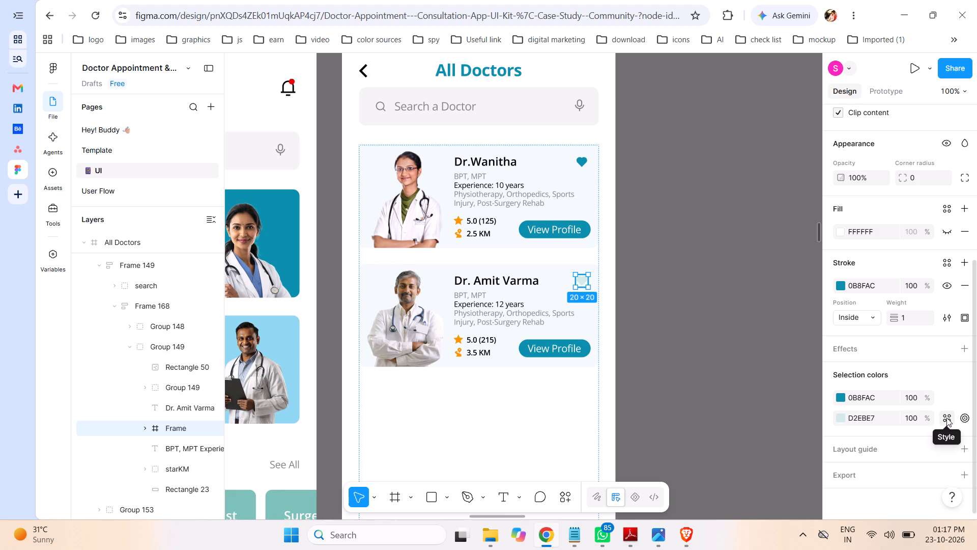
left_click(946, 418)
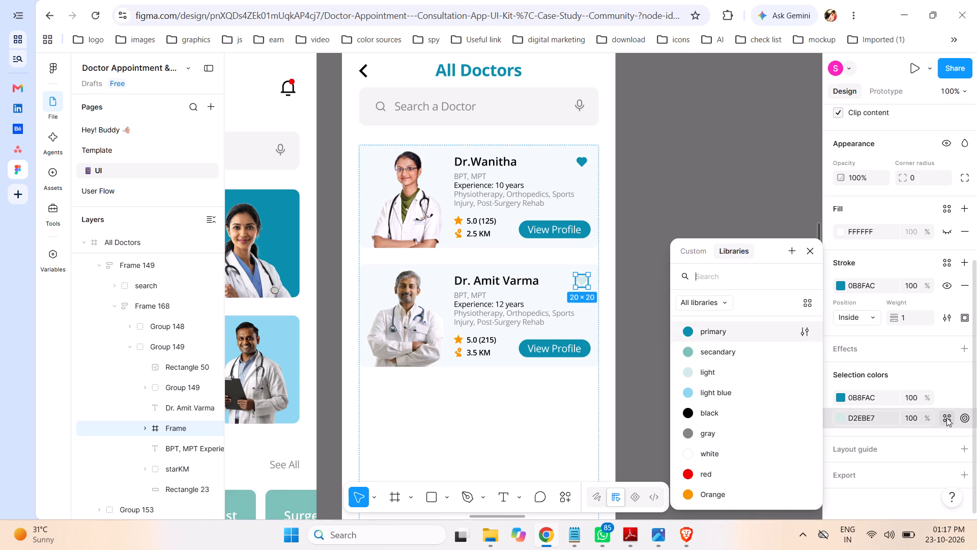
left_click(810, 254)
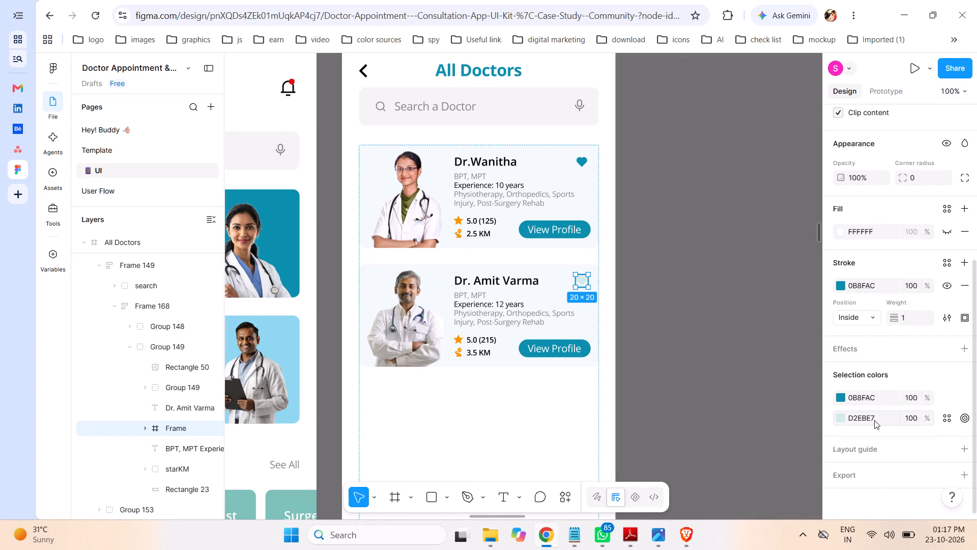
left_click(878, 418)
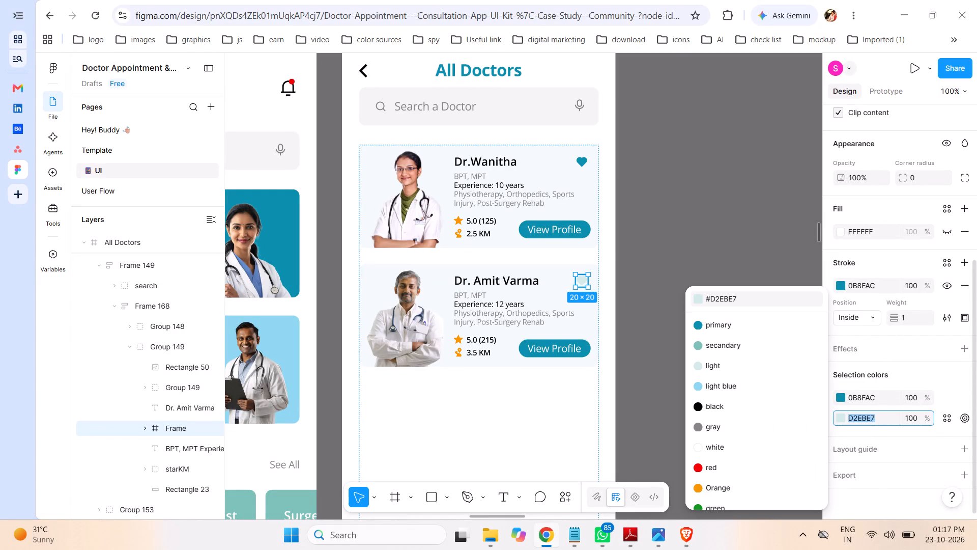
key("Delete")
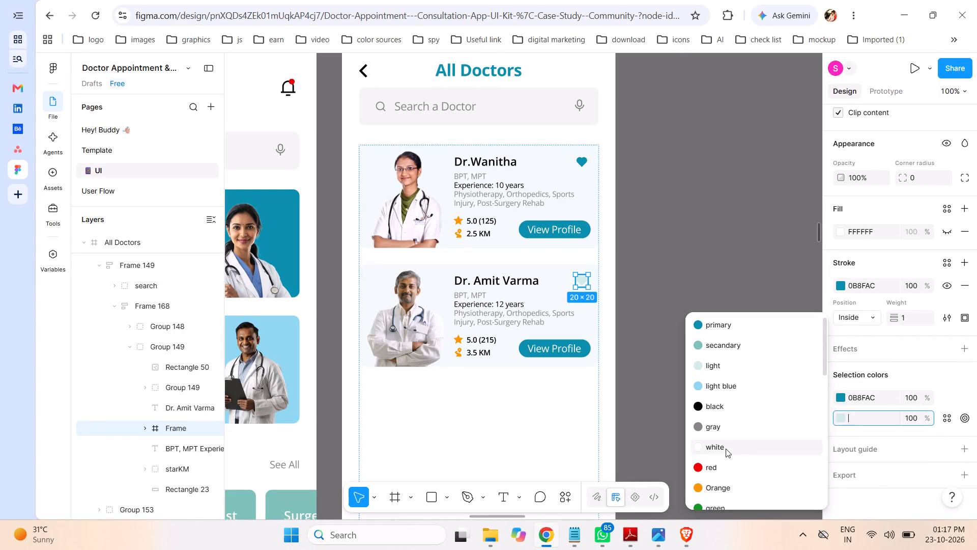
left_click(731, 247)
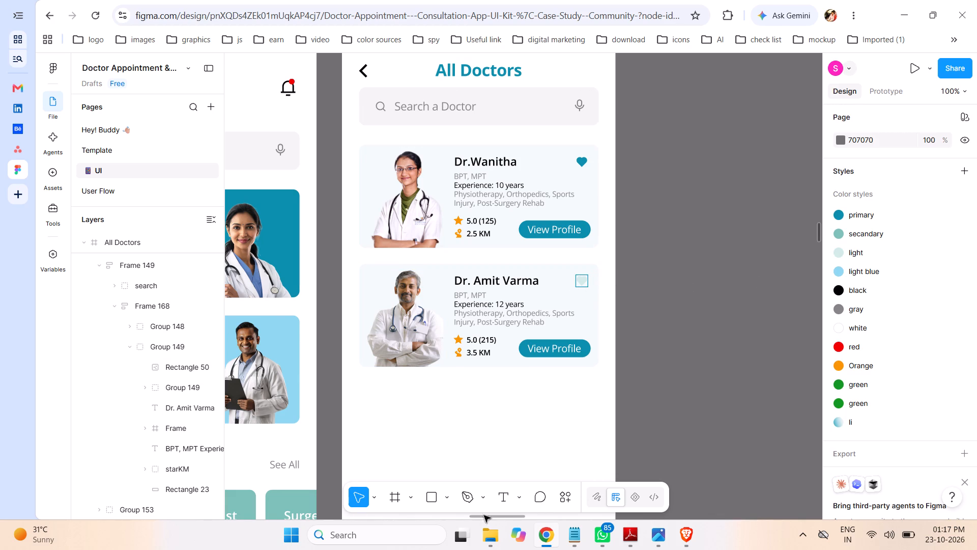
Copy the outlined heart icon frame from Dr.Udara's card in the original All Doctors screen.
left_click_drag(495, 518, 536, 518)
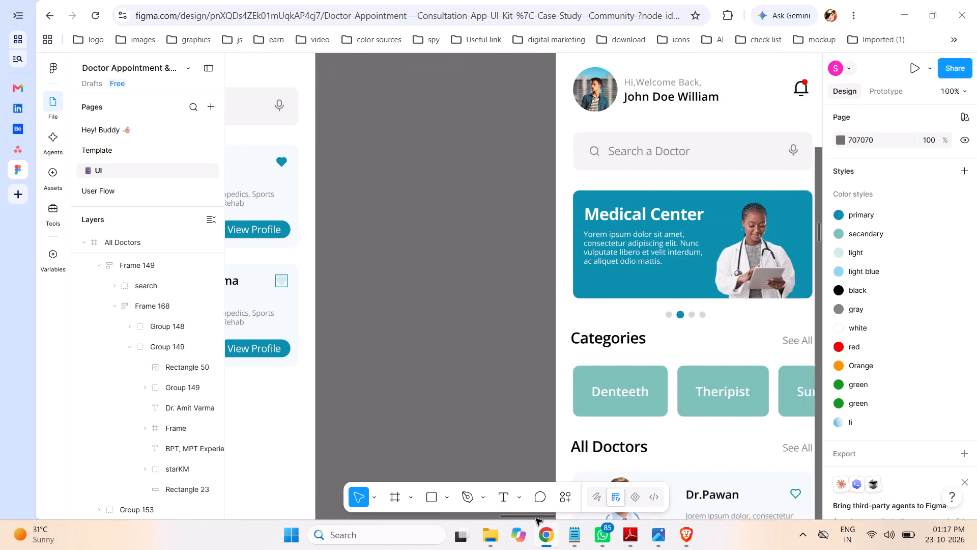
left_click_drag(536, 518, 574, 519)
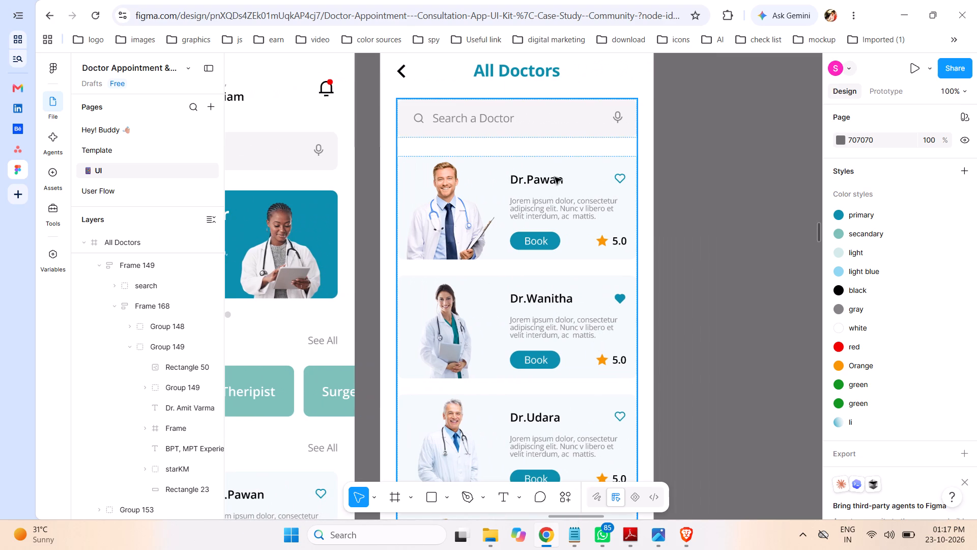
left_click(622, 182)
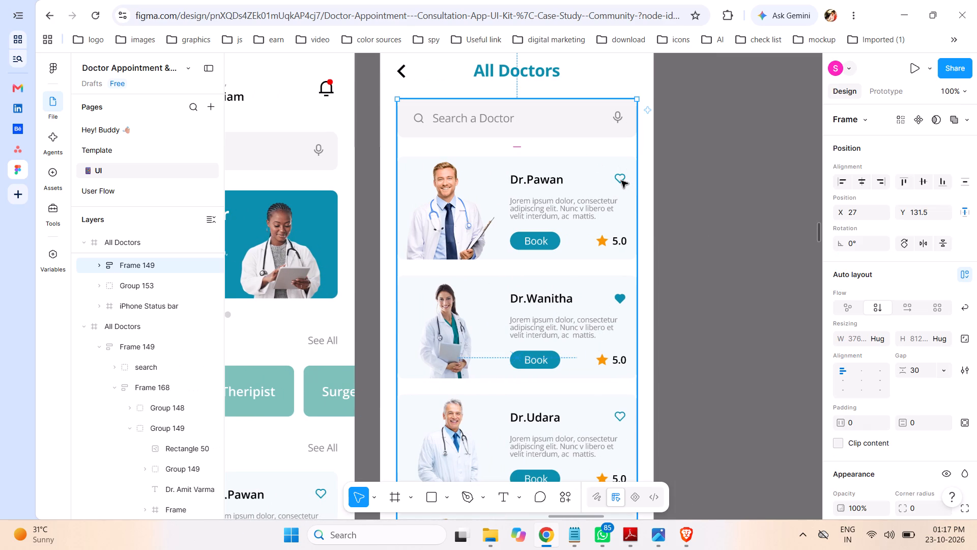
left_click(101, 267)
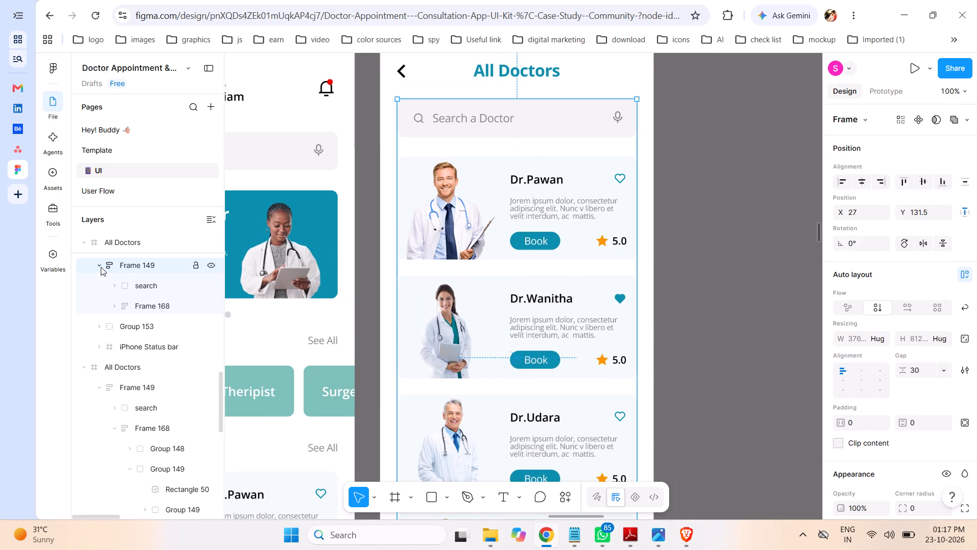
left_click(142, 307)
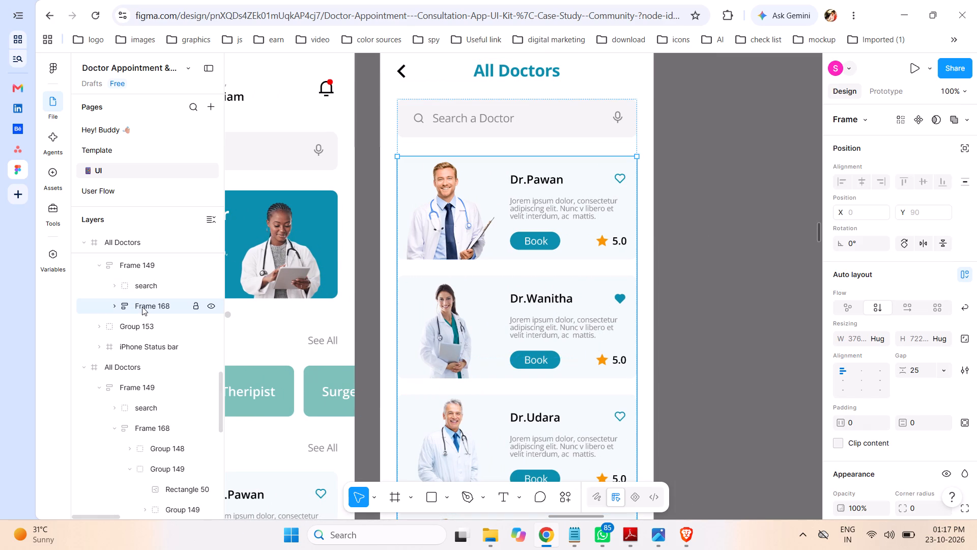
left_click(111, 306)
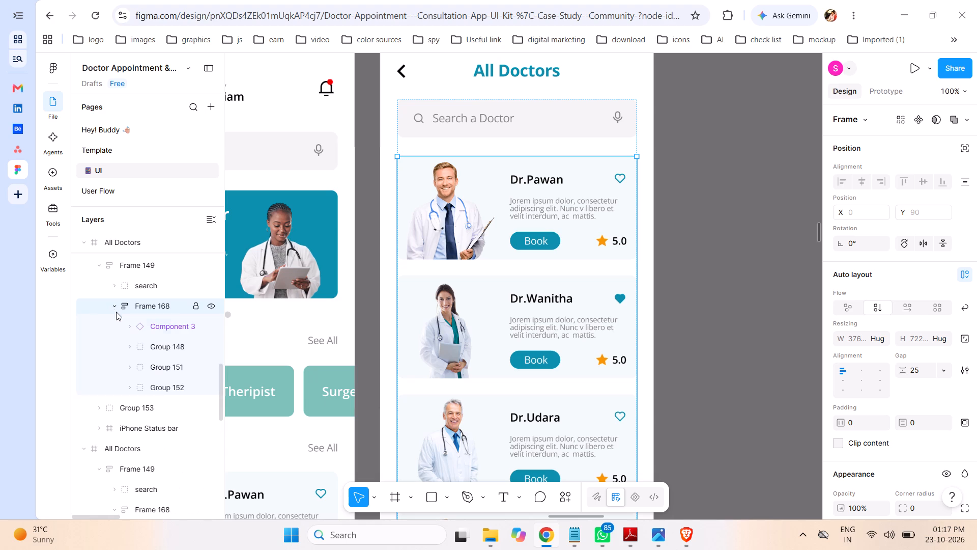
left_click(130, 348)
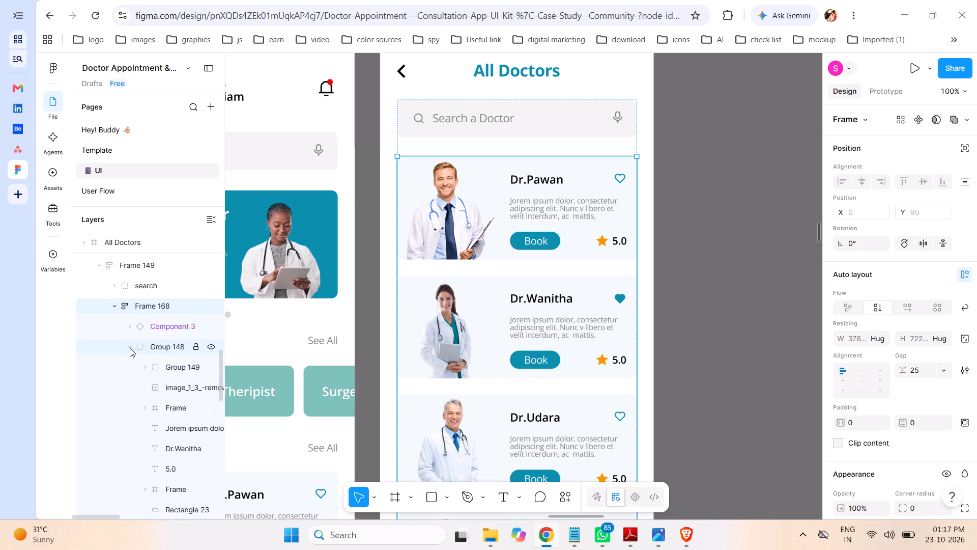
left_click(166, 409)
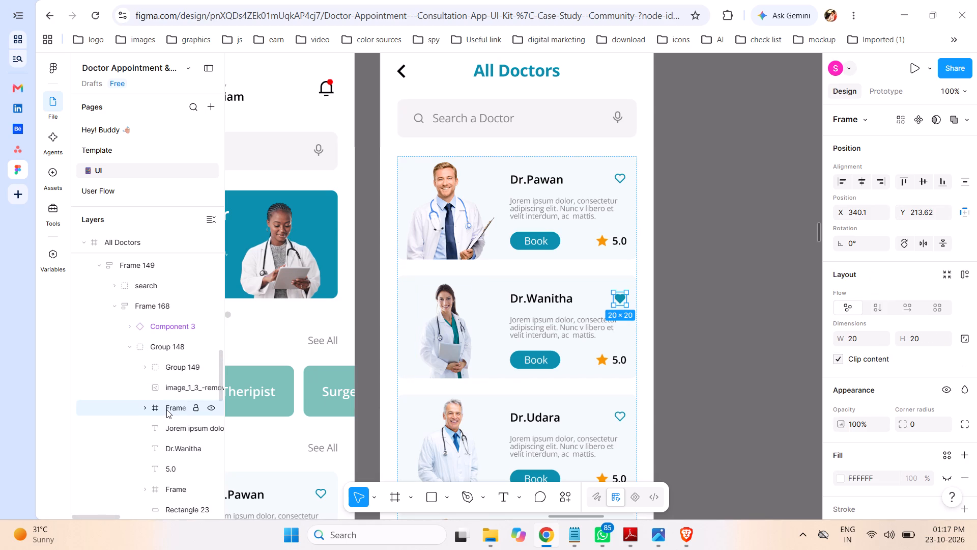
left_click(133, 346)
left_click(129, 368)
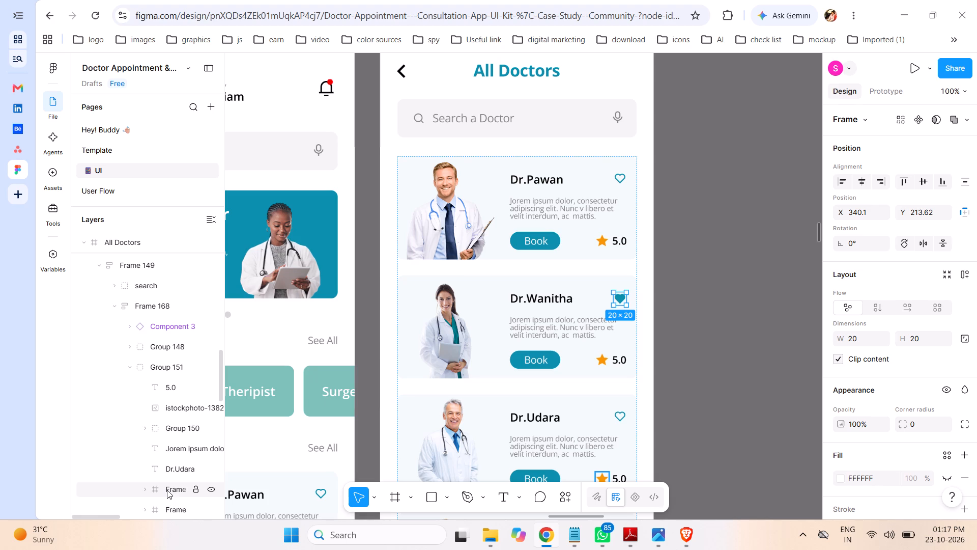
left_click(167, 490)
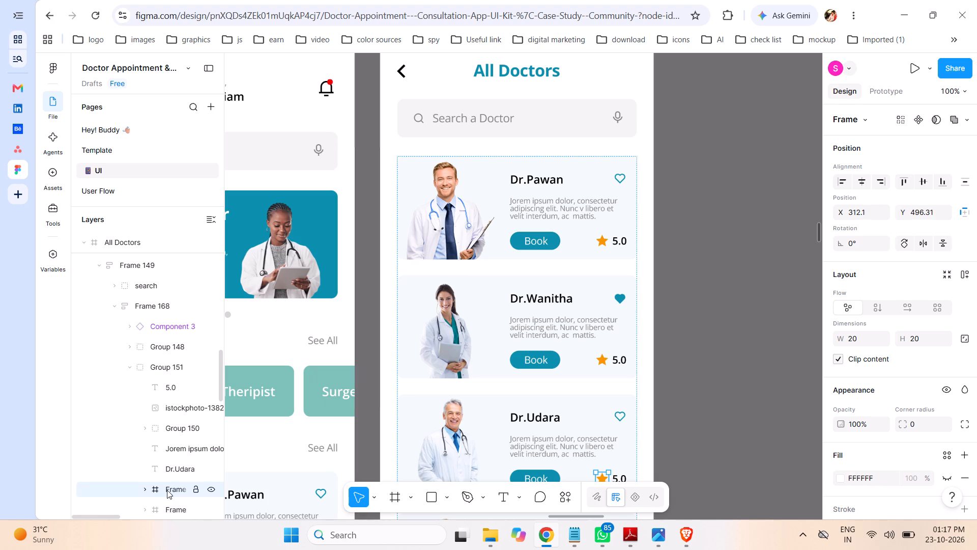
left_click(167, 508)
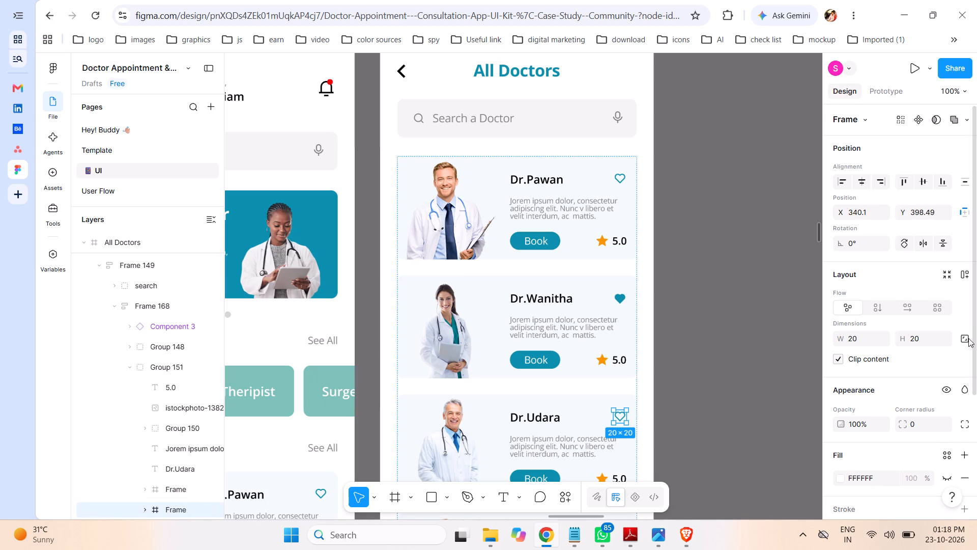
scroll(959, 332, "down", 2)
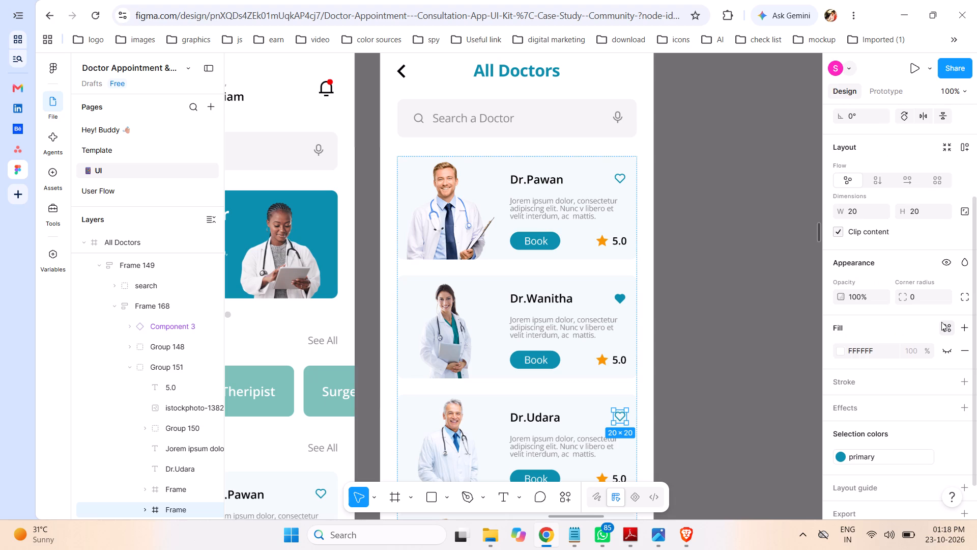
scroll(939, 322, "down", 1)
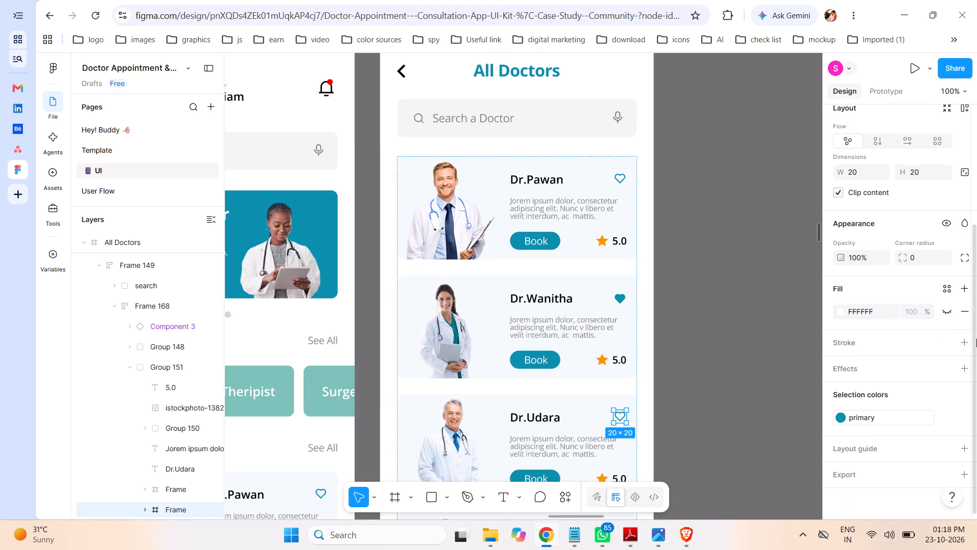
key("ctrl+c")
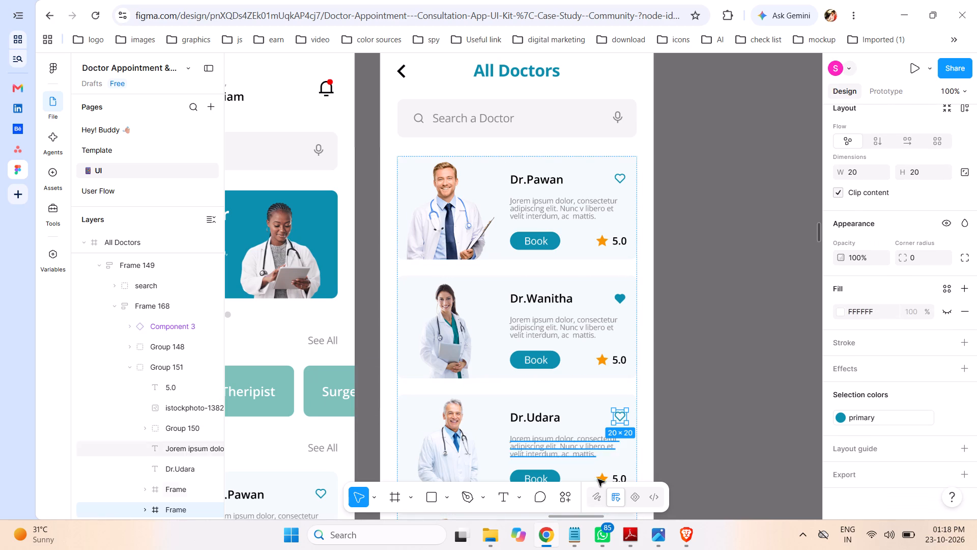
left_click_drag(567, 518, 518, 516)
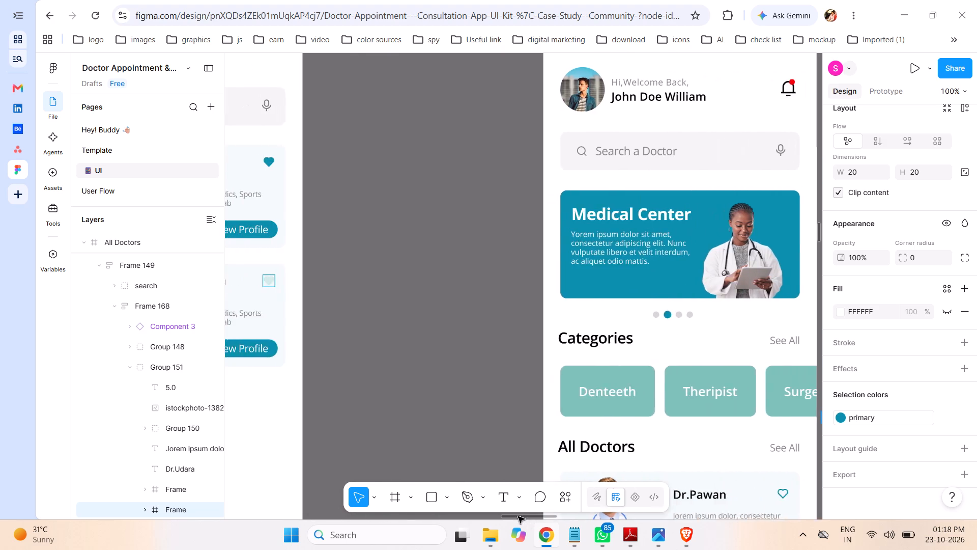
left_click_drag(518, 516, 480, 517)
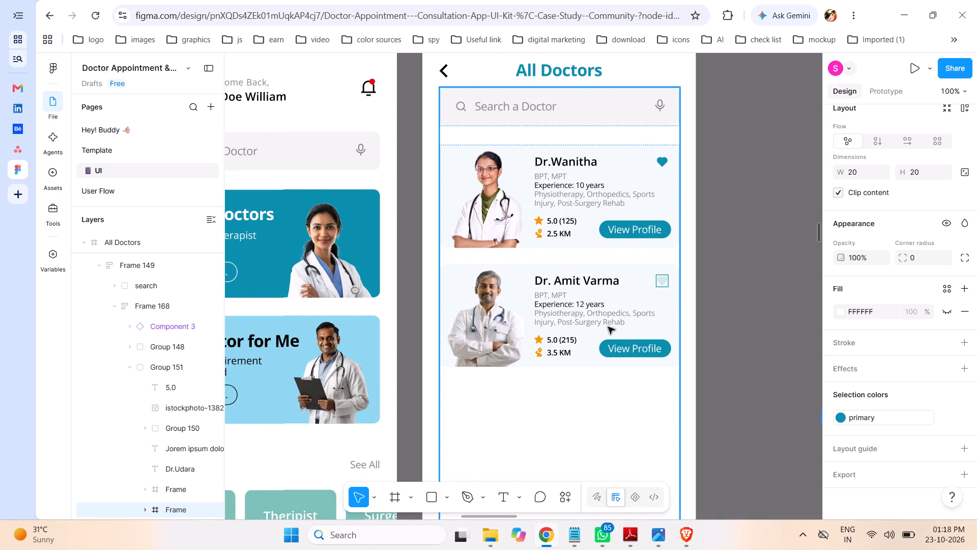
left_click(664, 286)
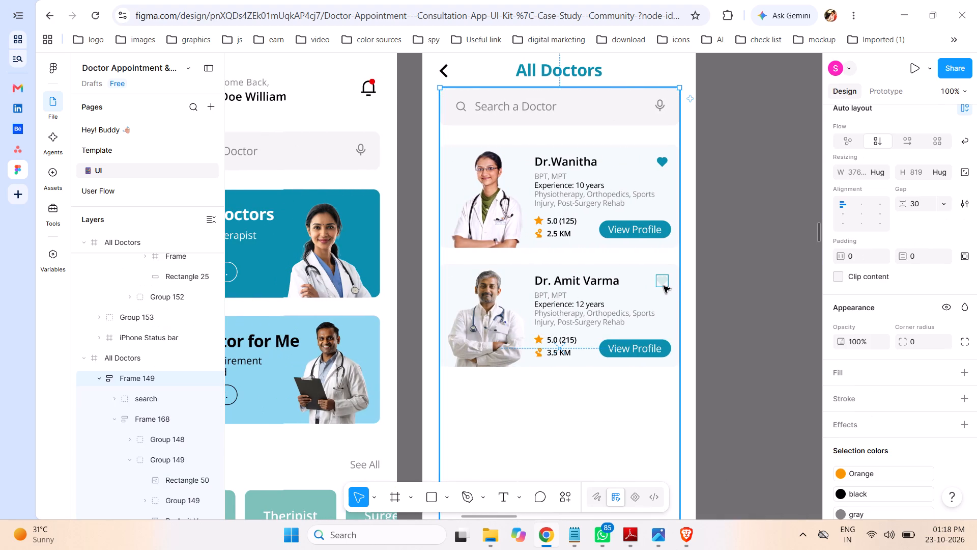
scroll(152, 368, "down", 3)
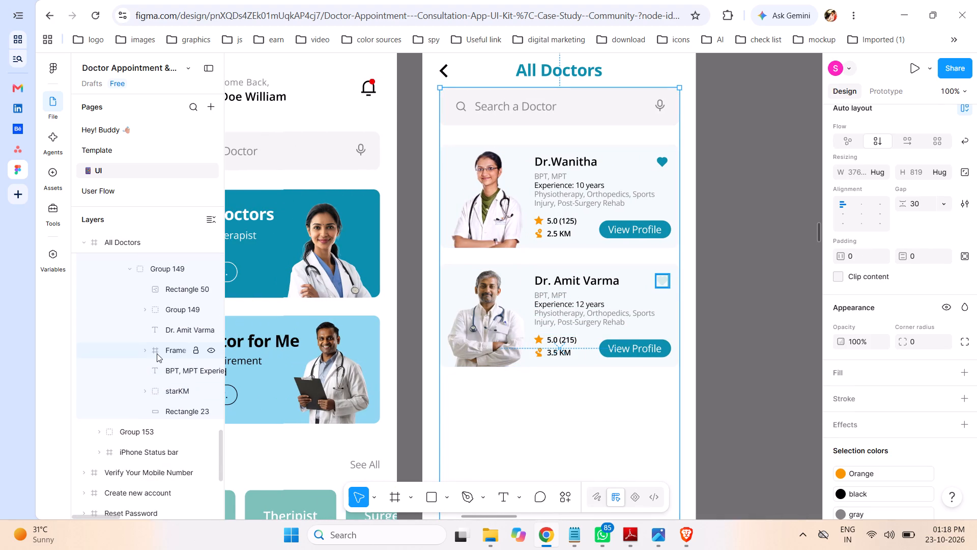
scroll(153, 364, "up", 1)
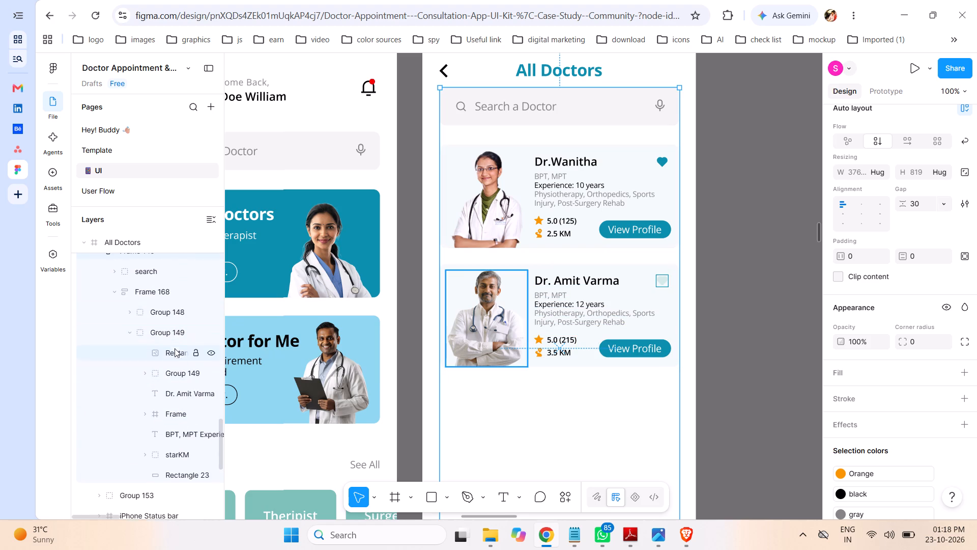
left_click(173, 416)
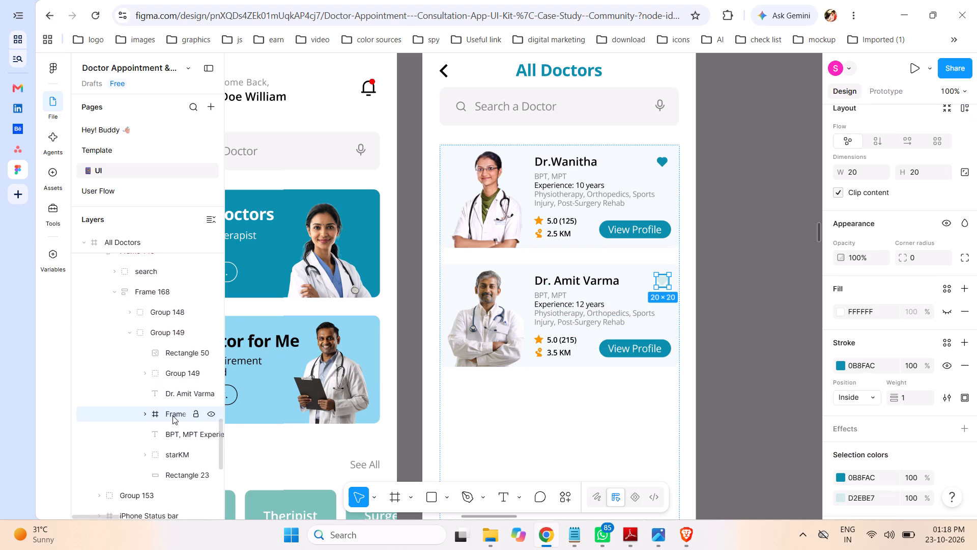
key("ctrl+v")
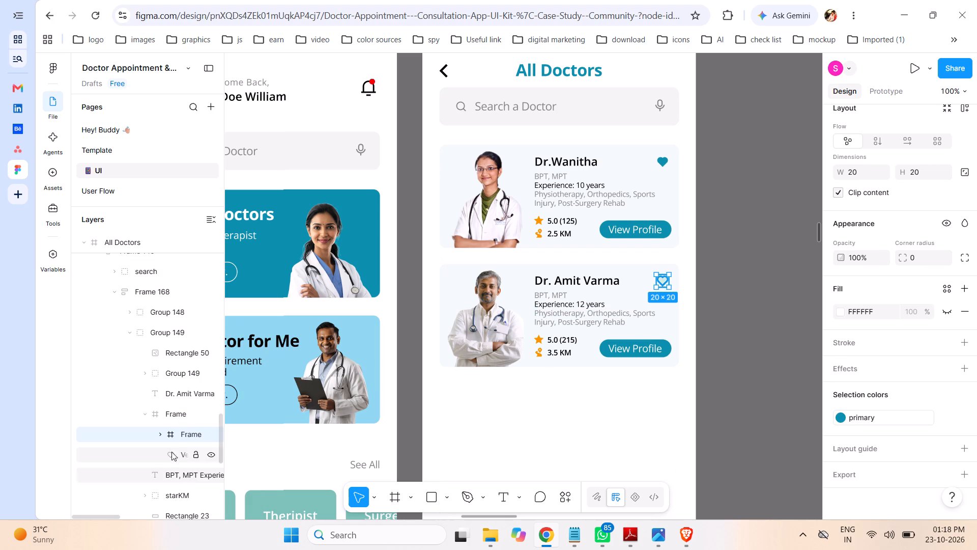
left_click_drag(169, 434, 167, 401)
left_click(147, 434)
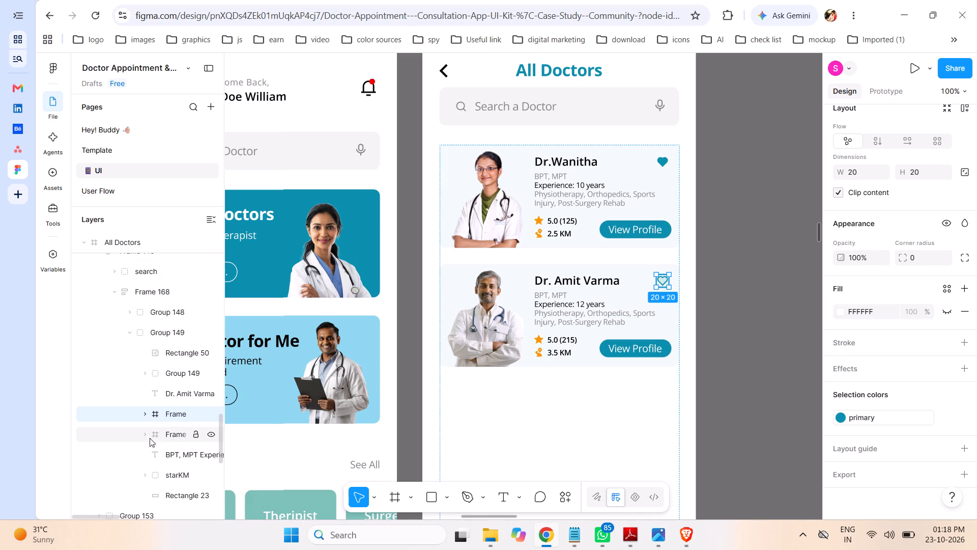
left_click(167, 428)
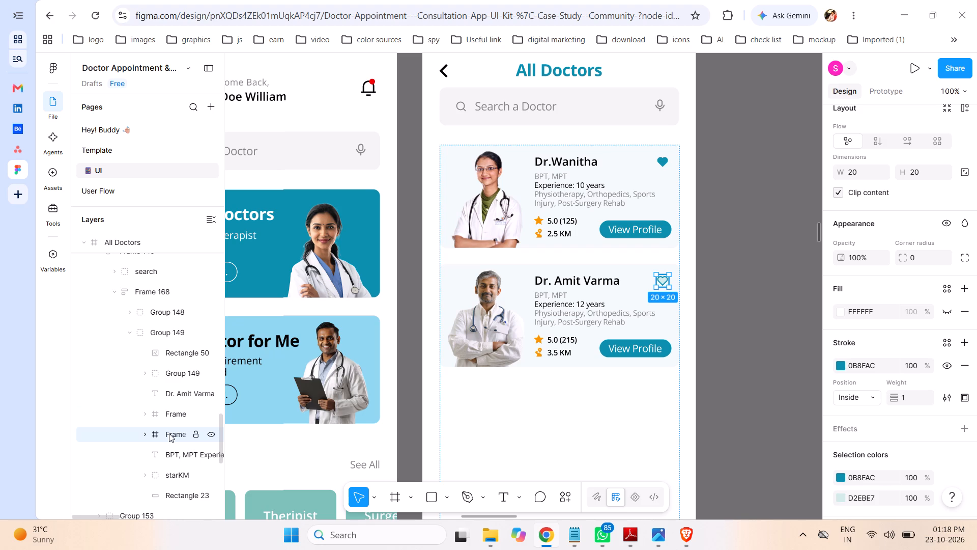
key("Delete")
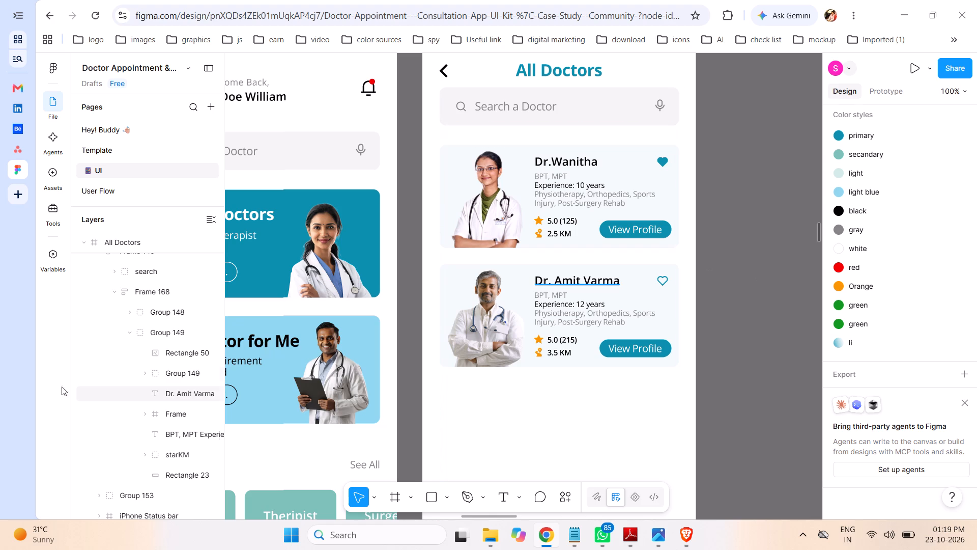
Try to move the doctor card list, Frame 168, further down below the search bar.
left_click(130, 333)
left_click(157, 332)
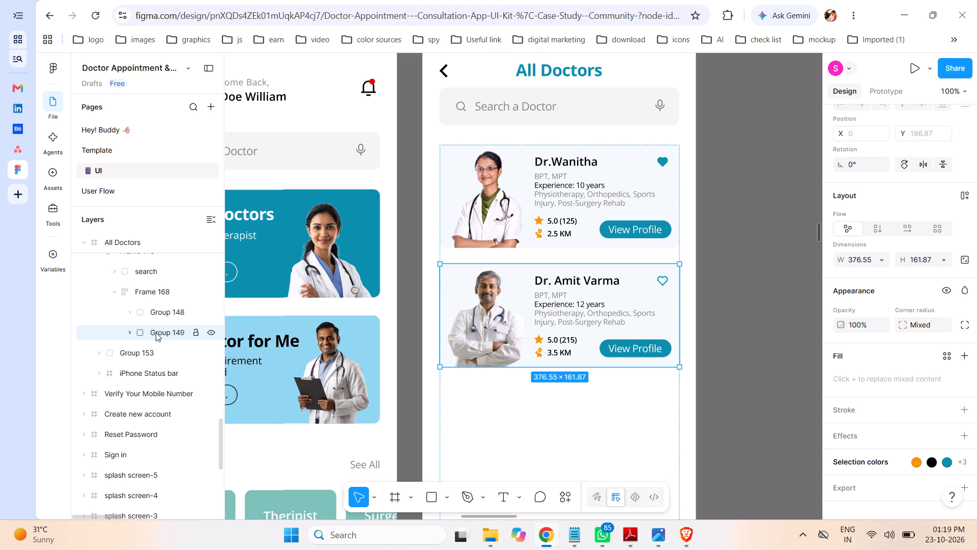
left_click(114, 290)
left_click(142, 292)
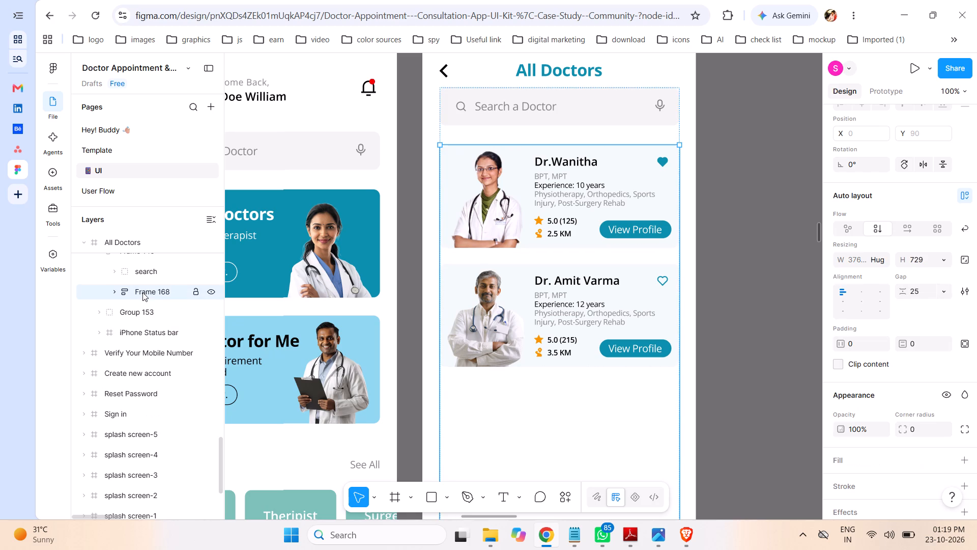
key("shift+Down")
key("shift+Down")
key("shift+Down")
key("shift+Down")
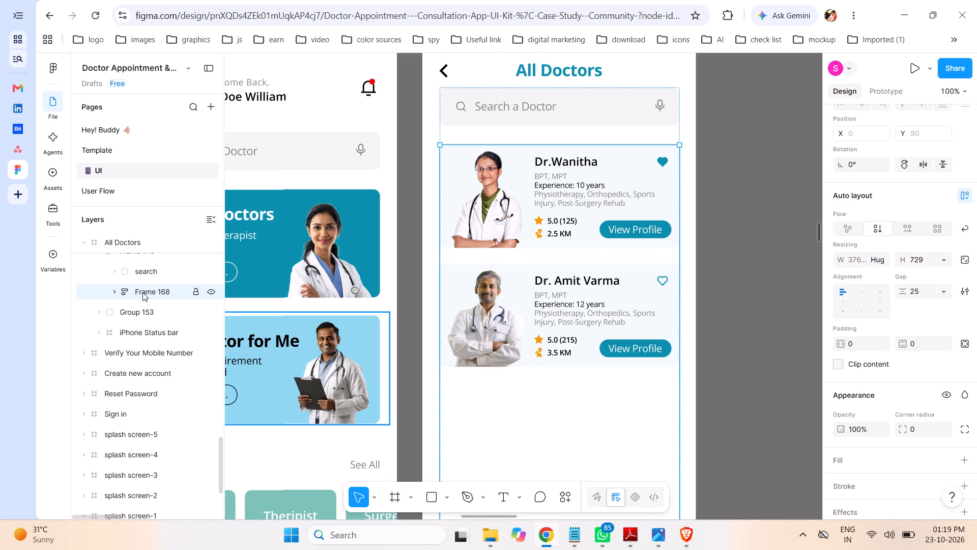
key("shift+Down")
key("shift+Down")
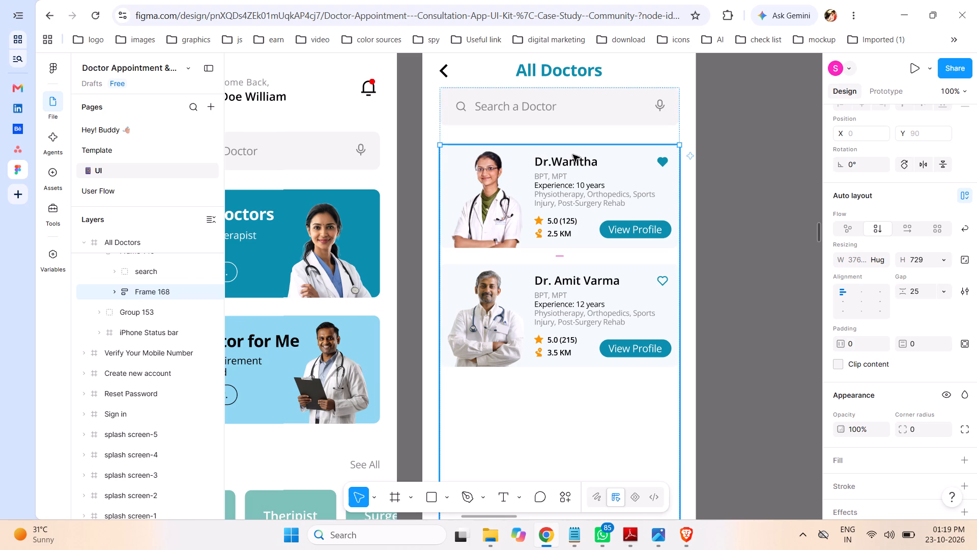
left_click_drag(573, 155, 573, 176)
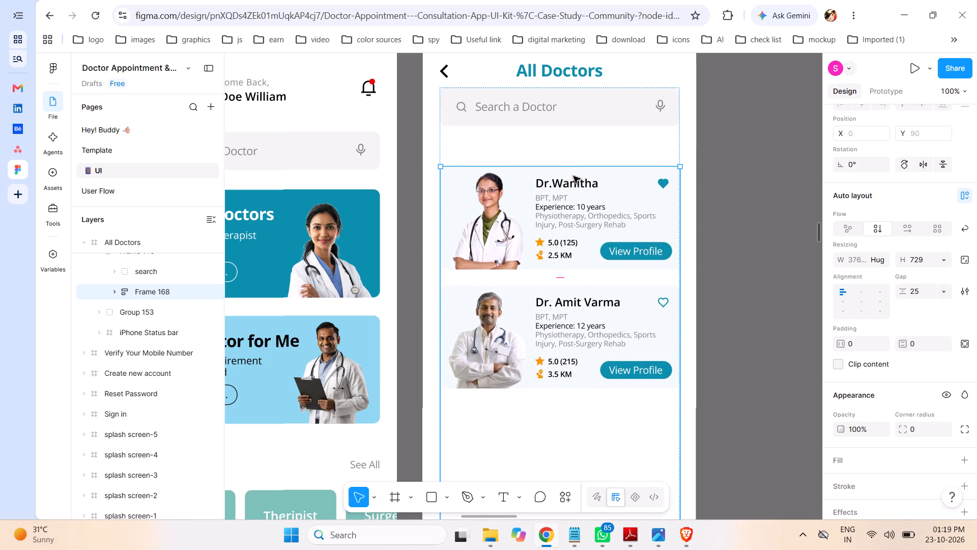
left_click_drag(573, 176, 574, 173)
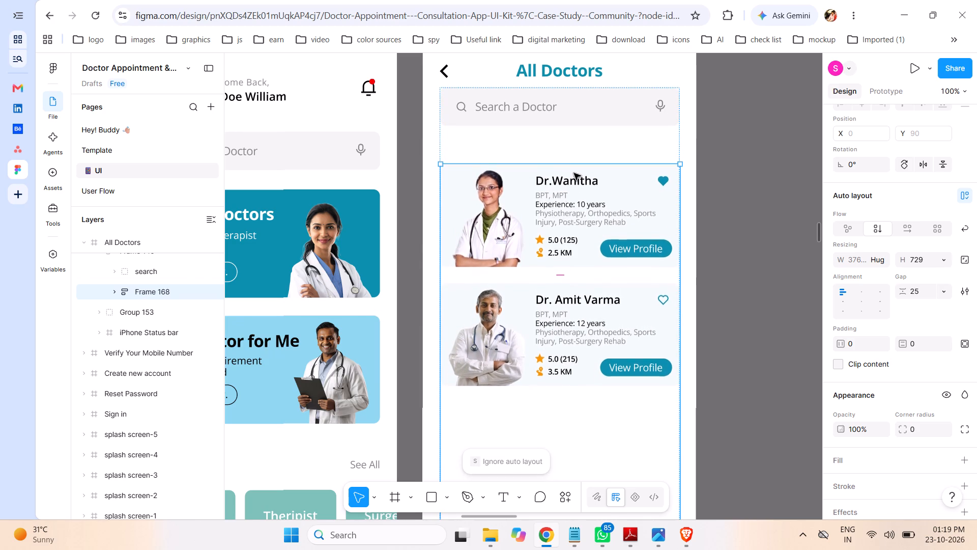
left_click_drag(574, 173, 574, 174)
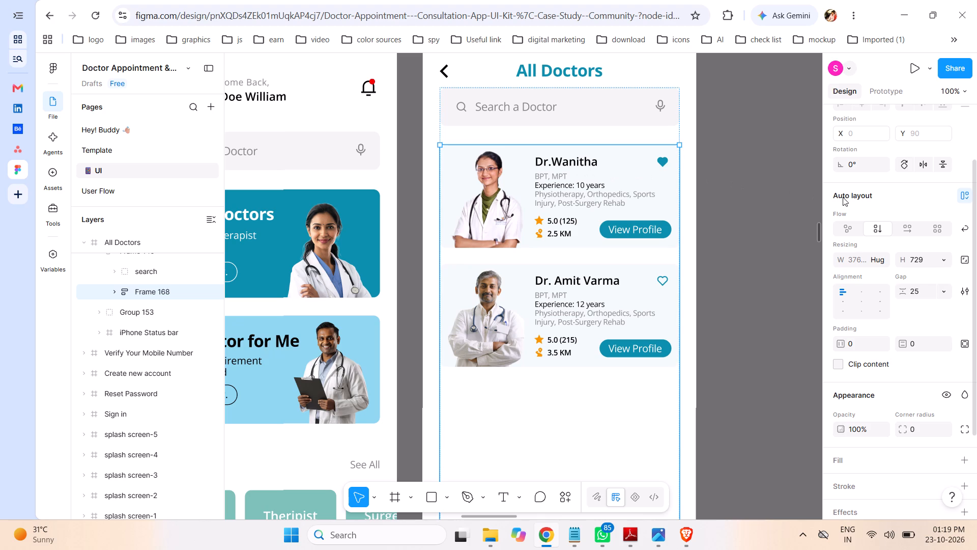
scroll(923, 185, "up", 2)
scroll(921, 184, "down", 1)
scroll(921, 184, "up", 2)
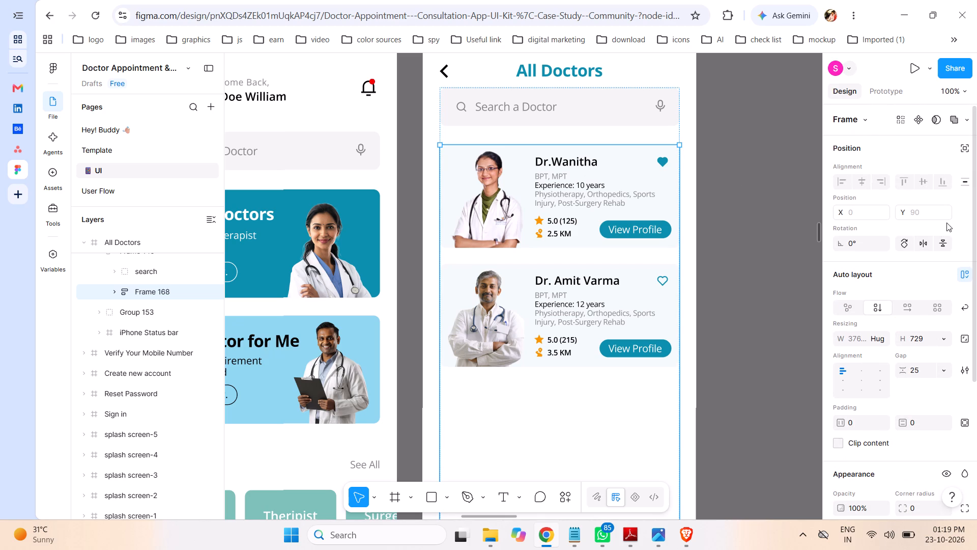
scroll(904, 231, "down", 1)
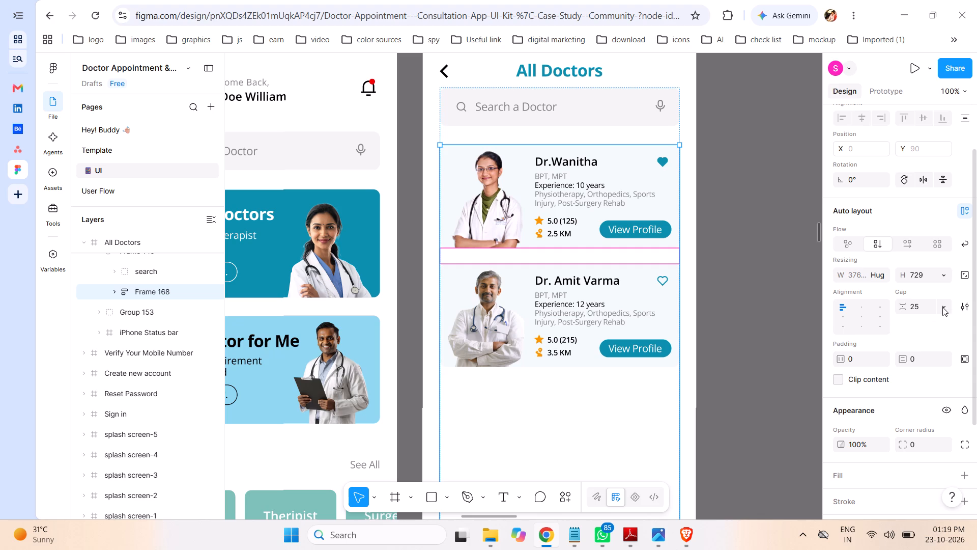
Set the vertical gap between the doctor cards in Frame 168 to 15.
left_click(930, 306)
key("Down")
key("Down")
key("Down")
key("Down")
key("Down")
key("Down")
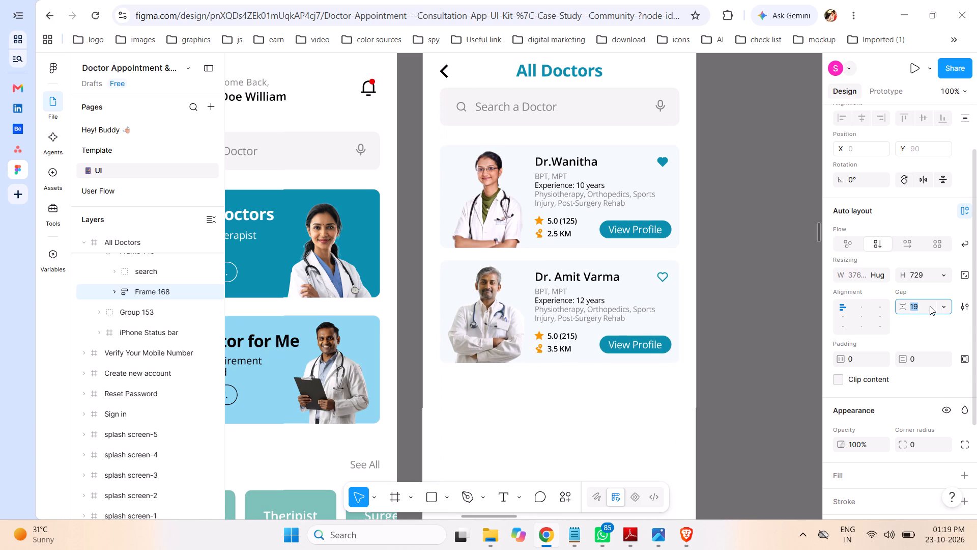
key("Down")
key("Down")
key("Down")
key("Down")
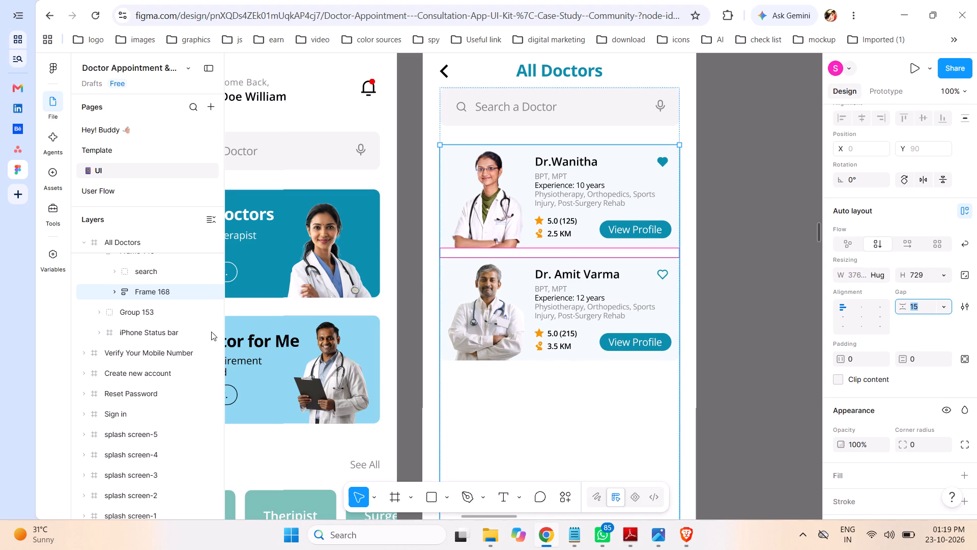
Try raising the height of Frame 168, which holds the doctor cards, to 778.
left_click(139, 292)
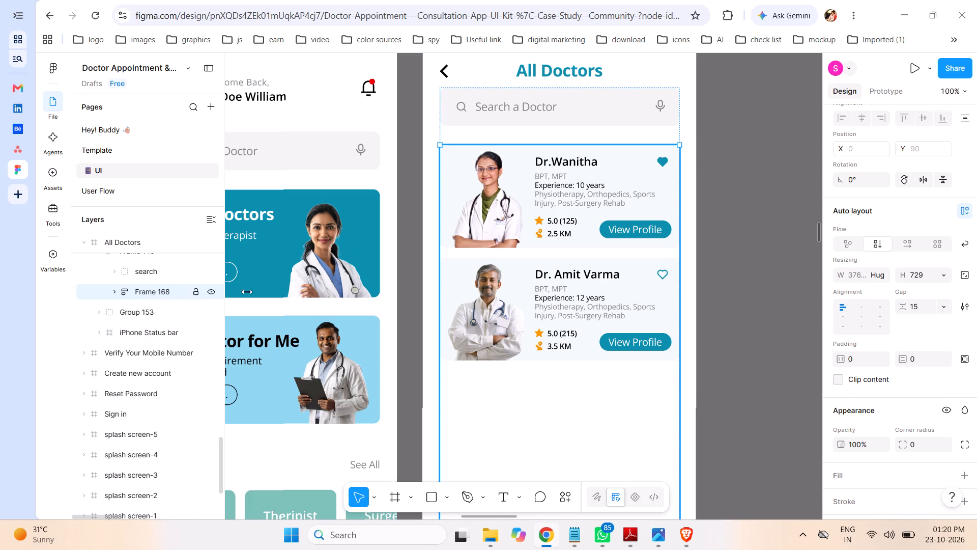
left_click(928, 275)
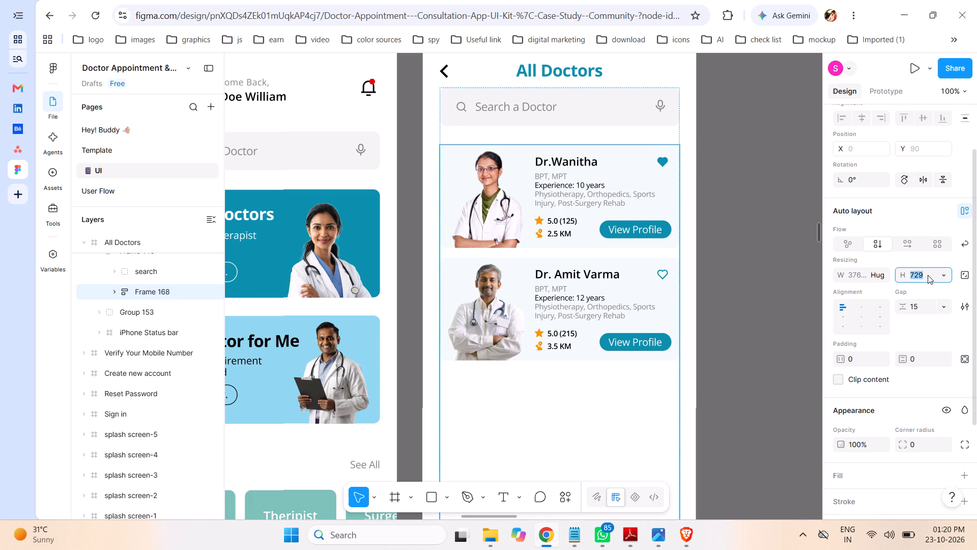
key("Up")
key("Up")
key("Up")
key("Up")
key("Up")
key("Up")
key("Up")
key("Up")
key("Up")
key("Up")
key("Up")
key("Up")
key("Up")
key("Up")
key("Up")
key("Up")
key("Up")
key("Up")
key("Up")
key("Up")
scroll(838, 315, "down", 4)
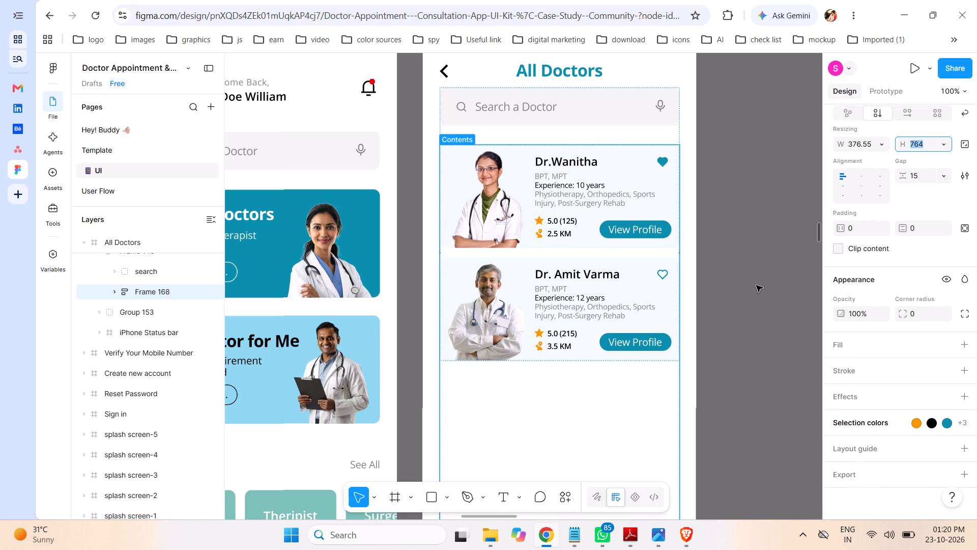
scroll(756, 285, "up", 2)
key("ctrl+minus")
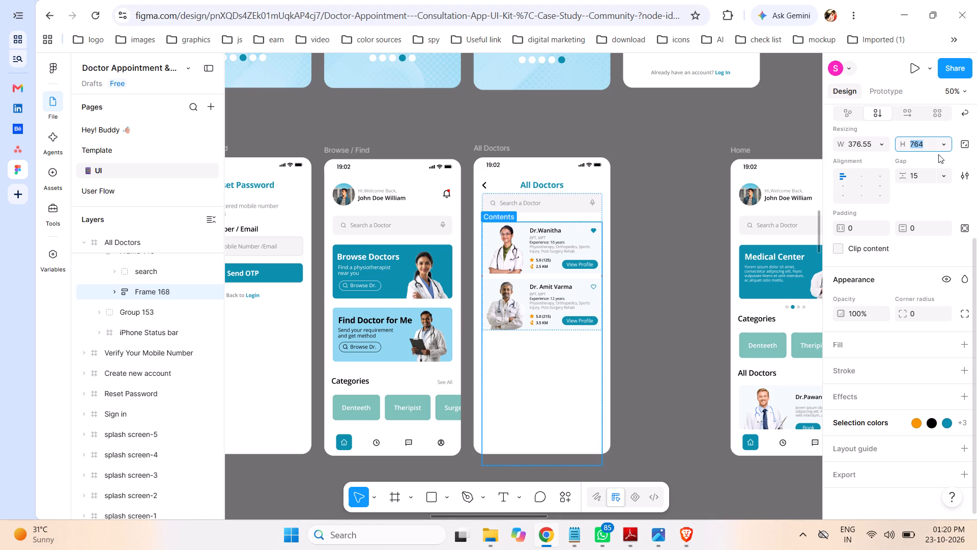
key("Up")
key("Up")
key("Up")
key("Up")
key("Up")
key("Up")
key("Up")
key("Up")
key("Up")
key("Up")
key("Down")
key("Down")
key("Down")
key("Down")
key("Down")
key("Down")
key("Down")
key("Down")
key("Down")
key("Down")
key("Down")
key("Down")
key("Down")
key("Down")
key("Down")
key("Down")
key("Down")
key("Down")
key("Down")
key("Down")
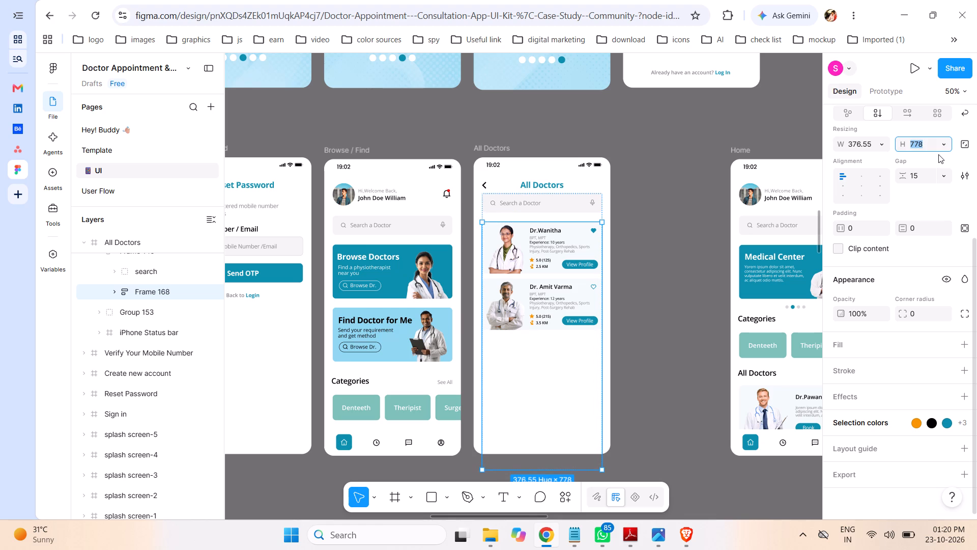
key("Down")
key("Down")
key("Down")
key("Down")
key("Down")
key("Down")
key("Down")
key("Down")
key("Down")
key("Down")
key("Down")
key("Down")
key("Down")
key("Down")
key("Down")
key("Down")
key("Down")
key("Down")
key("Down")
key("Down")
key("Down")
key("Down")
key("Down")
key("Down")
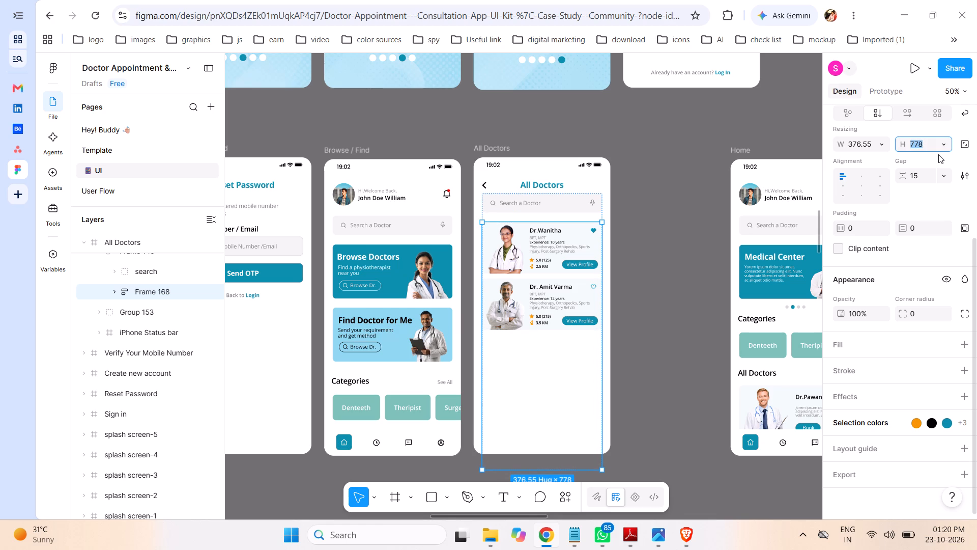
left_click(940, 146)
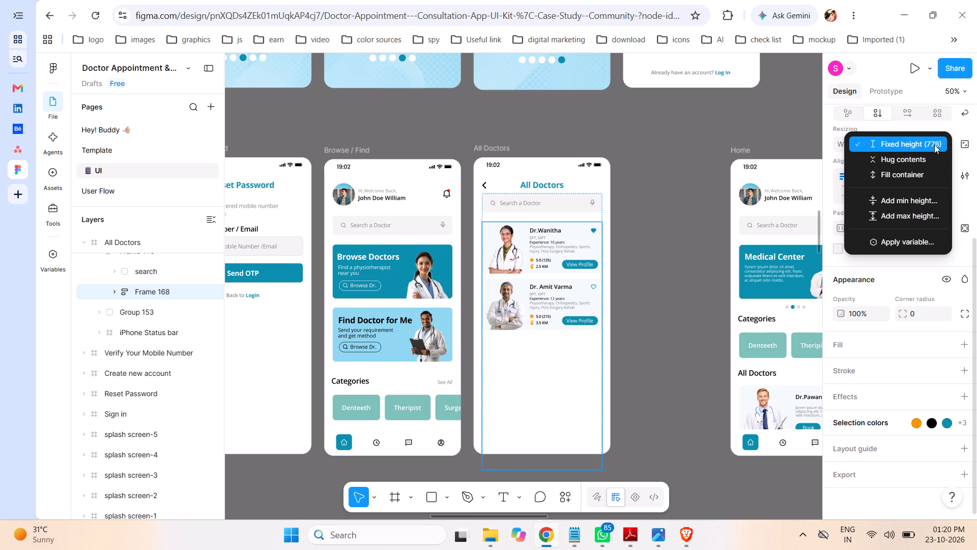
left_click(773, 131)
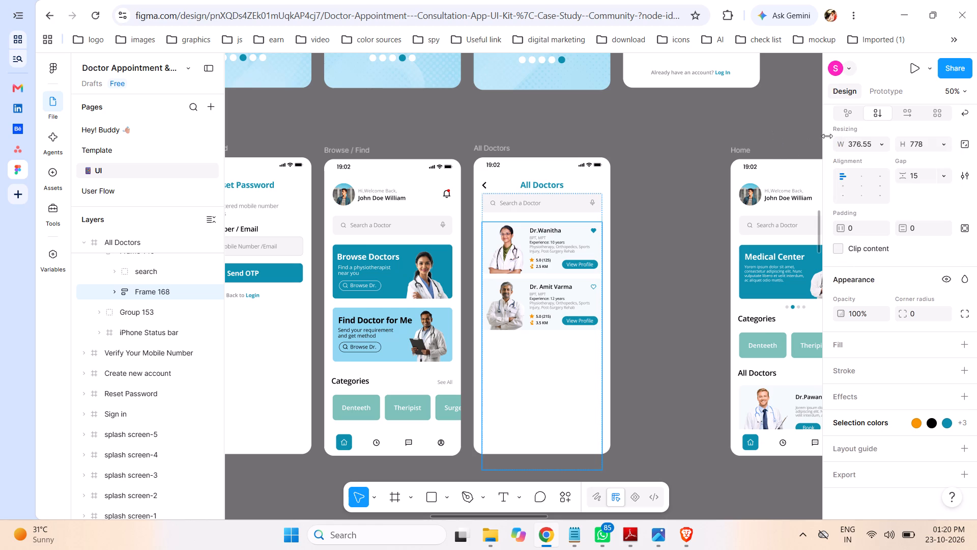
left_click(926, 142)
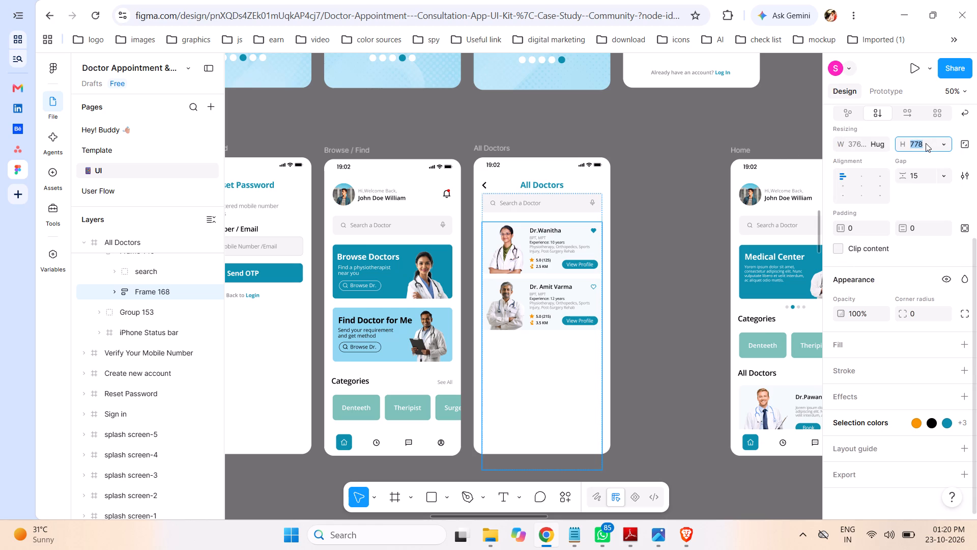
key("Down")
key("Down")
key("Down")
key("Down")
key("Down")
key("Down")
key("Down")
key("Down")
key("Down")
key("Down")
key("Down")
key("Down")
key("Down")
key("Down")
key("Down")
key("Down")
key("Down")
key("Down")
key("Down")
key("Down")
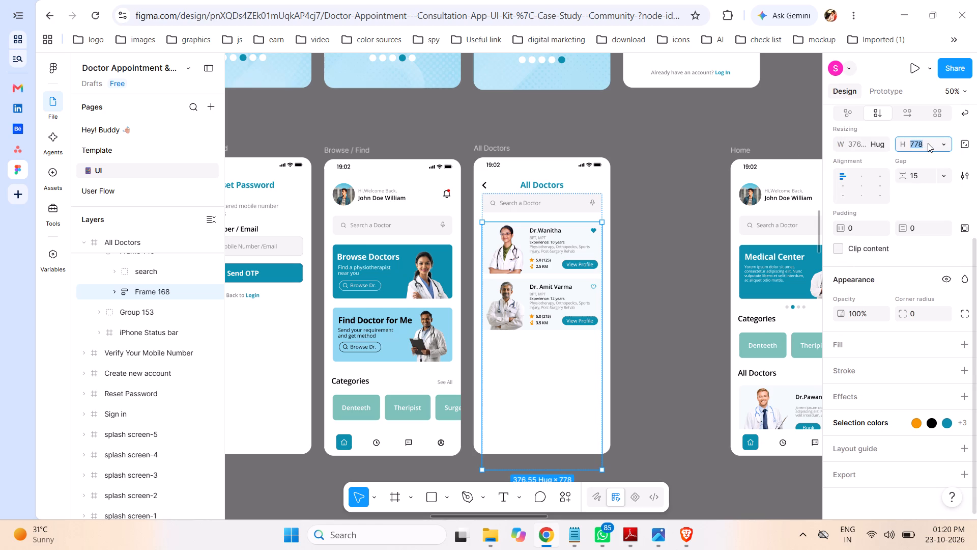
Set the height of Frame 168 to 700 and fine-tune it to 704.
left_click(928, 143)
key("BackSpace")
key("BackSpace")
type("00")
key("Return")
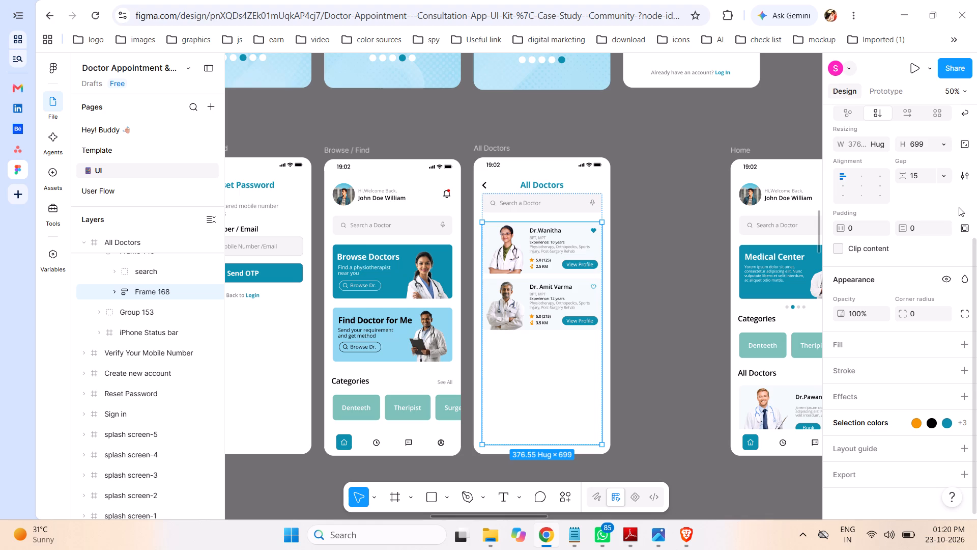
left_click(925, 145)
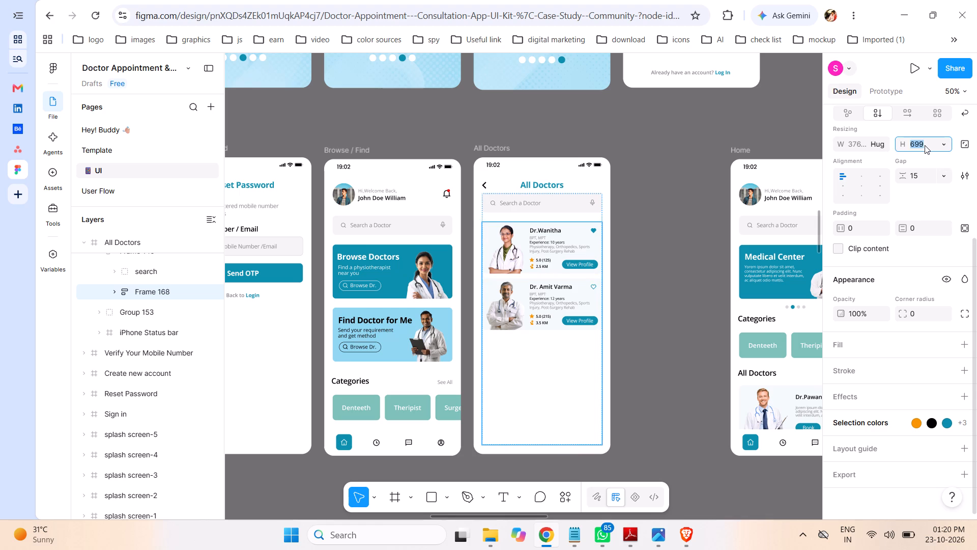
key("Up")
key("Up")
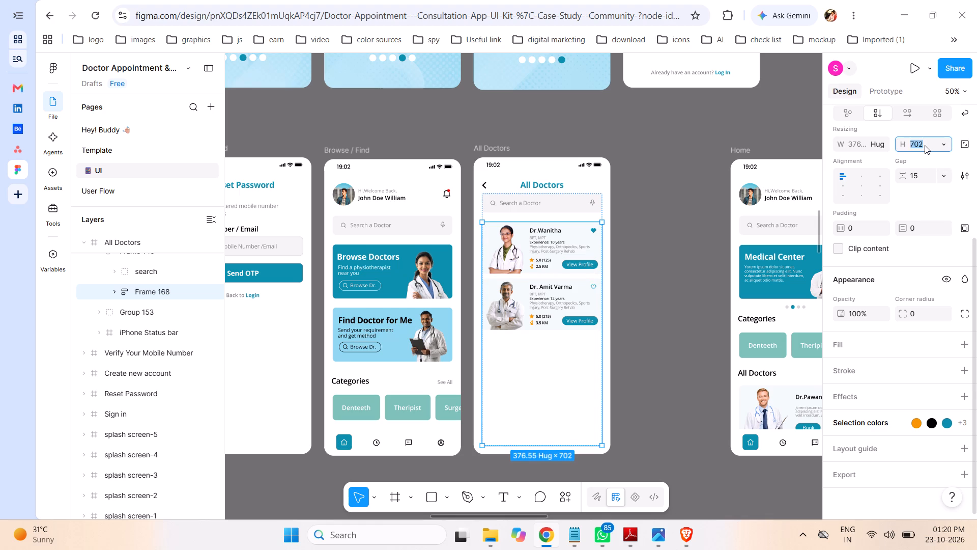
key("Up")
key("Up")
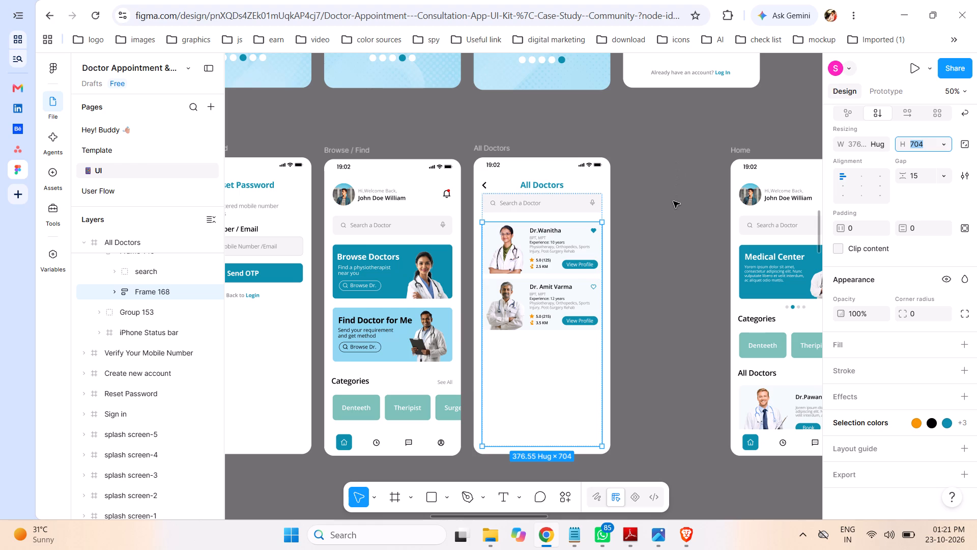
Set the gap between the search bar and the doctor card list in Frame 149 to 60, and deselect the frame.
left_click(583, 196)
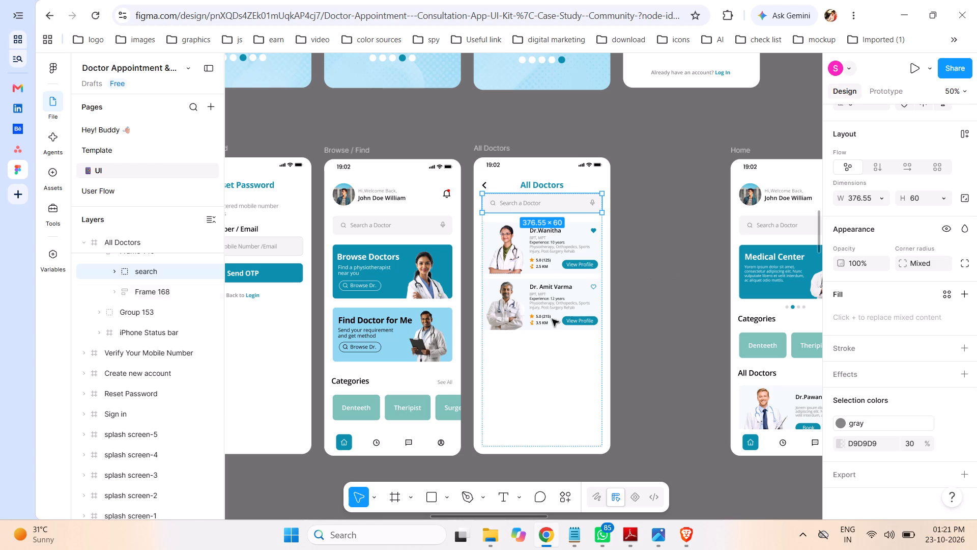
left_click(139, 292)
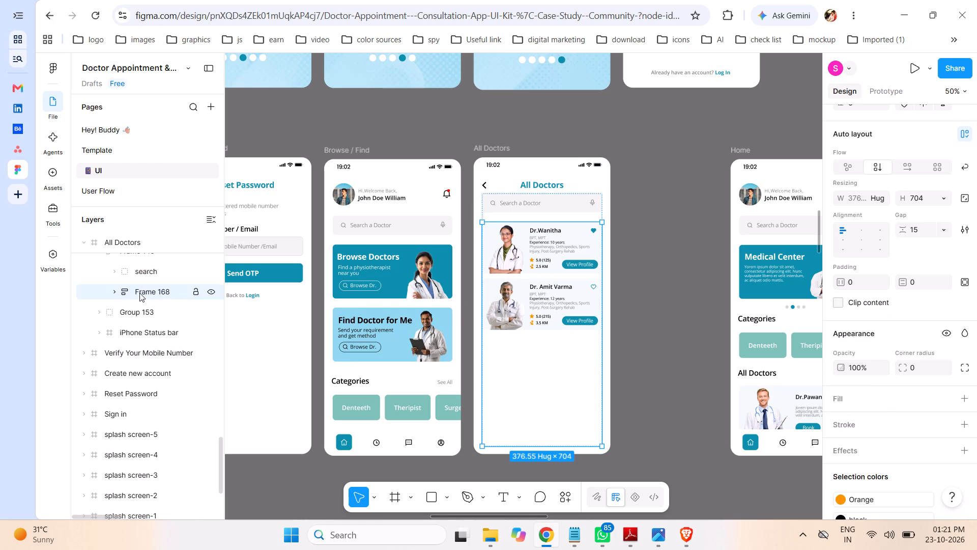
scroll(140, 290, "up", 2)
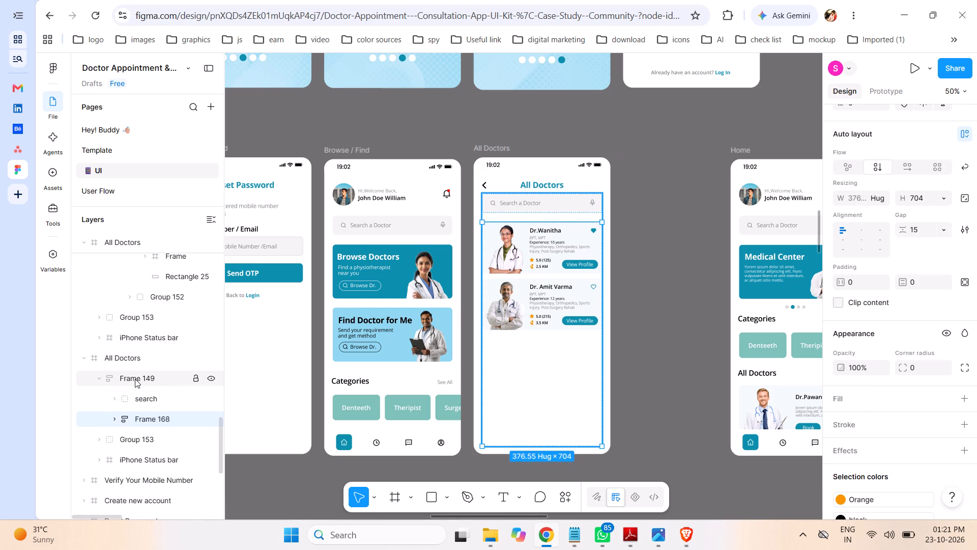
left_click(135, 380)
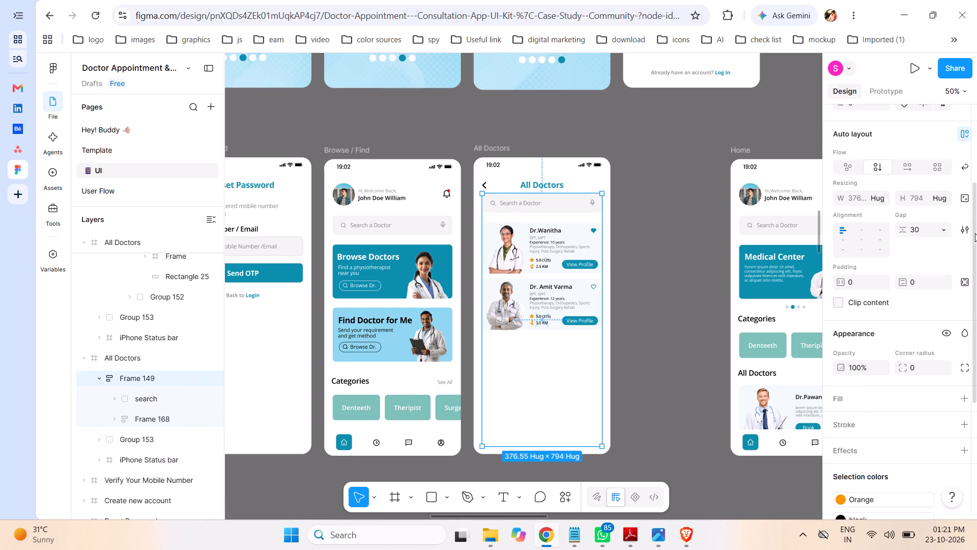
left_click(925, 230)
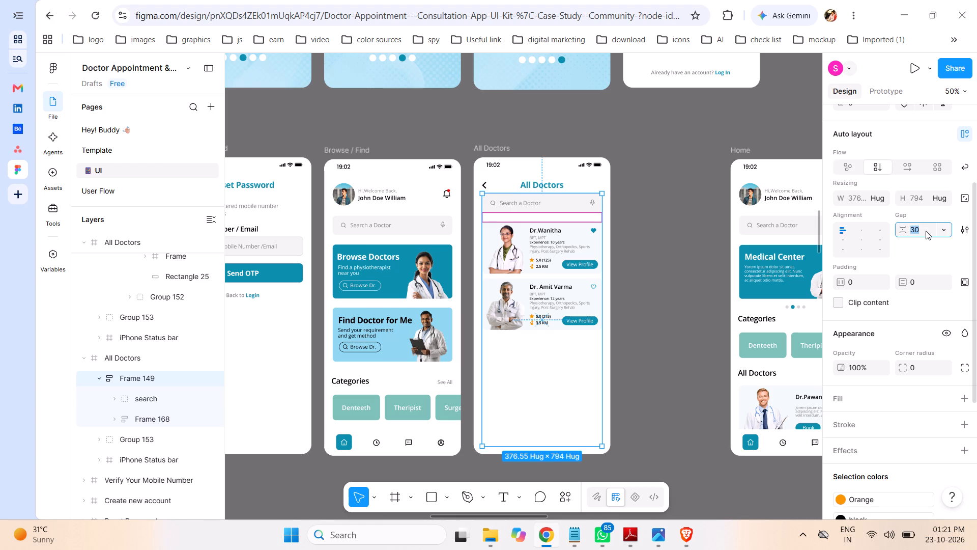
key("Up")
key("Up")
key("Up")
key("Up")
key("Up")
key("Up")
key("Up")
key("Up")
key("Up")
key("Up")
key("Up")
key("Up")
key("Up")
key("Up")
key("Up")
key("Up")
key("Up")
key("Up")
key("Up")
key("Up")
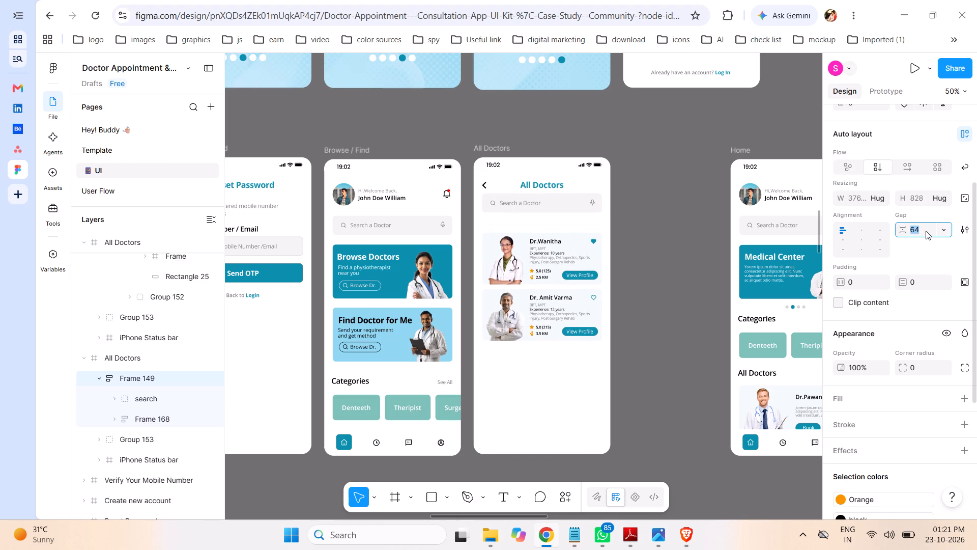
key("Down")
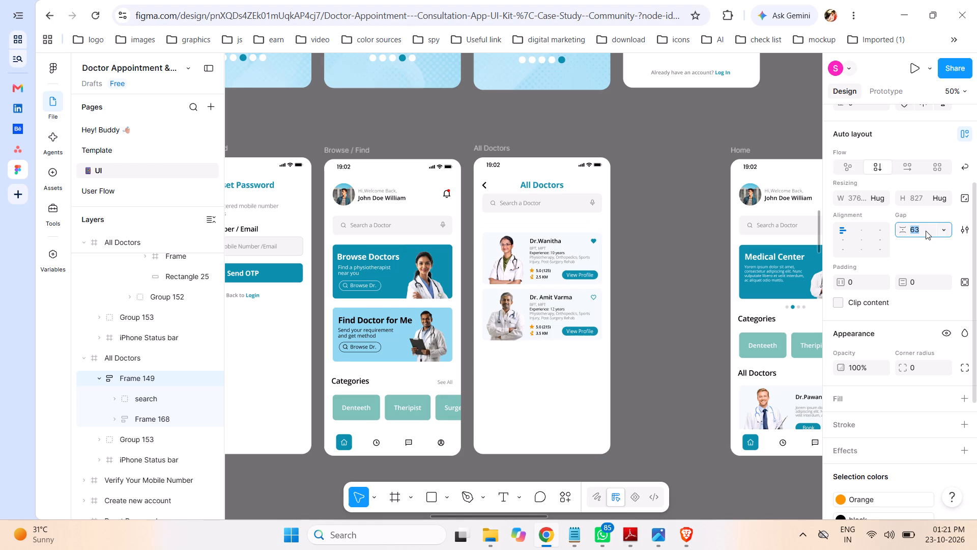
key("Down")
key("Down")
key("Down")
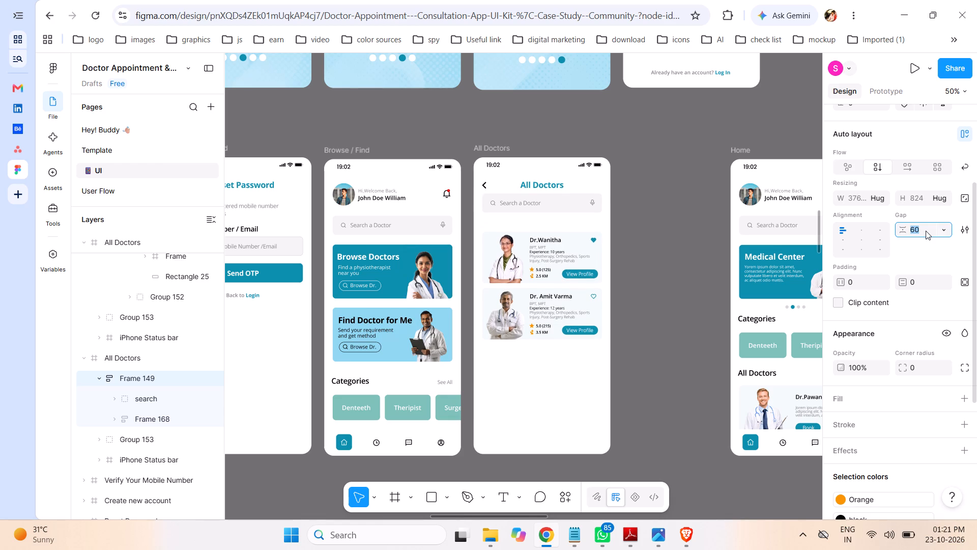
left_click(664, 283)
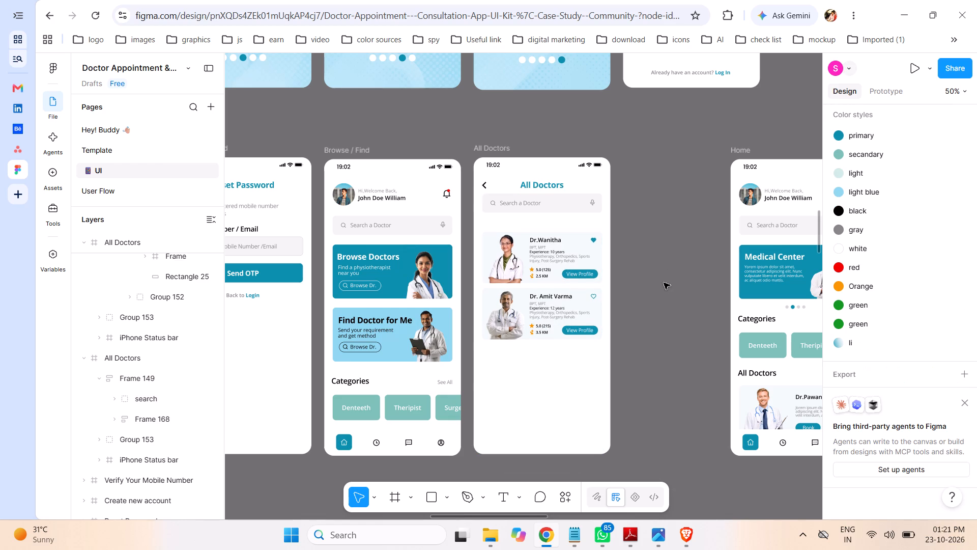
Collapse the nested card, Frame 168 and Frame 149 layers of the upper All Doctors frame in the layer tree.
scroll(137, 322, "up", 2)
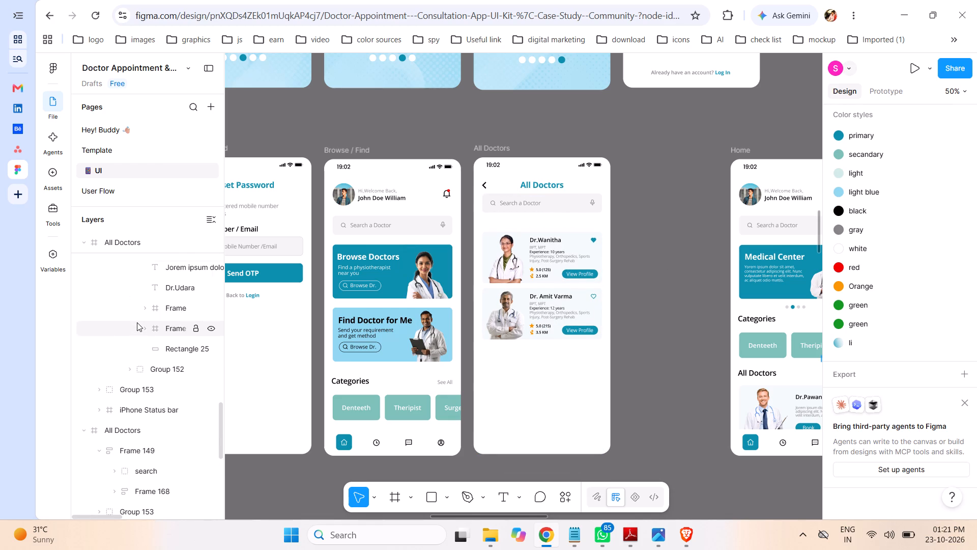
scroll(137, 322, "up", 2)
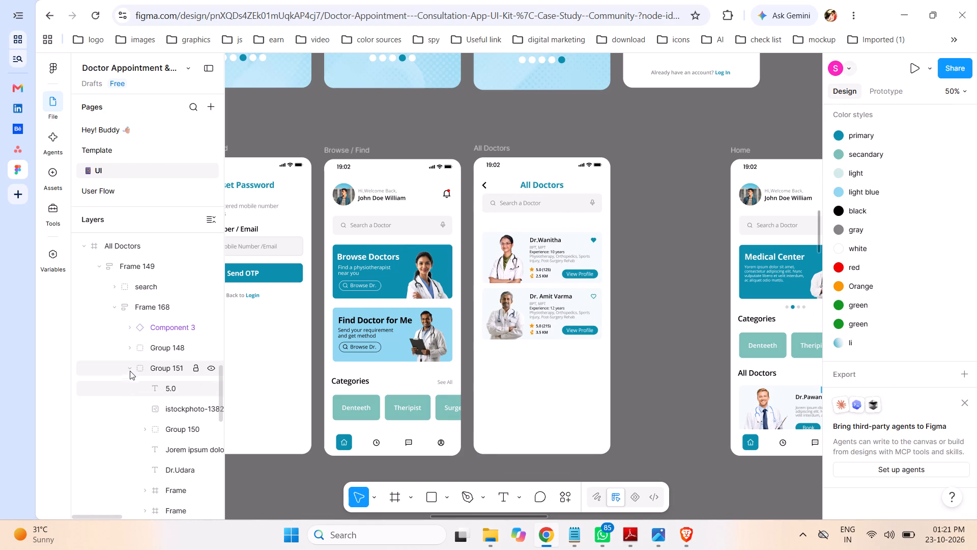
left_click(129, 369)
left_click(162, 366)
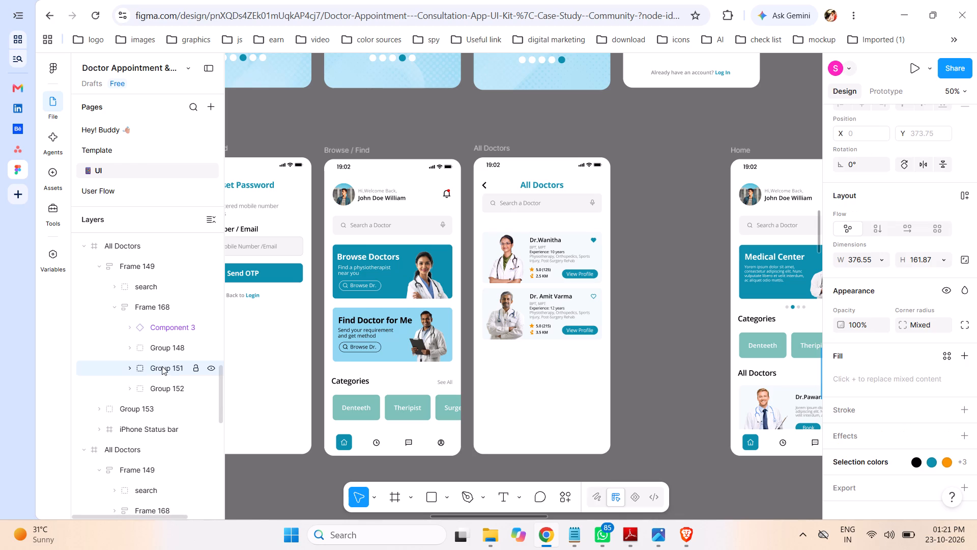
left_click(115, 307)
left_click(154, 308)
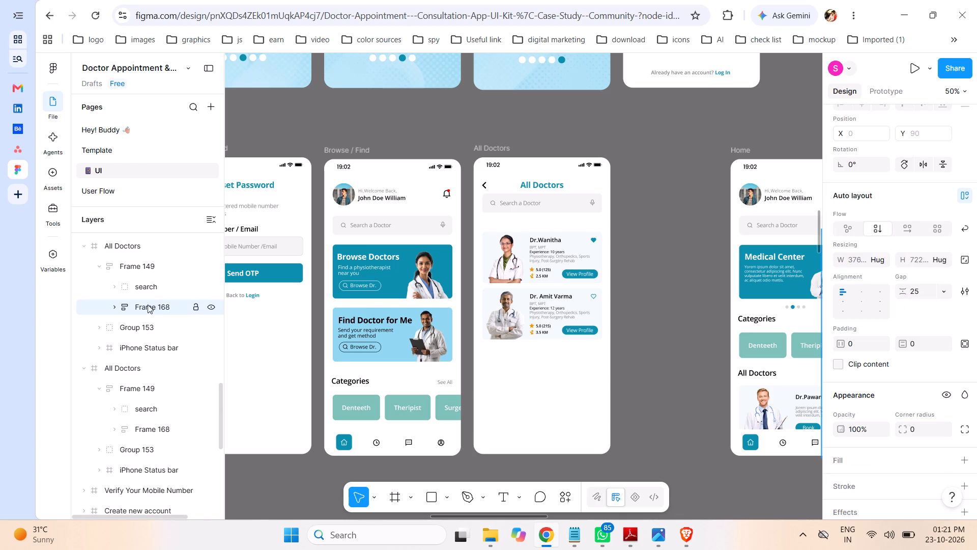
scroll(150, 293, "up", 1)
left_click(100, 329)
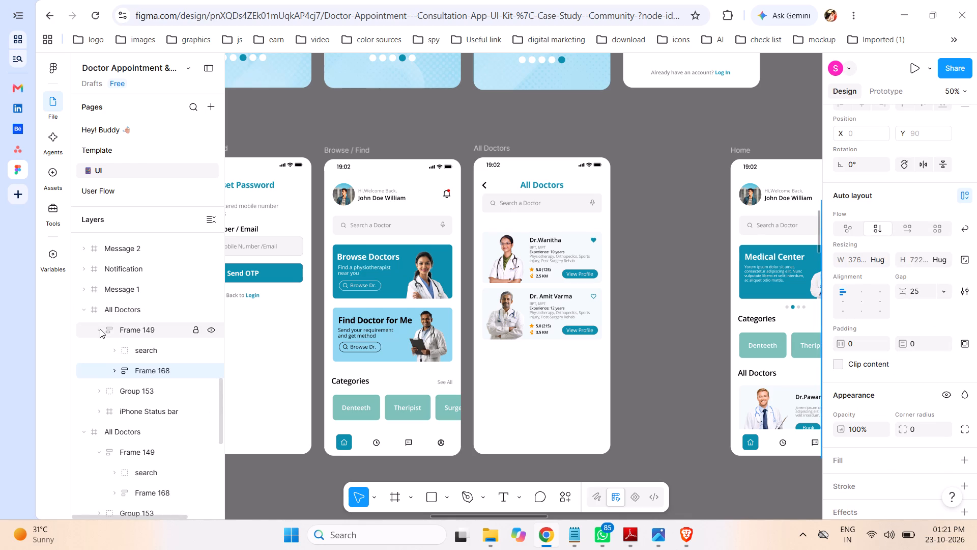
left_click(85, 312)
left_click(136, 310)
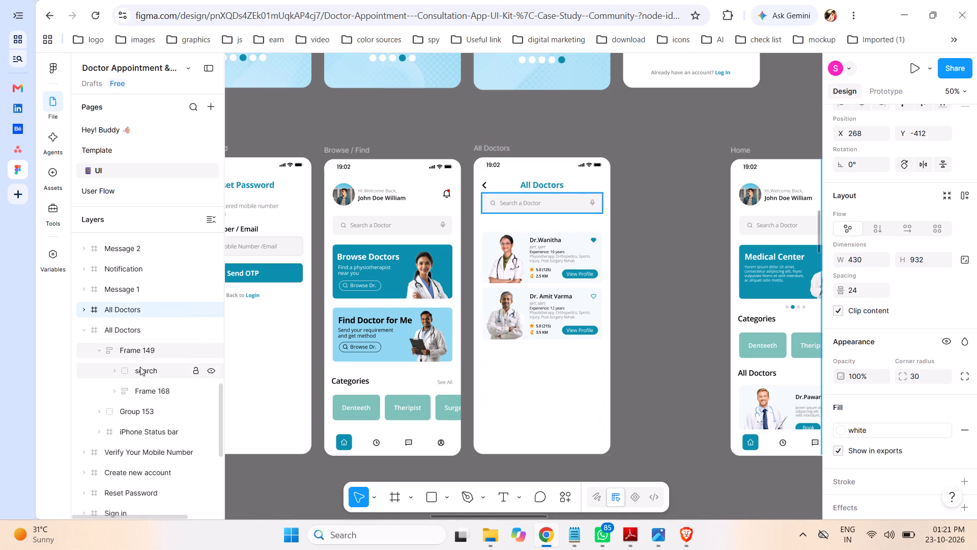
left_click(140, 388)
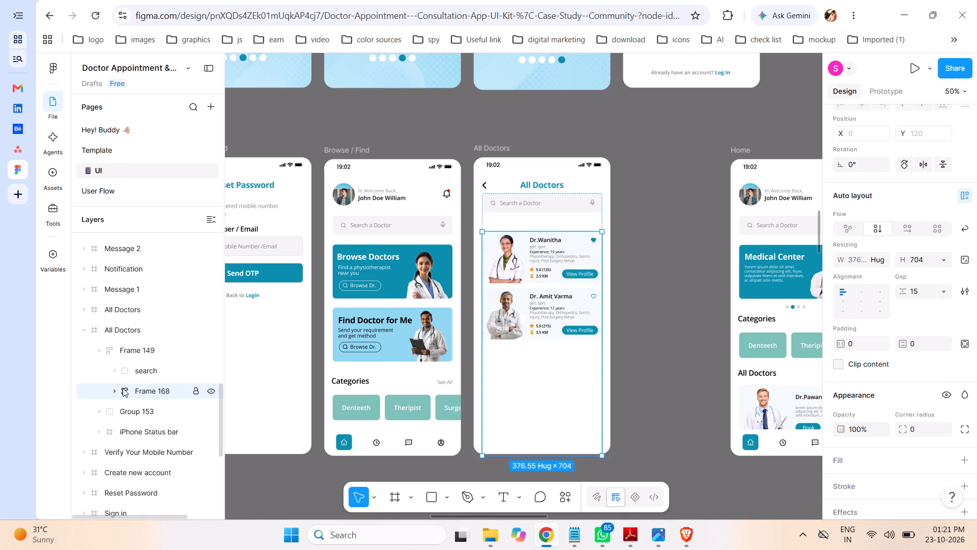
left_click(111, 388)
scroll(153, 332, "up", 2)
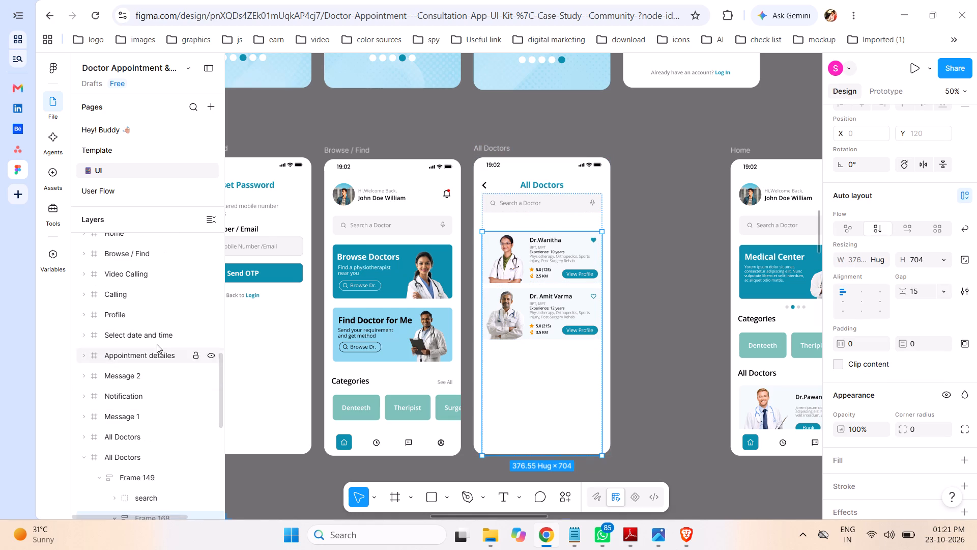
scroll(154, 337, "down", 3)
left_click(164, 366)
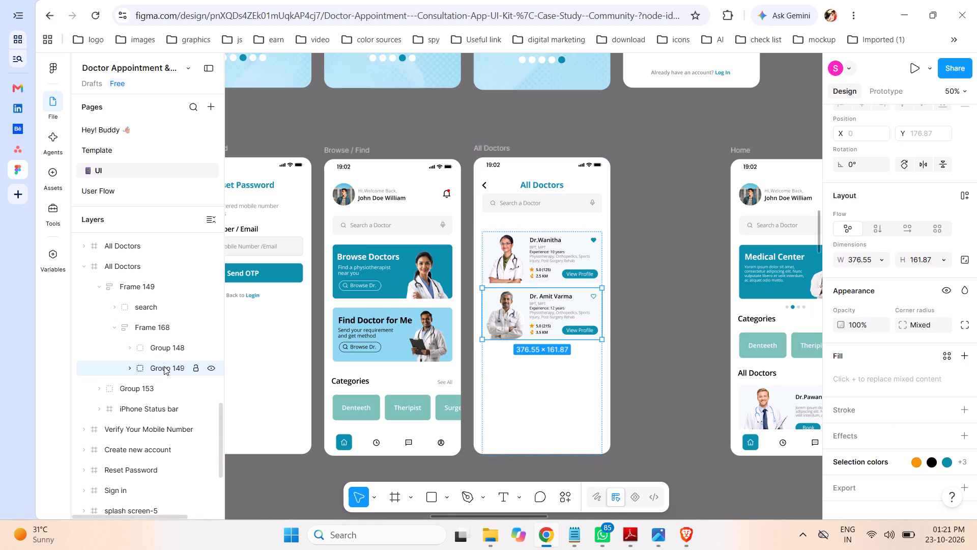
key("ctrl+c")
key("ctrl+v")
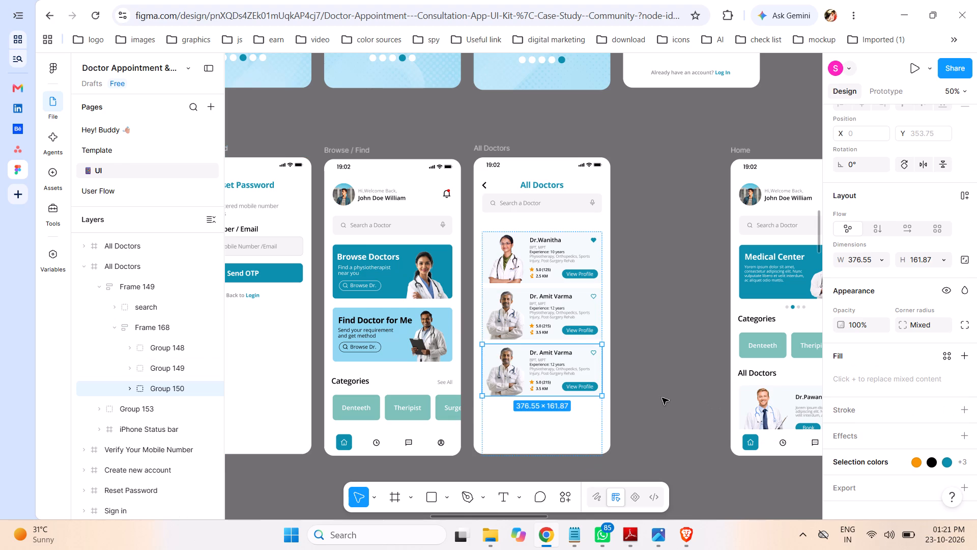
Examine the duplicated doctor card up close alongside the cards above it, and save the file.
key("ctrl+equal")
key("ctrl+equal")
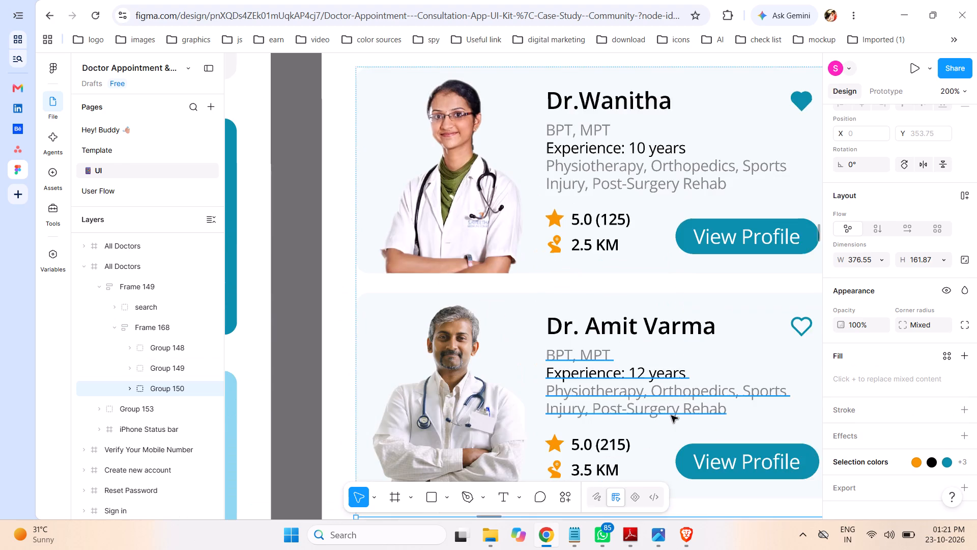
scroll(659, 331, "down", 4)
scroll(591, 320, "up", 1)
scroll(590, 320, "down", 9)
scroll(570, 314, "up", 1)
scroll(570, 314, "down", 2)
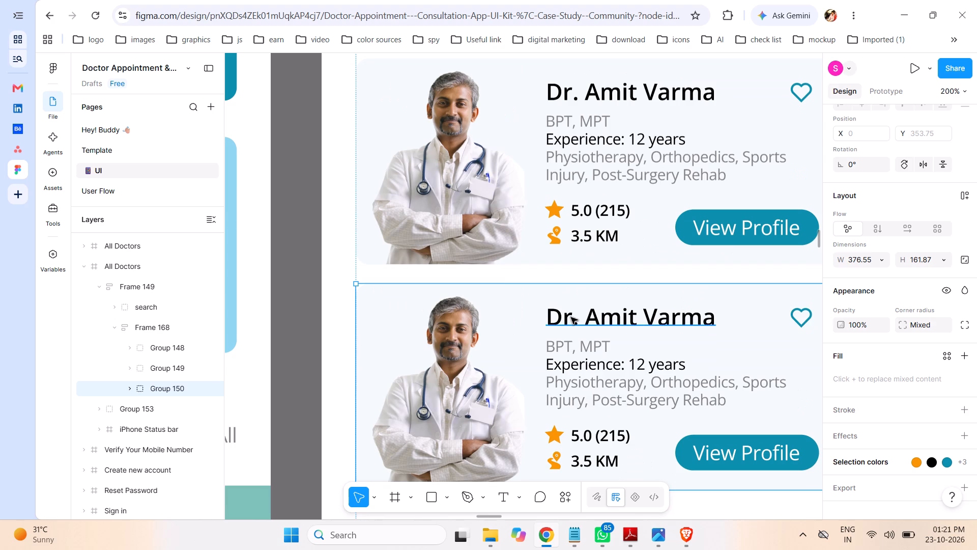
key("ctrl+minus")
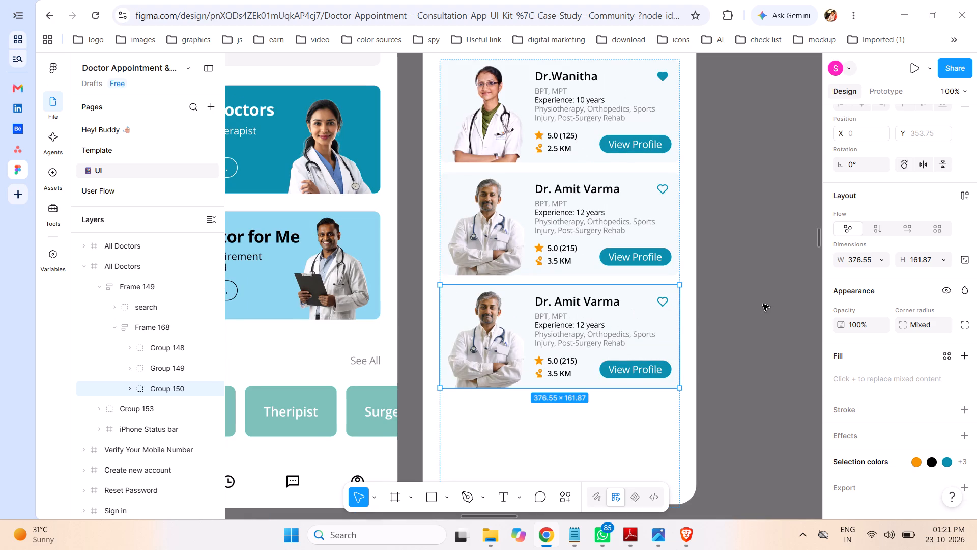
key("ctrl+s")
Switch to File Explorer, look over the doctor photos in the Physiotherapy Service folder, and return to Figma.
left_click(490, 536)
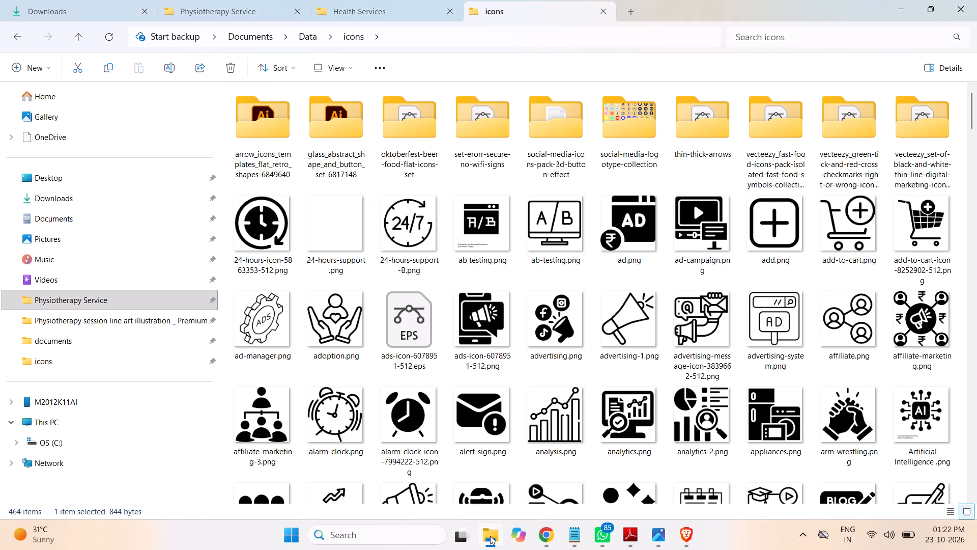
left_click(231, 11)
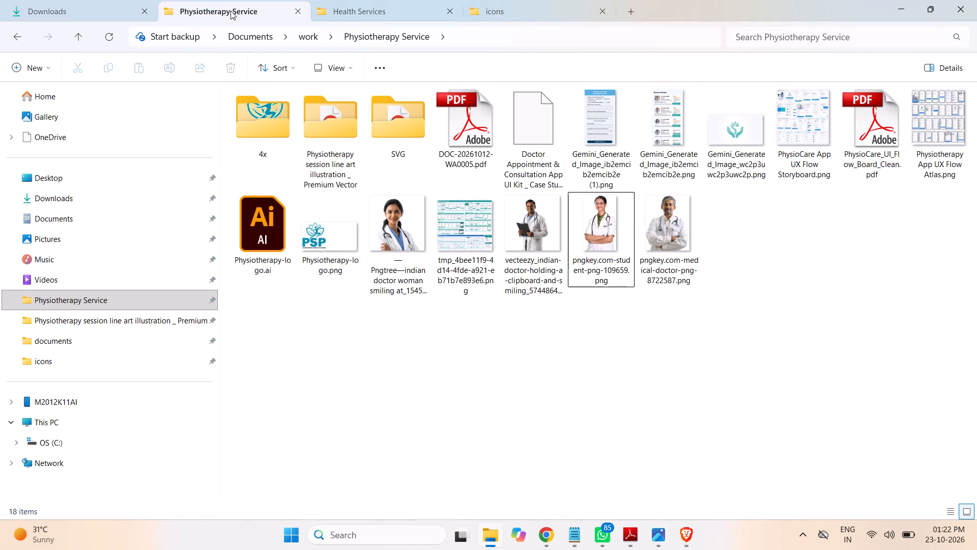
left_click(544, 536)
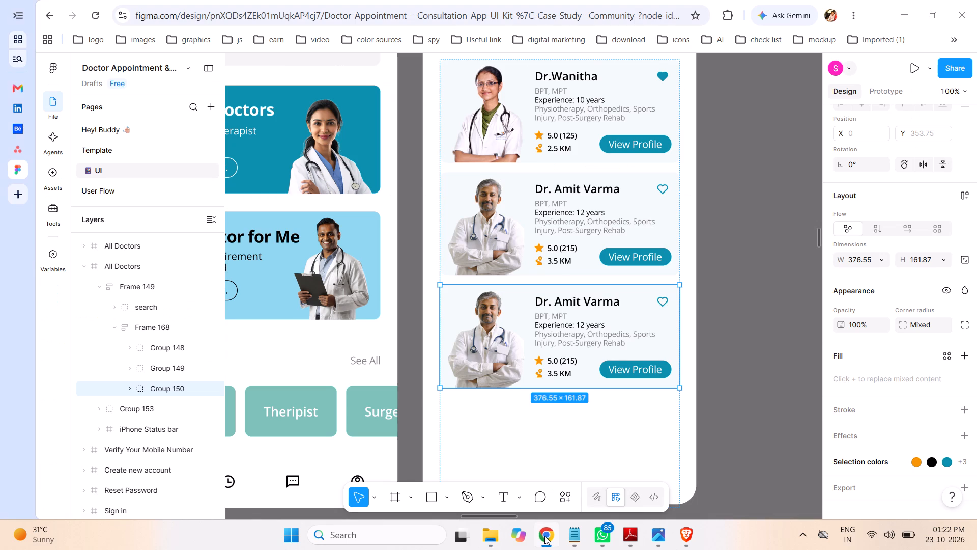
Switch to Brave, close the pngkey page, and open the Pngtree and PNGitem Indian doctor results in separate tabs, showing Pngtree.
left_click(684, 539)
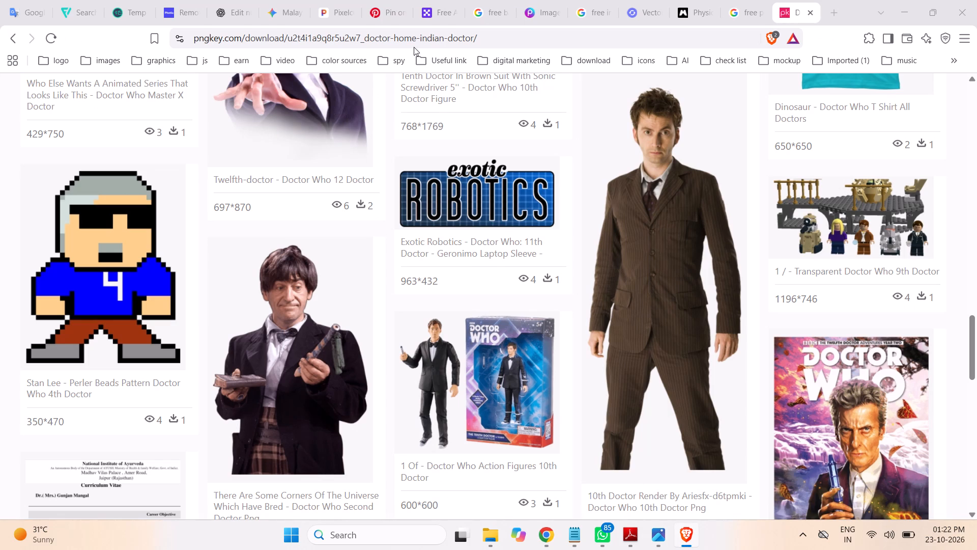
left_click(810, 12)
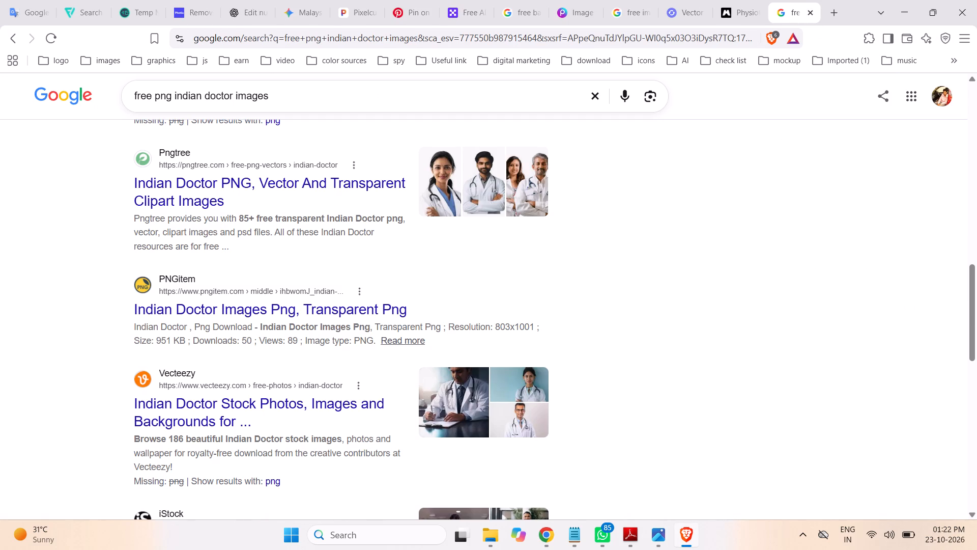
right_click(242, 180)
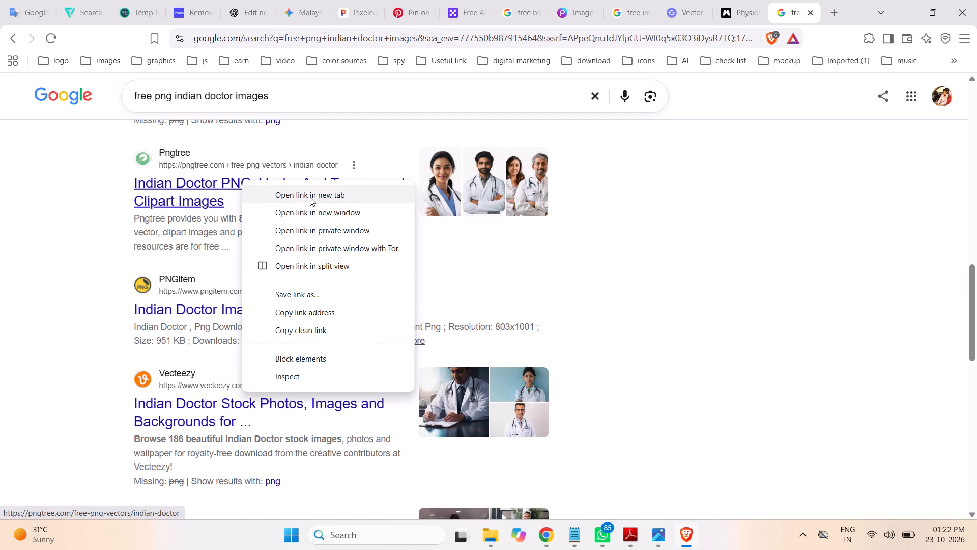
left_click(310, 194)
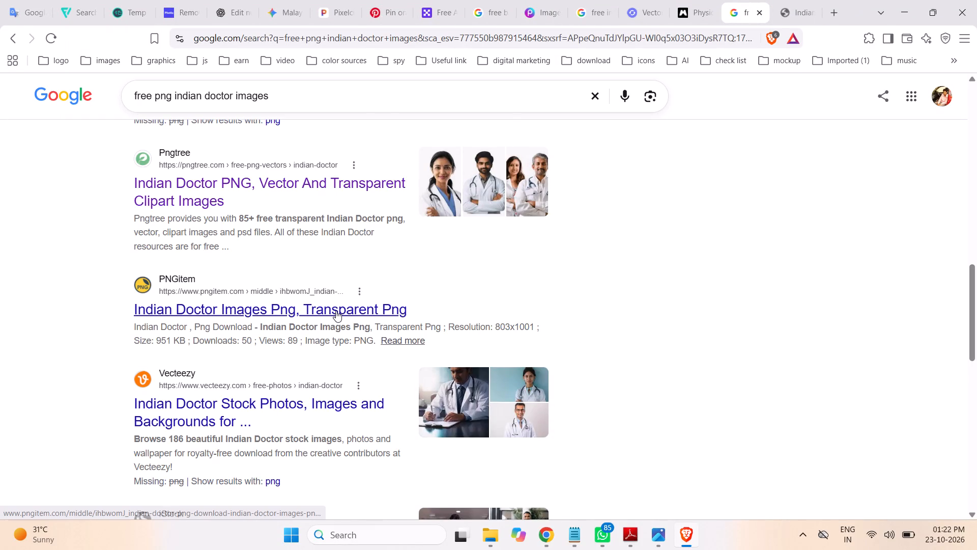
right_click(336, 311)
left_click(442, 118)
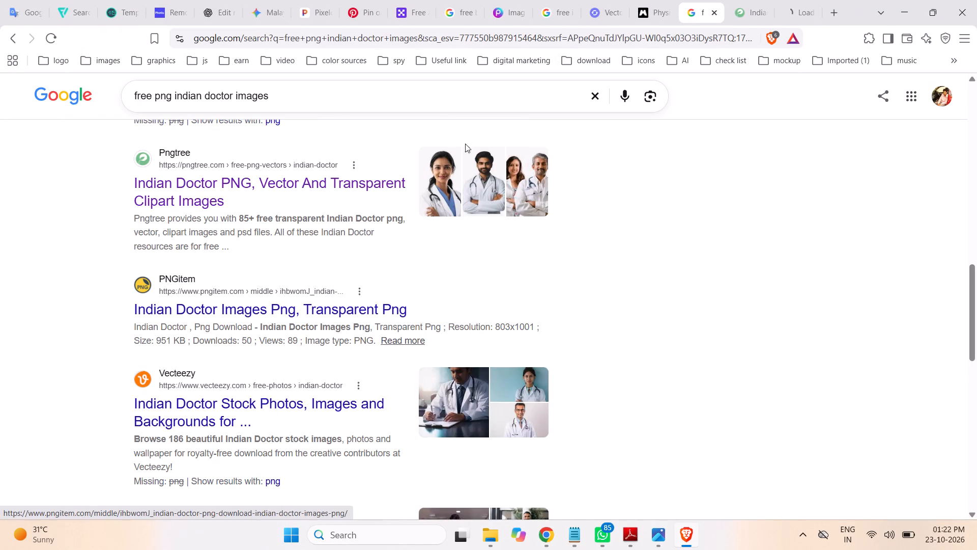
left_click(747, 10)
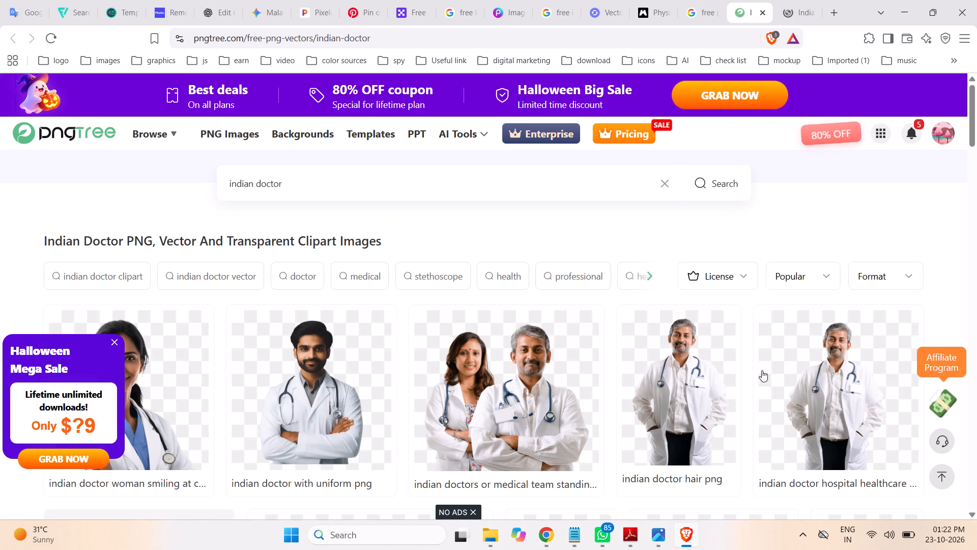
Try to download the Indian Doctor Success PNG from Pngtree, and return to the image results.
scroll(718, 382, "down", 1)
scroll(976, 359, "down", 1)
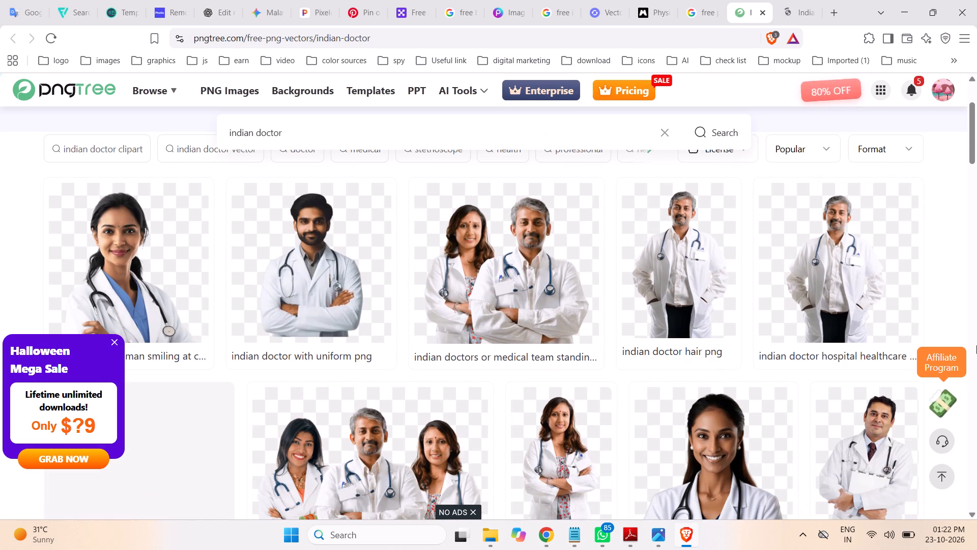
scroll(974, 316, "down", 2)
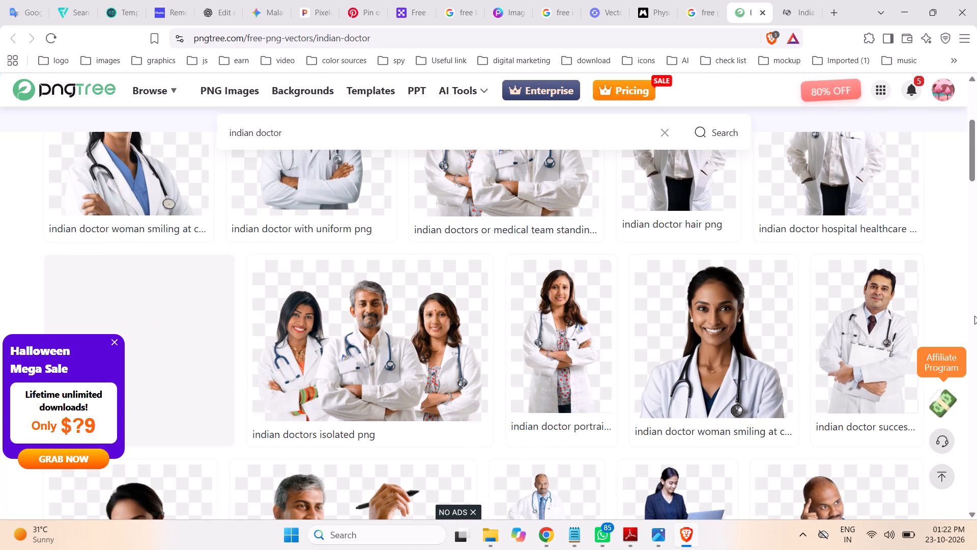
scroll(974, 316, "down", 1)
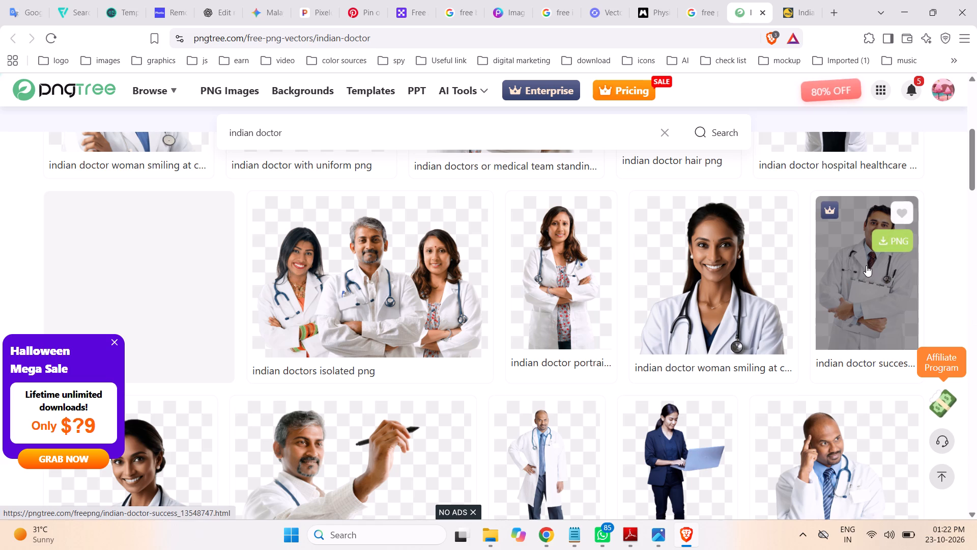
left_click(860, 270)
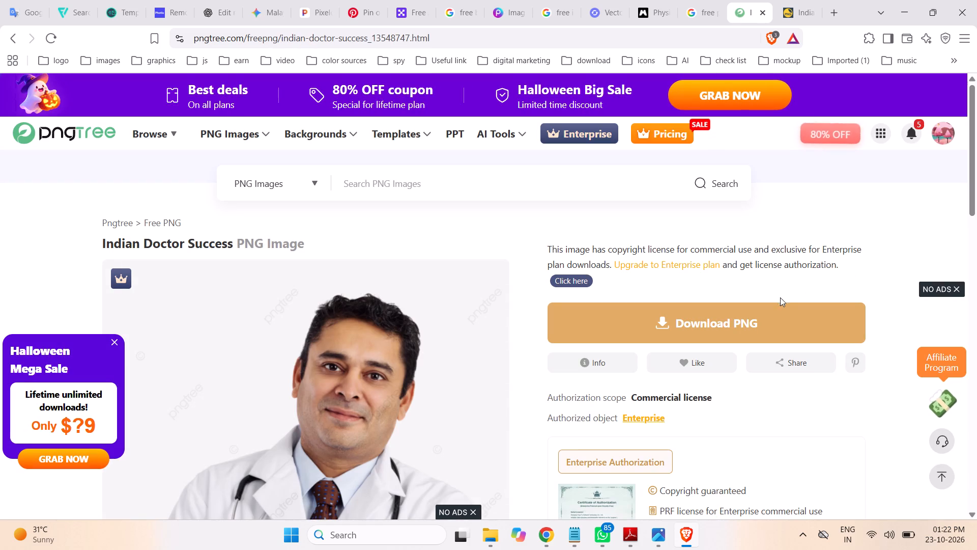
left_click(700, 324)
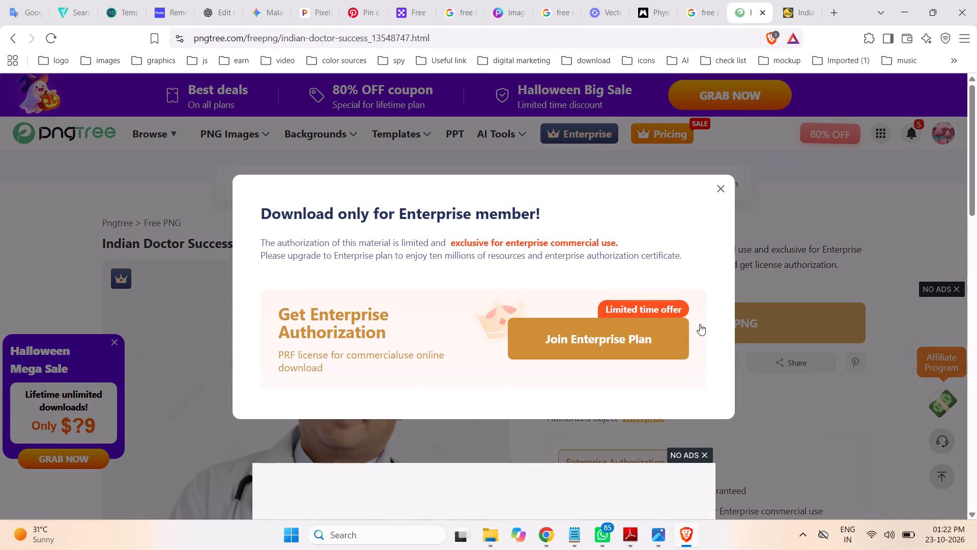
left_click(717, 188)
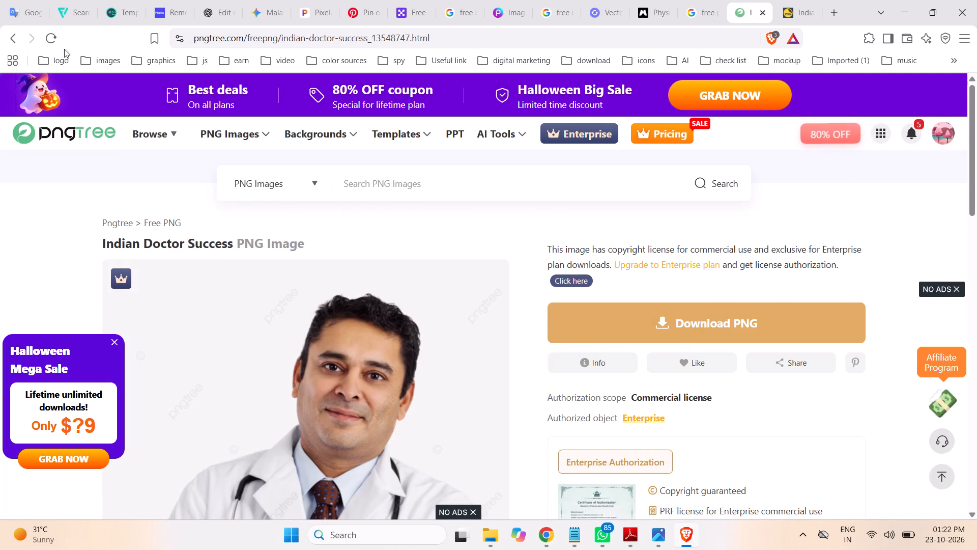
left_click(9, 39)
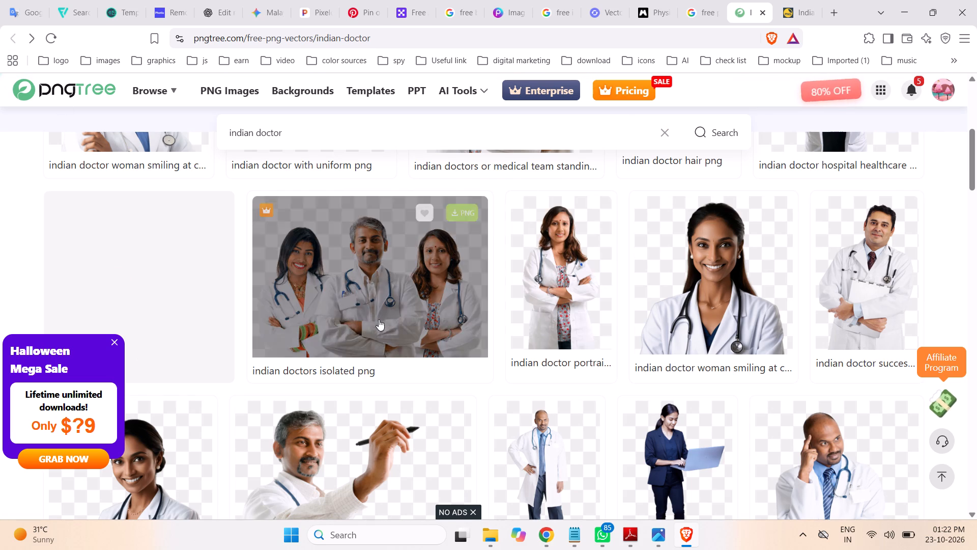
Look through the Pngtree Indian doctor results for a suitable doctor photo, rechecking the Indian Doctor Success image page.
scroll(379, 319, "up", 1)
scroll(379, 319, "down", 1)
scroll(379, 319, "up", 5)
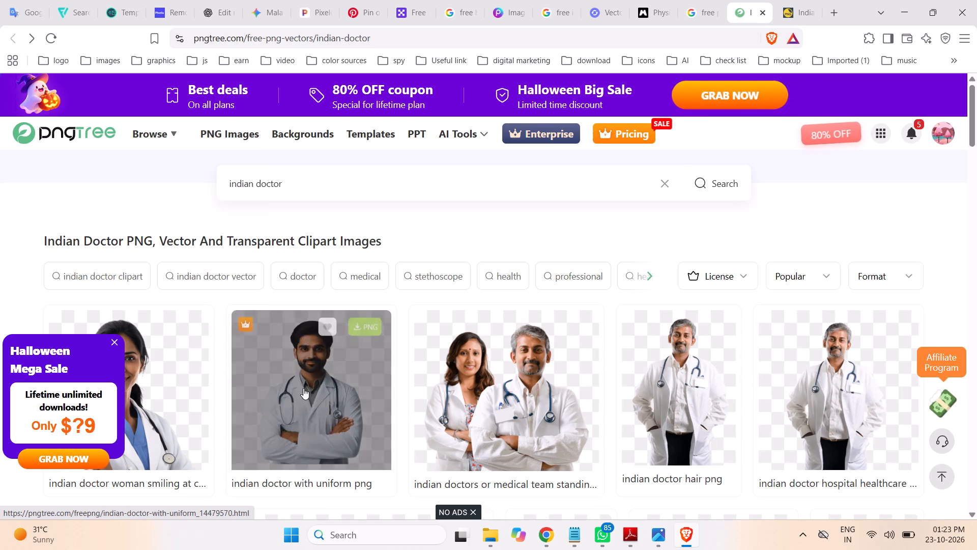
scroll(647, 351, "down", 3)
scroll(701, 344, "up", 1)
scroll(704, 342, "down", 1)
scroll(705, 342, "up", 2)
scroll(705, 342, "down", 2)
scroll(706, 342, "up", 1)
scroll(706, 342, "down", 1)
scroll(793, 335, "down", 1)
scroll(794, 335, "up", 1)
scroll(795, 335, "down", 5)
scroll(796, 335, "up", 2)
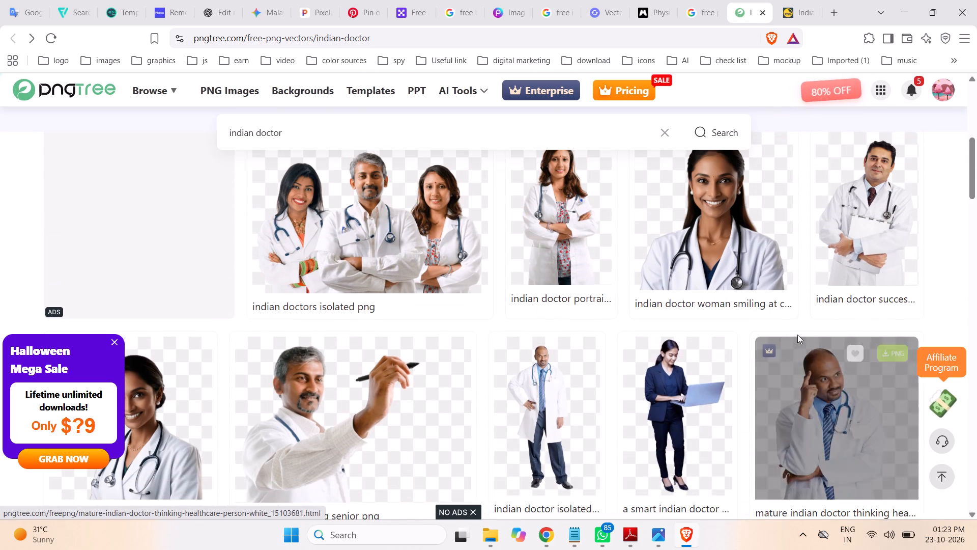
scroll(550, 255, "up", 1)
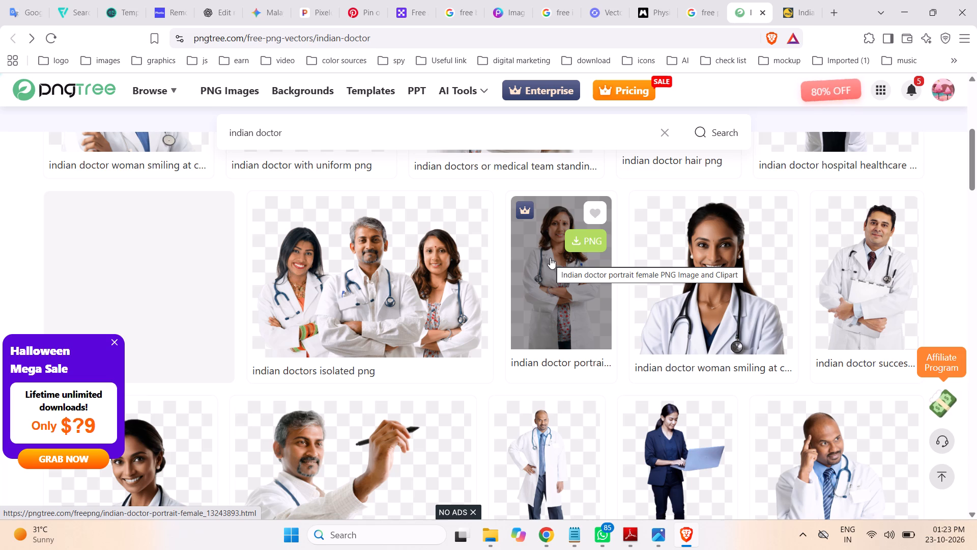
left_click(891, 241)
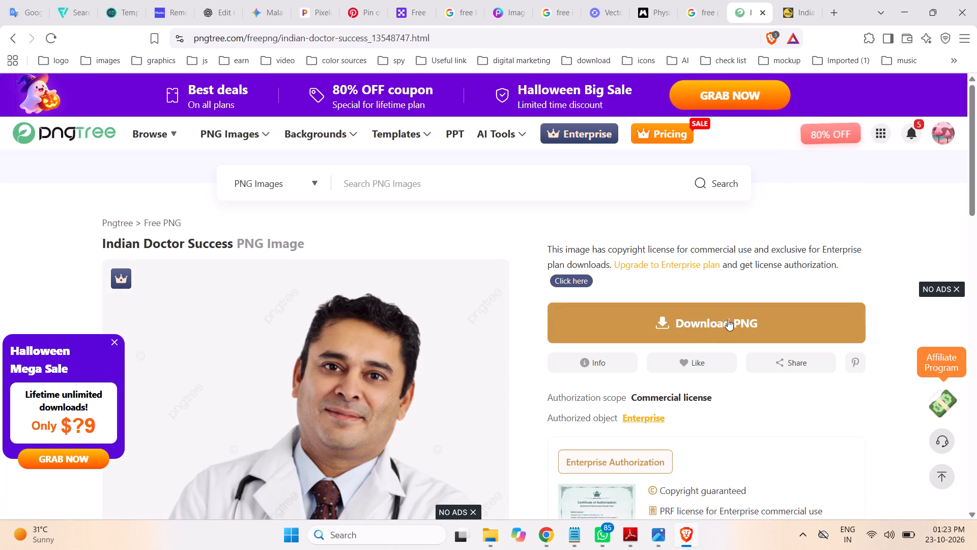
left_click(12, 40)
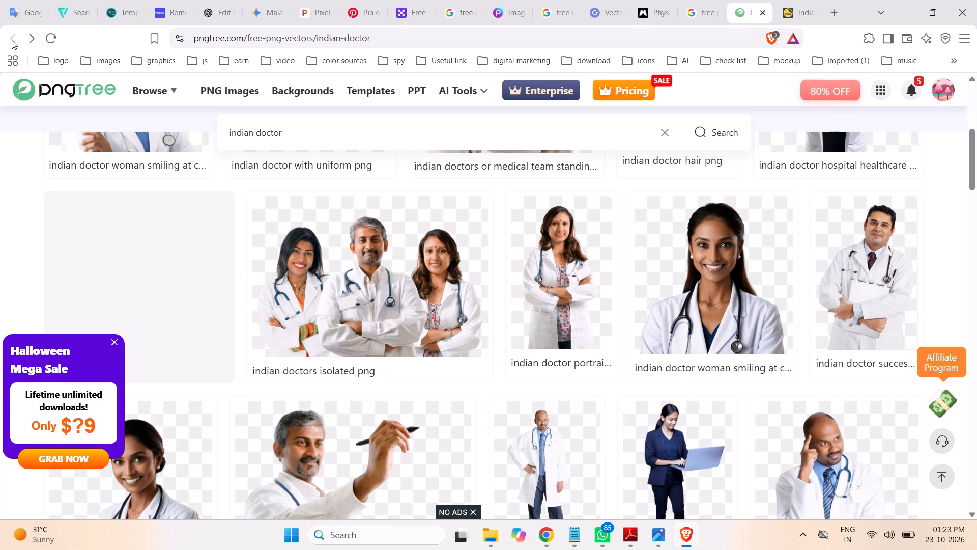
Download the free Portrait Of Indian Male Doctor Wearing White Coat And Stethoscope PNG with the free plan, and return to its page.
scroll(516, 264, "down", 1)
scroll(476, 261, "up", 1)
scroll(467, 258, "down", 12)
scroll(661, 270, "up", 1)
scroll(685, 278, "down", 1)
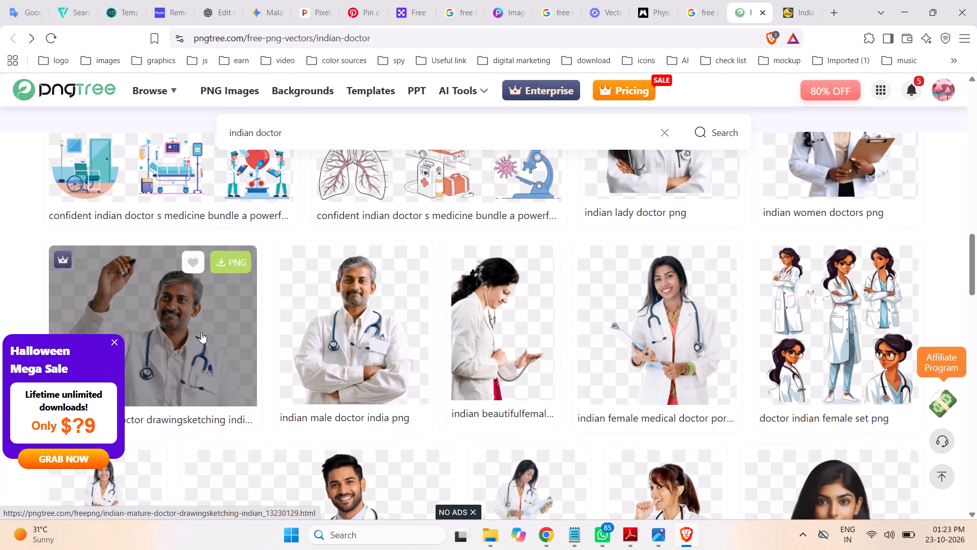
scroll(521, 322, "down", 1)
scroll(531, 322, "up", 1)
scroll(548, 318, "down", 3)
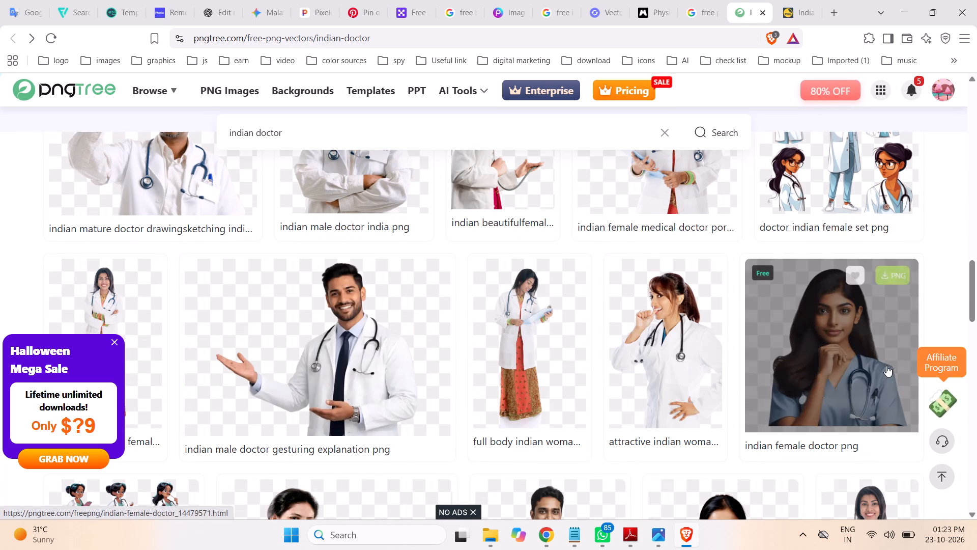
scroll(538, 344, "down", 2)
scroll(544, 339, "up", 1)
scroll(561, 337, "down", 4)
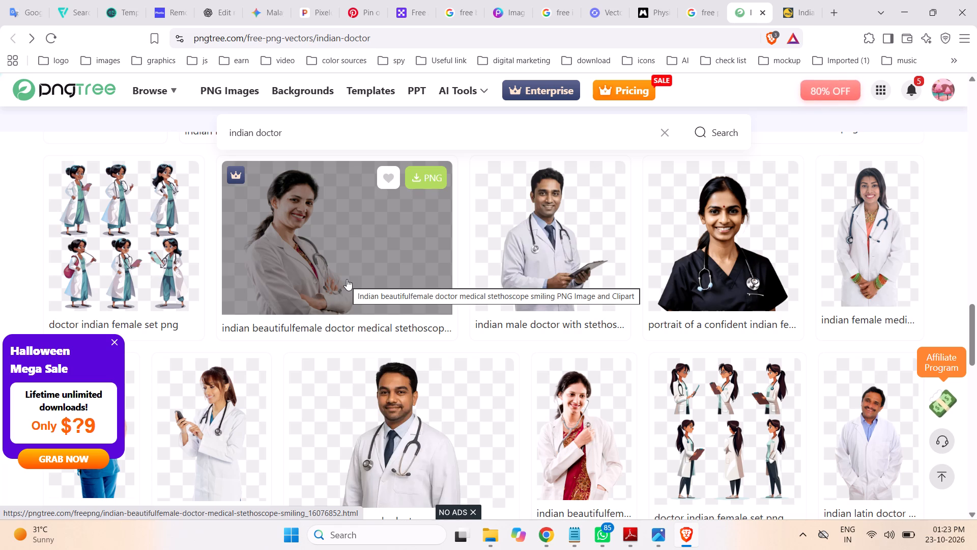
scroll(355, 271, "down", 3)
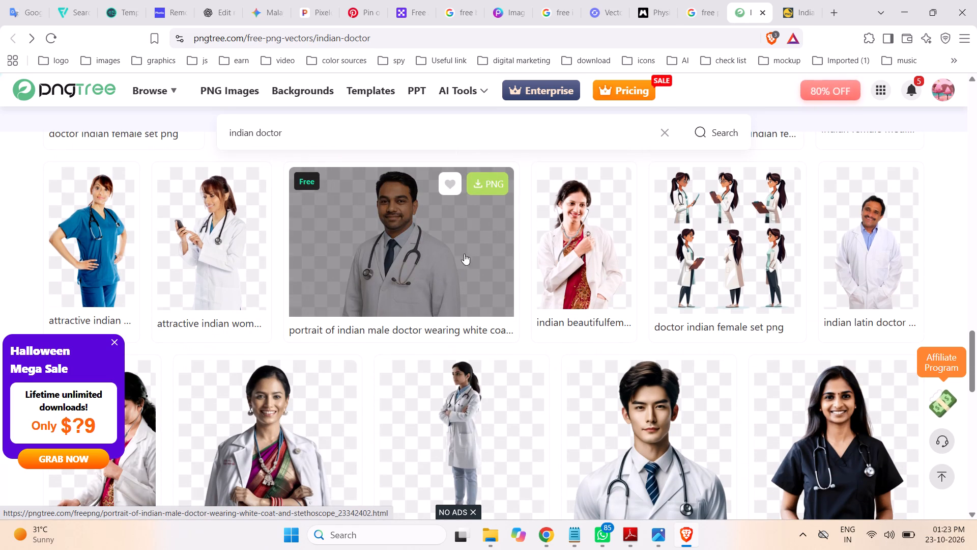
left_click(489, 185)
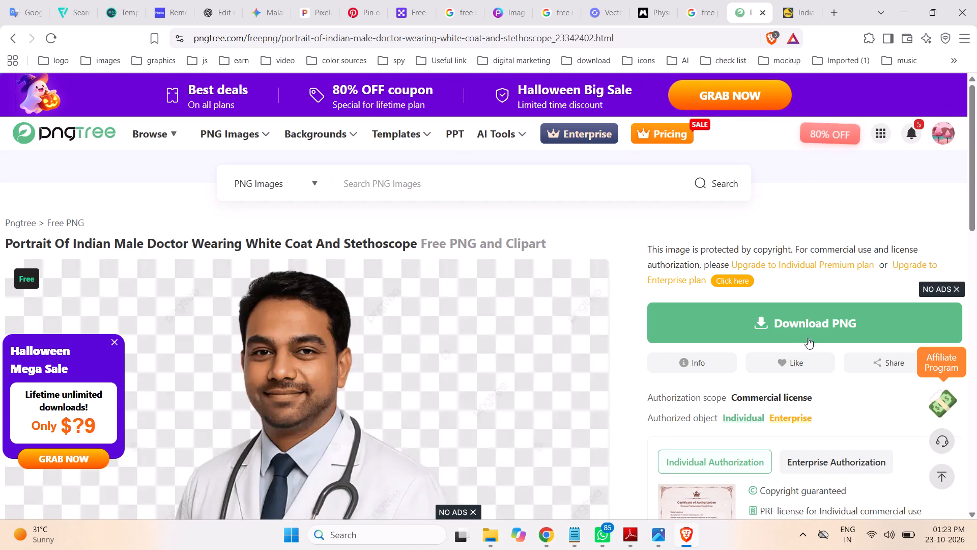
left_click(805, 326)
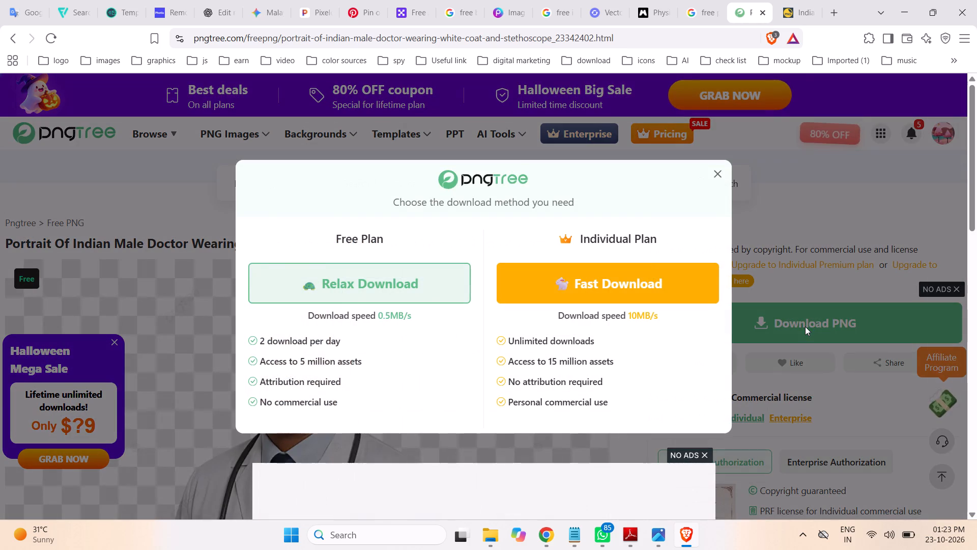
left_click(375, 291)
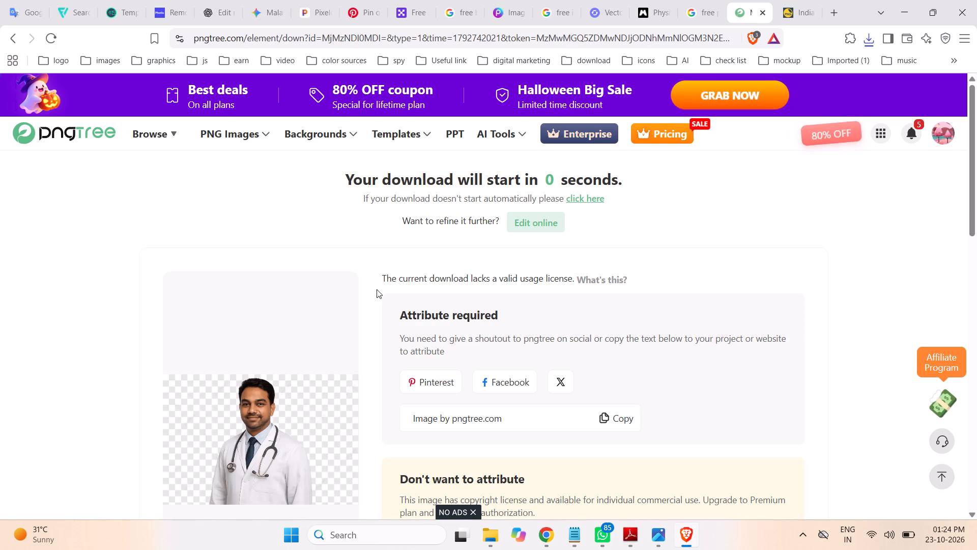
left_click(13, 38)
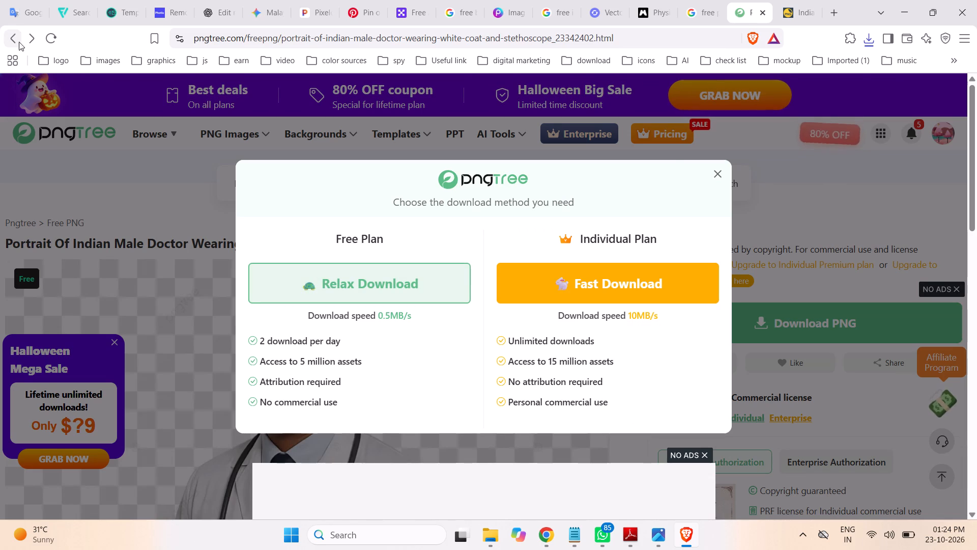
left_click(715, 171)
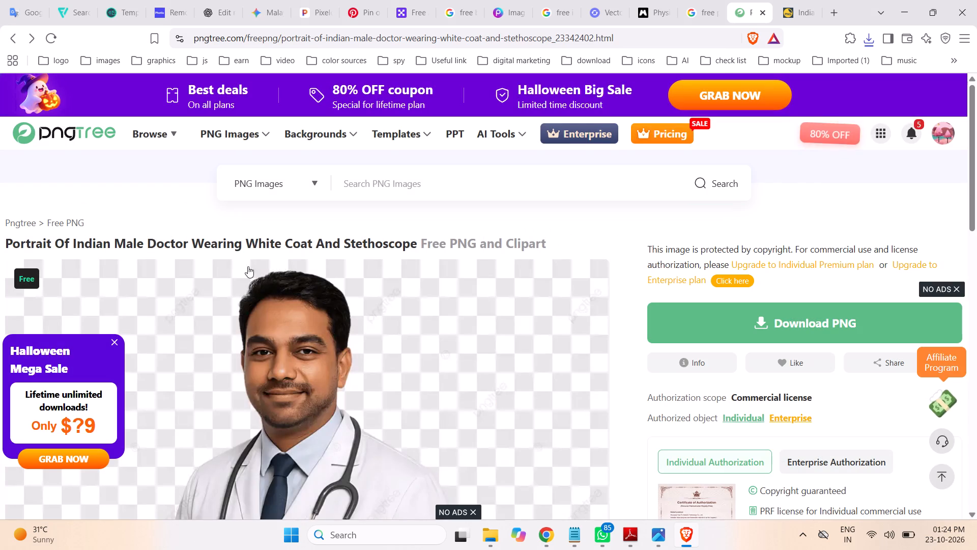
Look over the male doctor portrait's page, return to the Indian doctor results, and examine the remaining images on the first page.
scroll(499, 246, "up", 1)
scroll(548, 263, "down", 3)
scroll(554, 270, "up", 2)
scroll(438, 289, "down", 2)
scroll(511, 292, "up", 1)
scroll(524, 292, "down", 2)
scroll(533, 291, "up", 1)
scroll(533, 292, "down", 4)
scroll(545, 296, "up", 1)
scroll(547, 296, "down", 1)
scroll(582, 252, "down", 2)
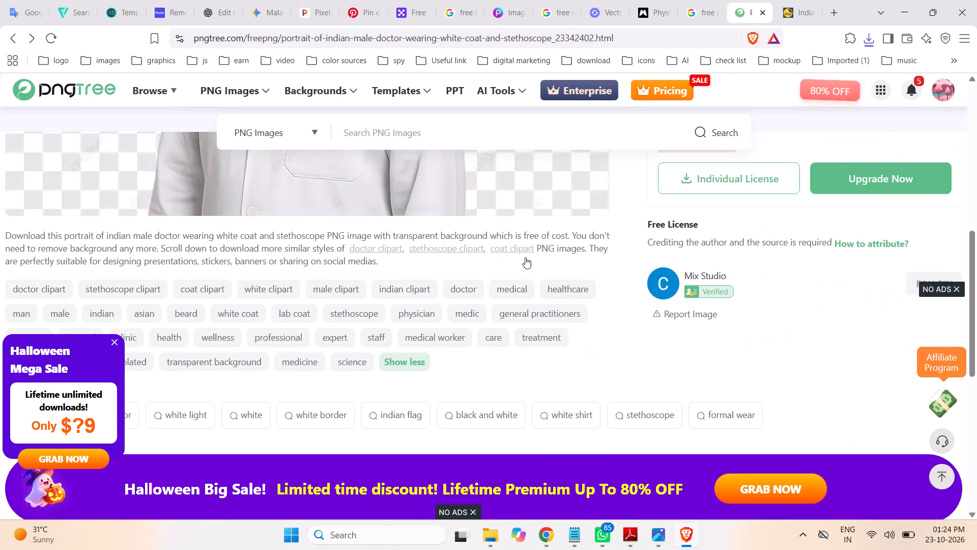
scroll(525, 257, "down", 6)
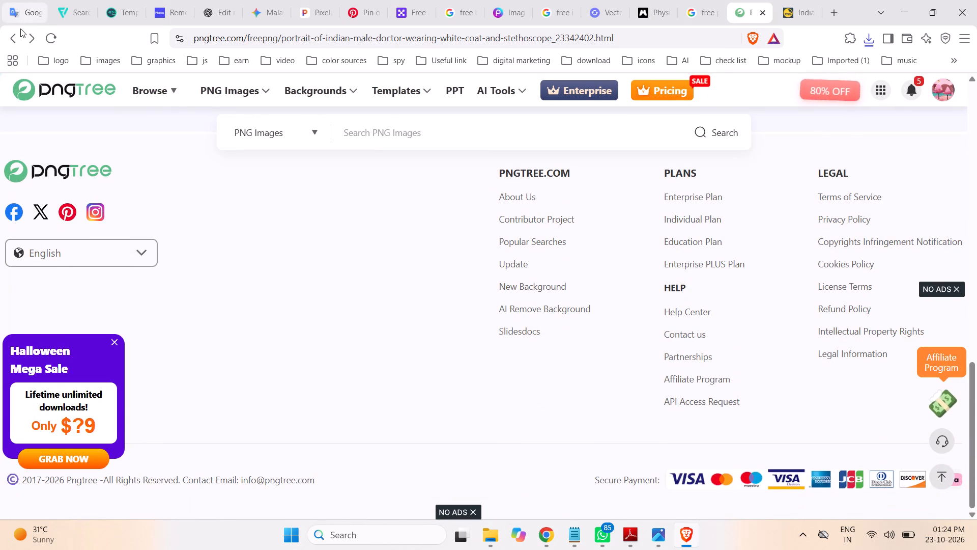
left_click(14, 42)
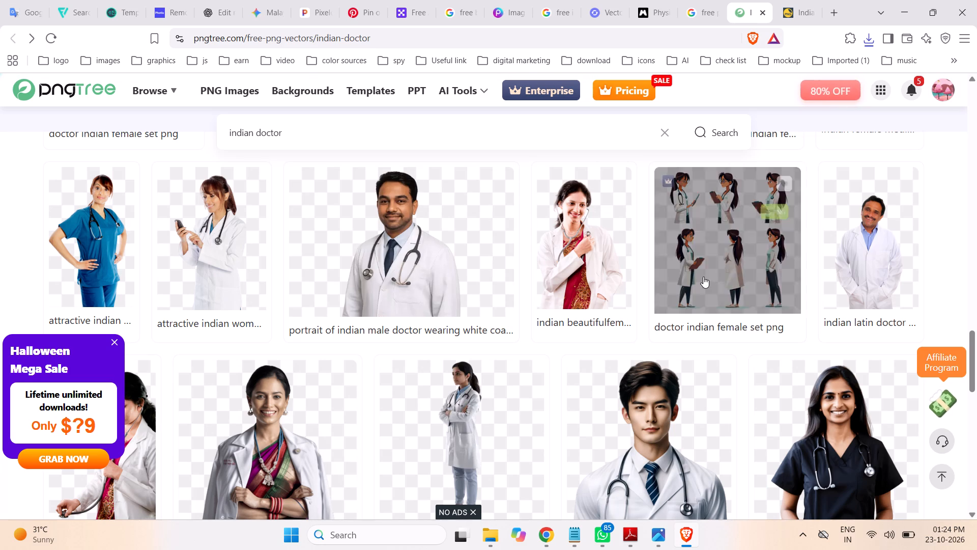
scroll(864, 252, "down", 1)
scroll(869, 254, "up", 1)
scroll(881, 254, "down", 3)
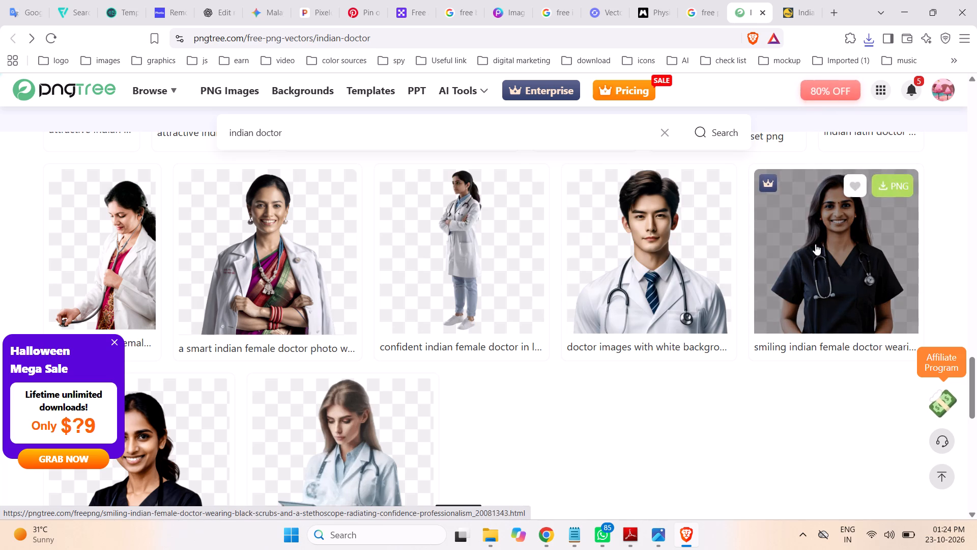
scroll(814, 244, "down", 3)
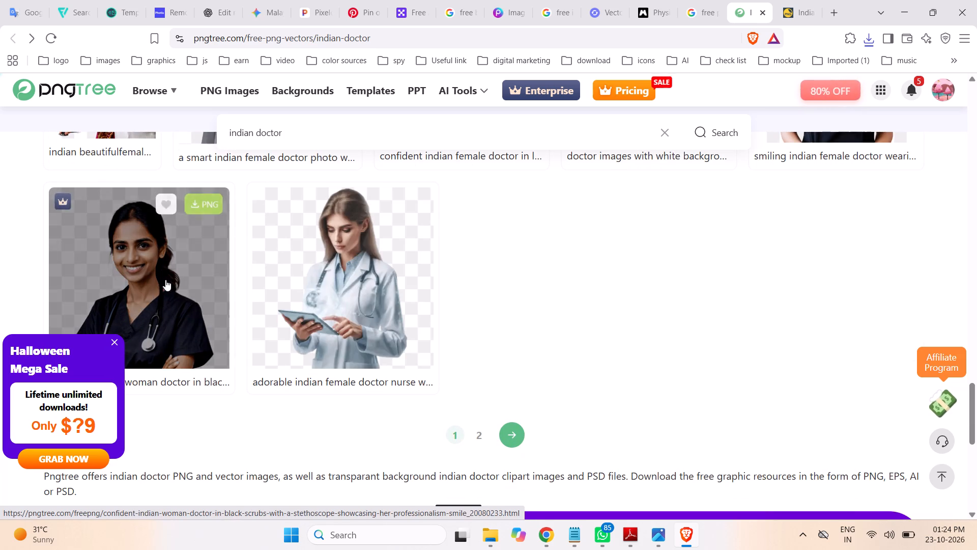
scroll(357, 282, "down", 1)
Open page 2 of the Pngtree Indian doctor results and look through it for a suitable doctor photo.
left_click(478, 375)
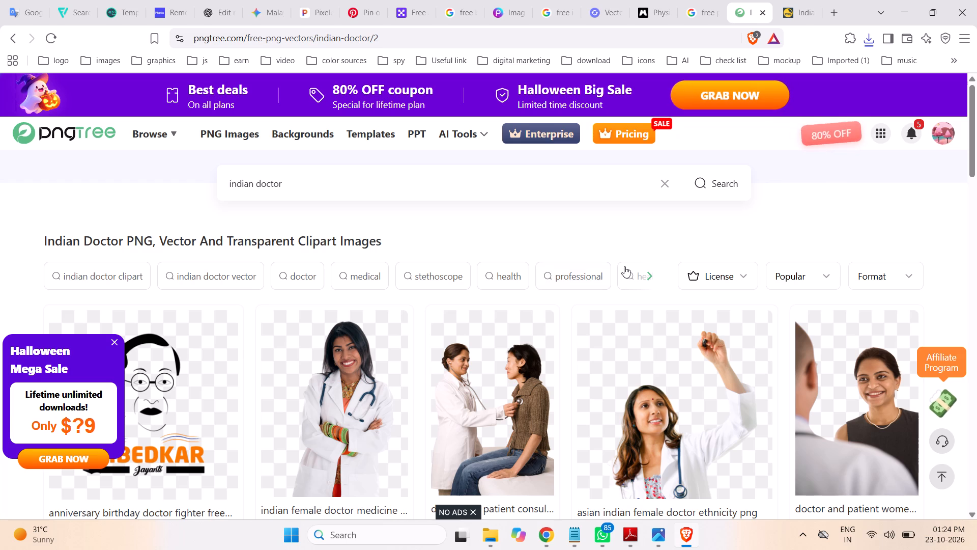
scroll(624, 266, "down", 1)
scroll(624, 266, "up", 1)
scroll(624, 266, "down", 1)
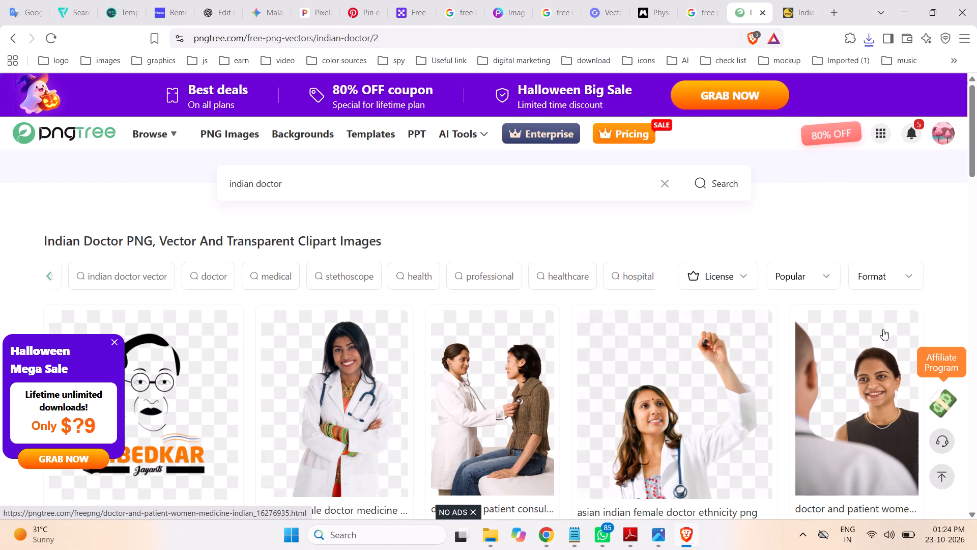
scroll(886, 317, "down", 6)
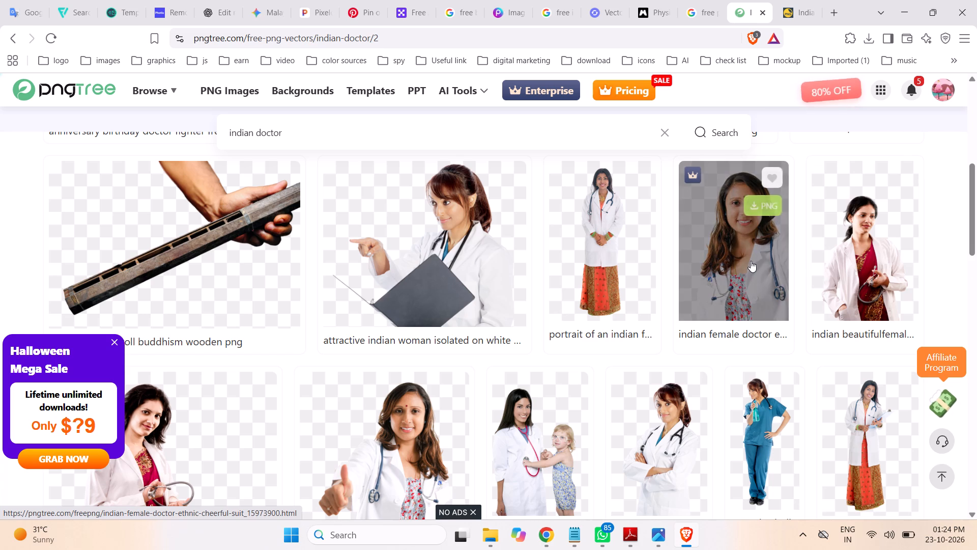
scroll(722, 260, "down", 2)
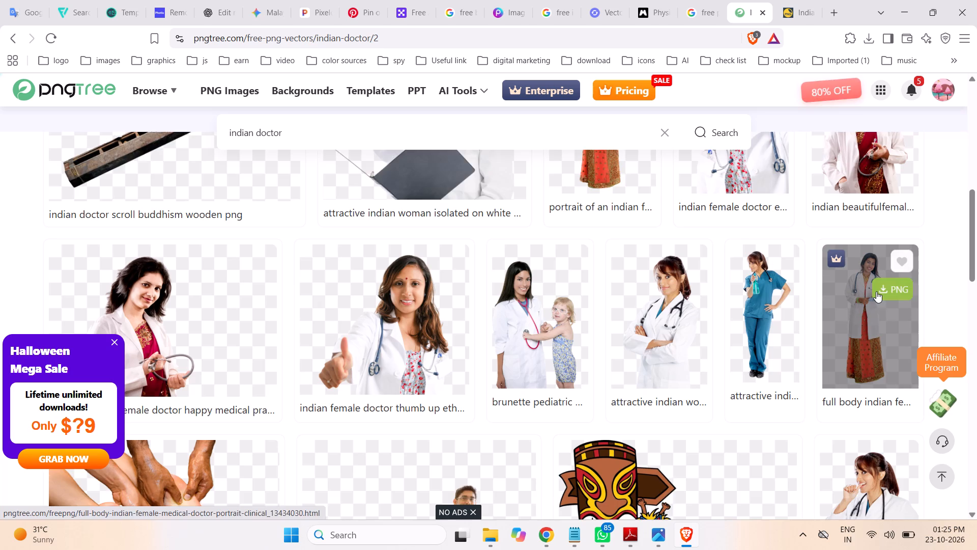
scroll(877, 292, "down", 5)
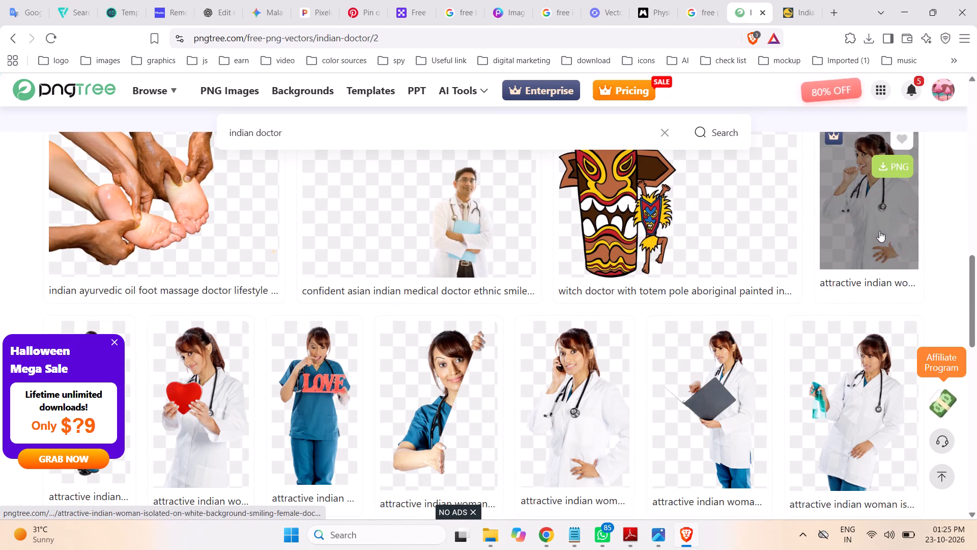
scroll(433, 249, "up", 1)
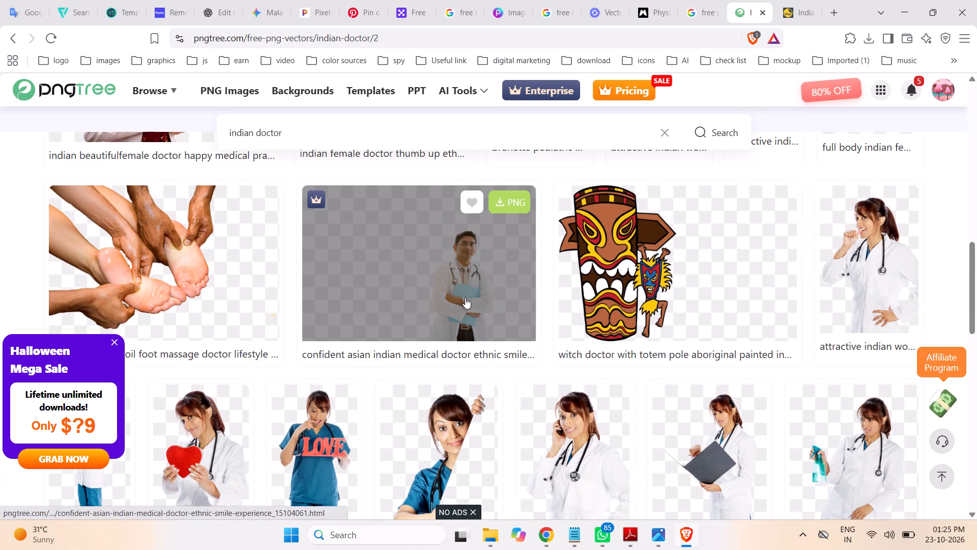
scroll(502, 264, "down", 2)
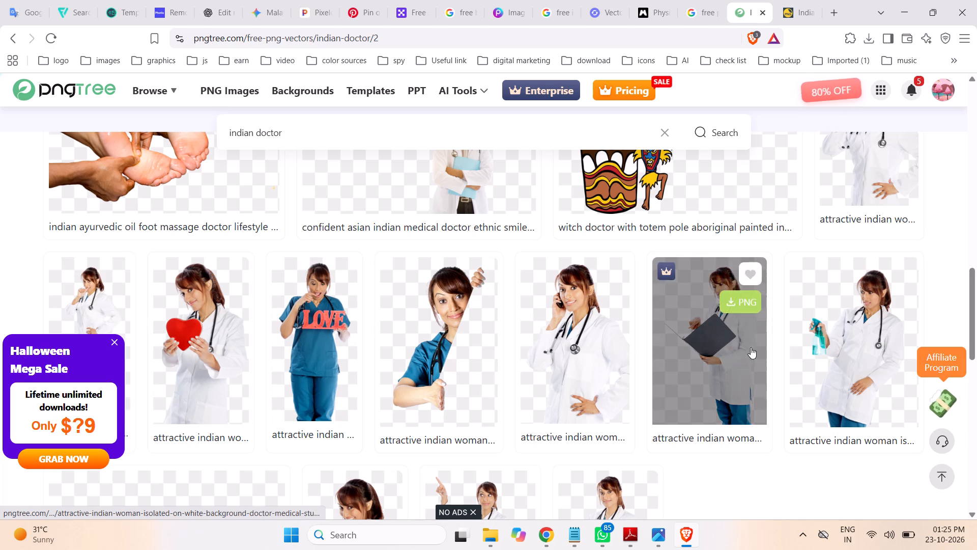
scroll(847, 313, "down", 3)
scroll(846, 312, "up", 2)
scroll(846, 312, "down", 3)
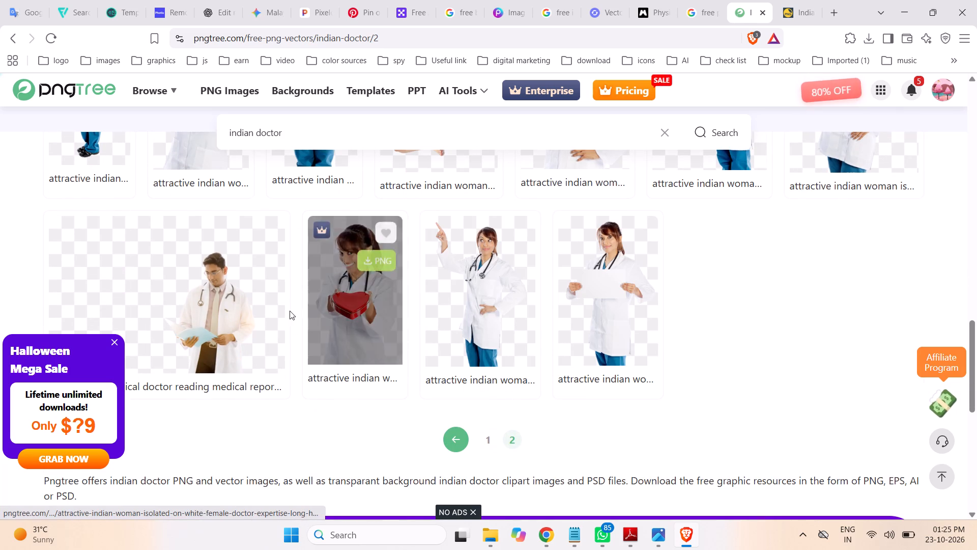
Close the Pngtree page and look through the similar PNGs on the PNGitem Indian doctor page for a suitable photo.
left_click(760, 11)
scroll(521, 318, "down", 3)
scroll(525, 319, "up", 1)
scroll(526, 320, "down", 2)
scroll(526, 322, "up", 1)
scroll(526, 322, "down", 6)
scroll(536, 328, "up", 1)
scroll(536, 328, "down", 5)
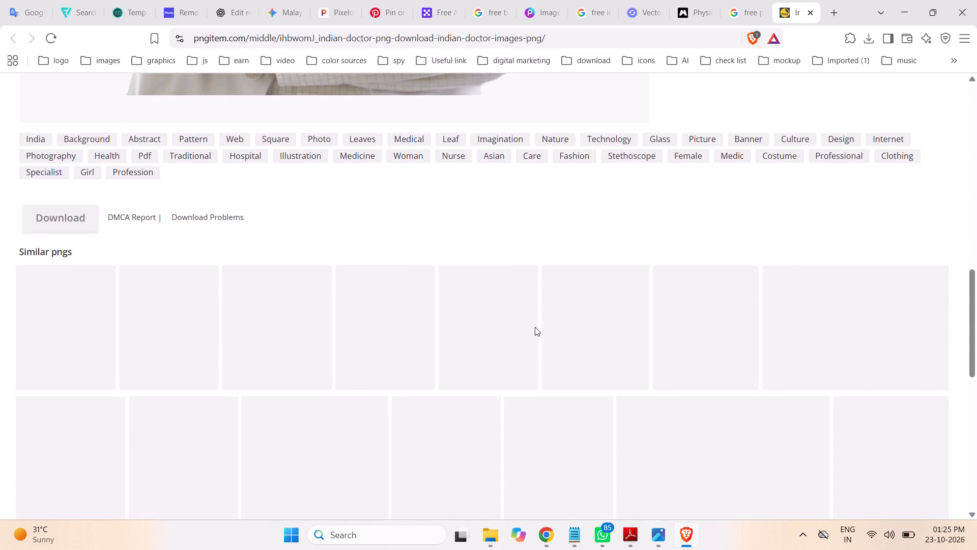
scroll(535, 327, "down", 1)
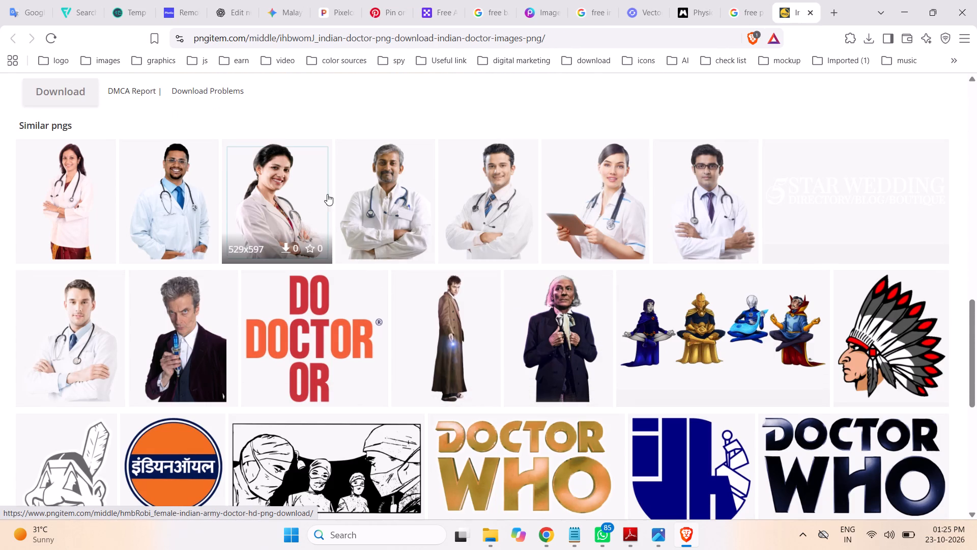
Open the Female Indian Army Doctor image and examine it and its similar PNGs.
left_click(278, 202)
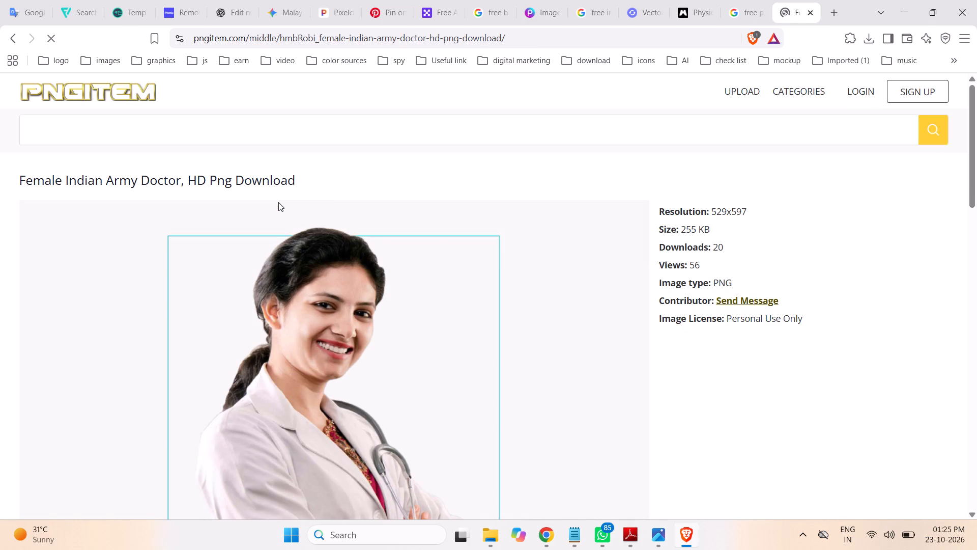
scroll(401, 245, "down", 2)
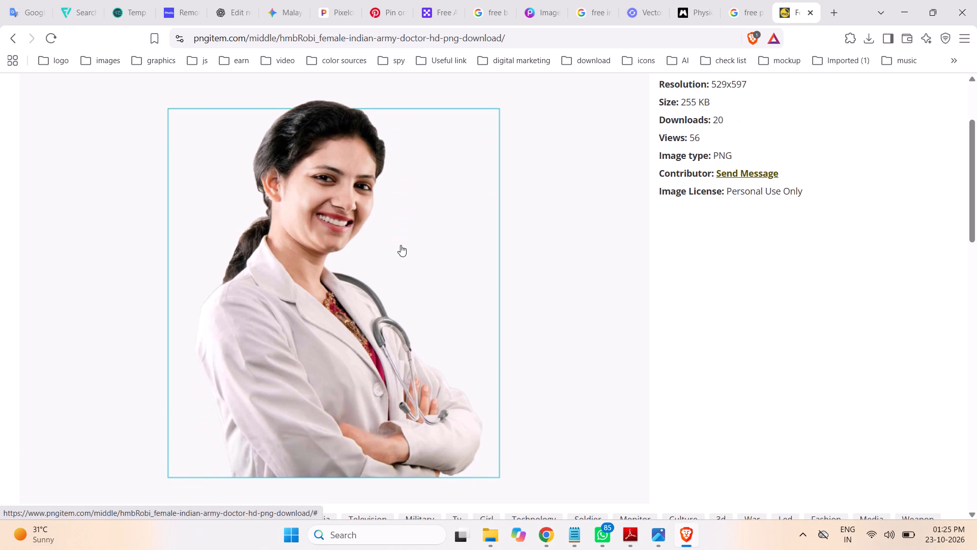
scroll(400, 245, "down", 5)
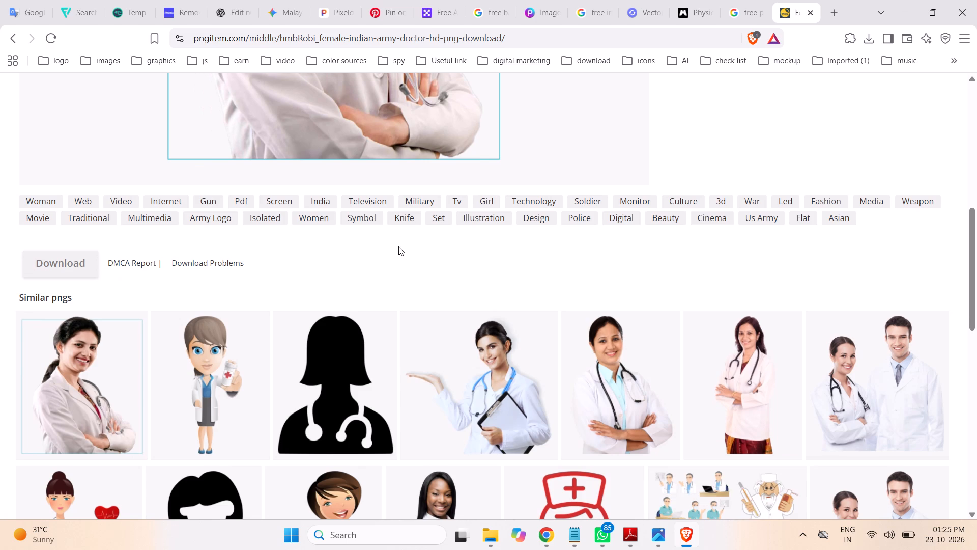
Open the Female Doctor Png Picture image from the similar PNGs and request its download.
left_click(623, 390)
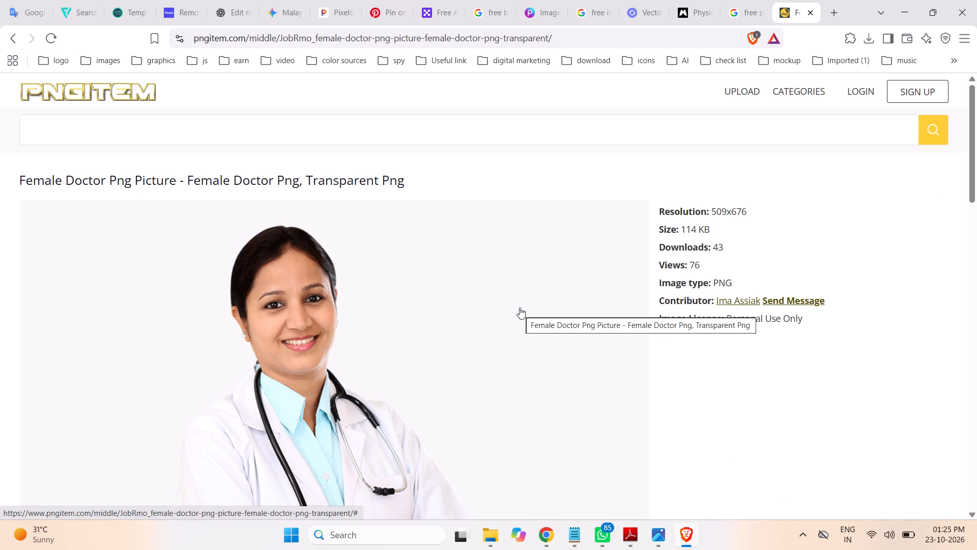
scroll(471, 299, "down", 3)
scroll(467, 298, "up", 1)
scroll(466, 298, "down", 3)
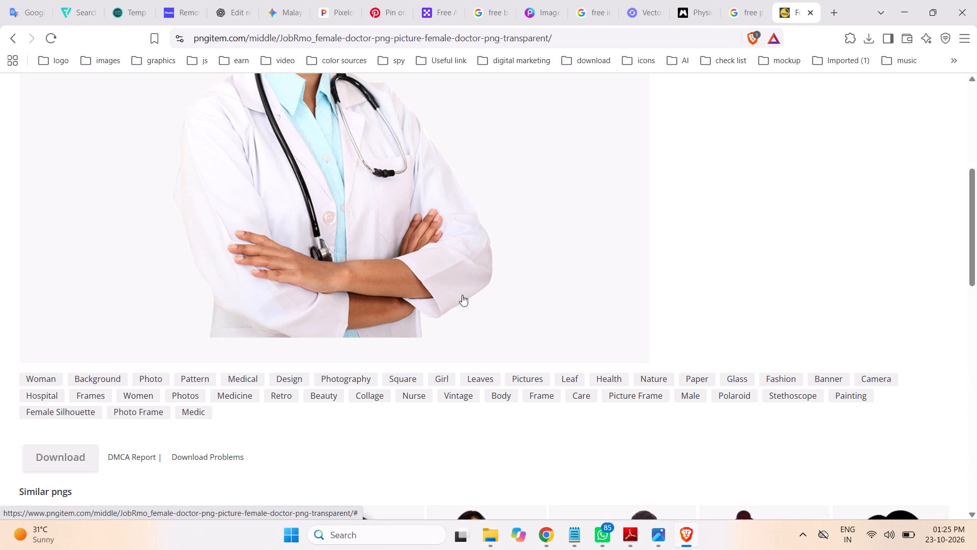
scroll(462, 295, "down", 2)
left_click(58, 332)
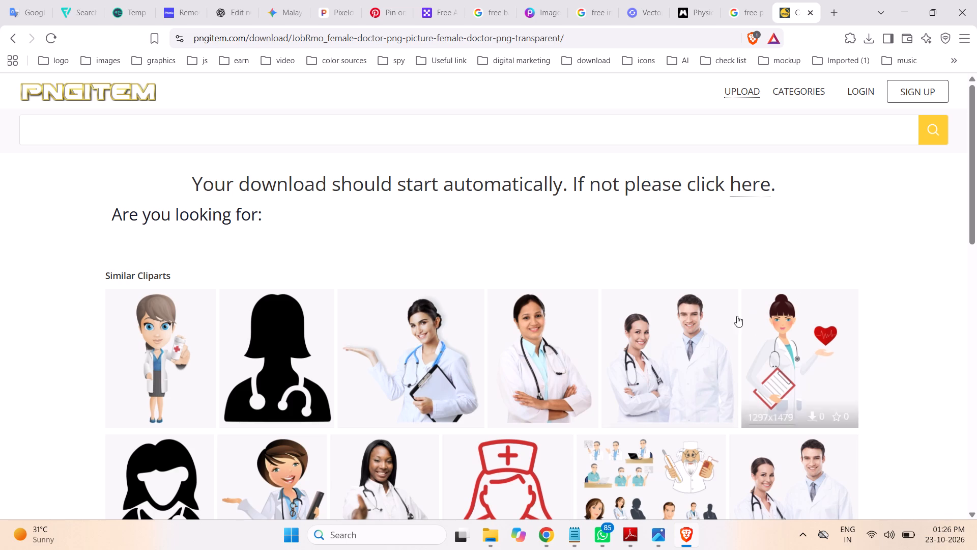
Look through the similar cliparts on the PNGitem download page for more suitable doctor photos.
scroll(854, 325, "down", 2)
scroll(843, 329, "up", 1)
scroll(843, 329, "down", 3)
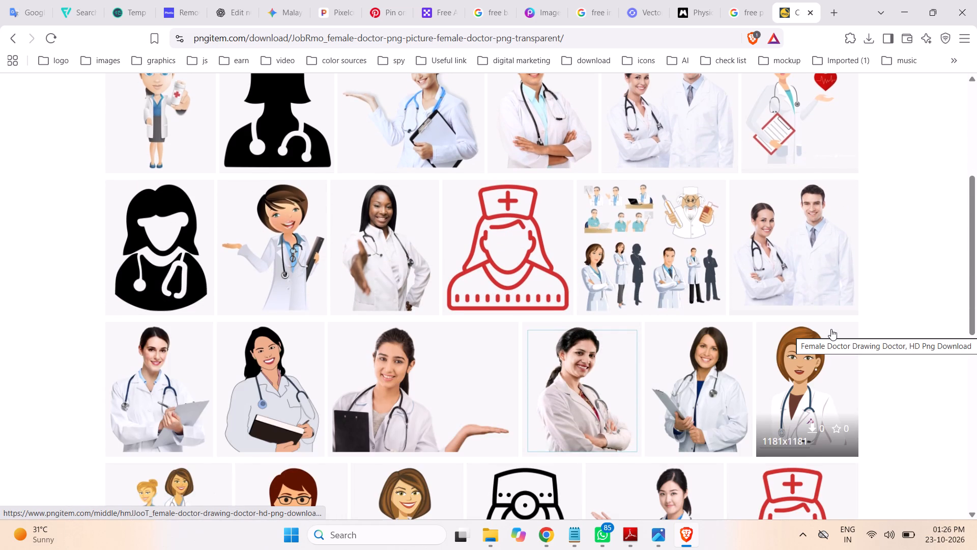
scroll(851, 325, "up", 1)
scroll(853, 325, "down", 5)
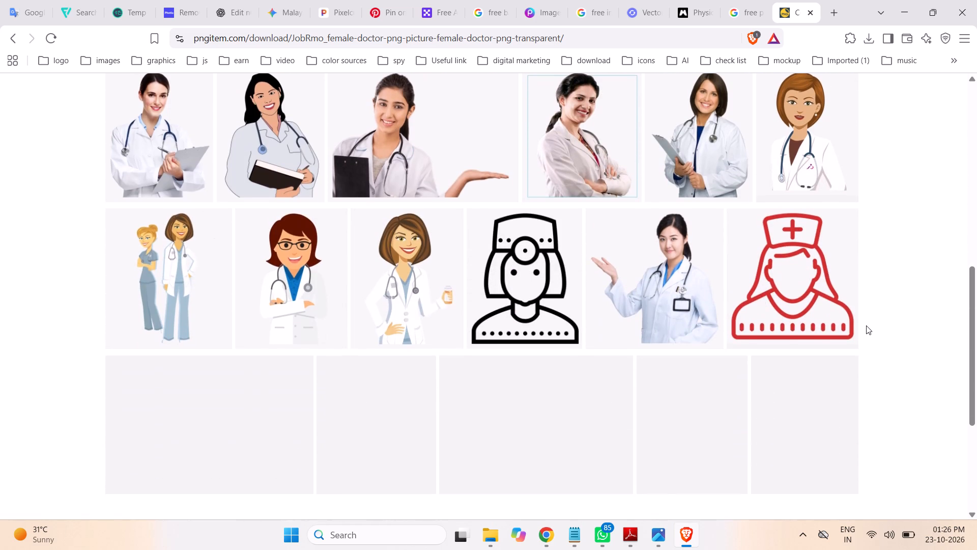
scroll(886, 297, "down", 2)
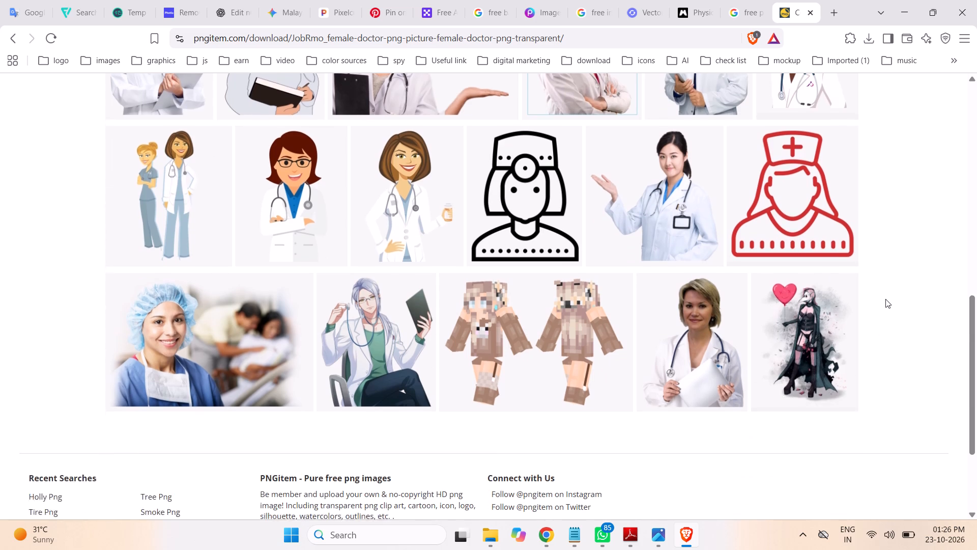
scroll(885, 299, "down", 2)
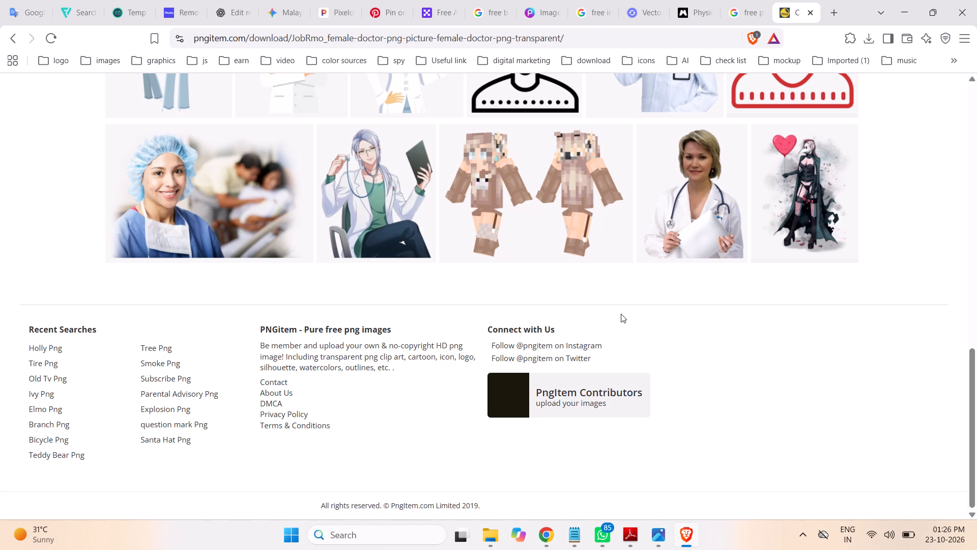
scroll(617, 314, "up", 3)
scroll(556, 336, "down", 1)
scroll(550, 338, "up", 3)
scroll(433, 355, "down", 2)
scroll(448, 354, "up", 2)
scroll(448, 323, "down", 2)
scroll(447, 323, "up", 4)
scroll(445, 325, "down", 2)
scroll(445, 325, "up", 12)
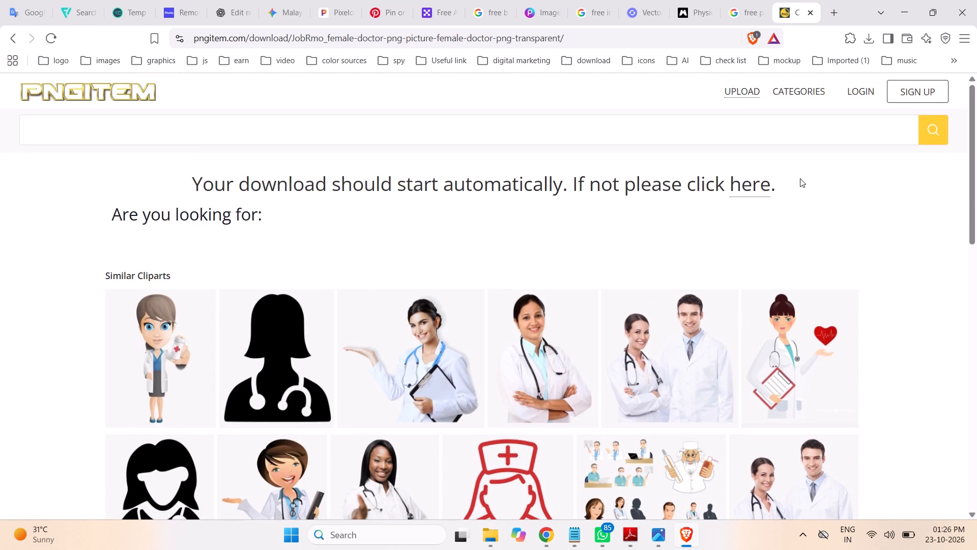
Start the Female Doctor PNG download manually from the PNGitem download page's fallback link.
left_click(753, 191)
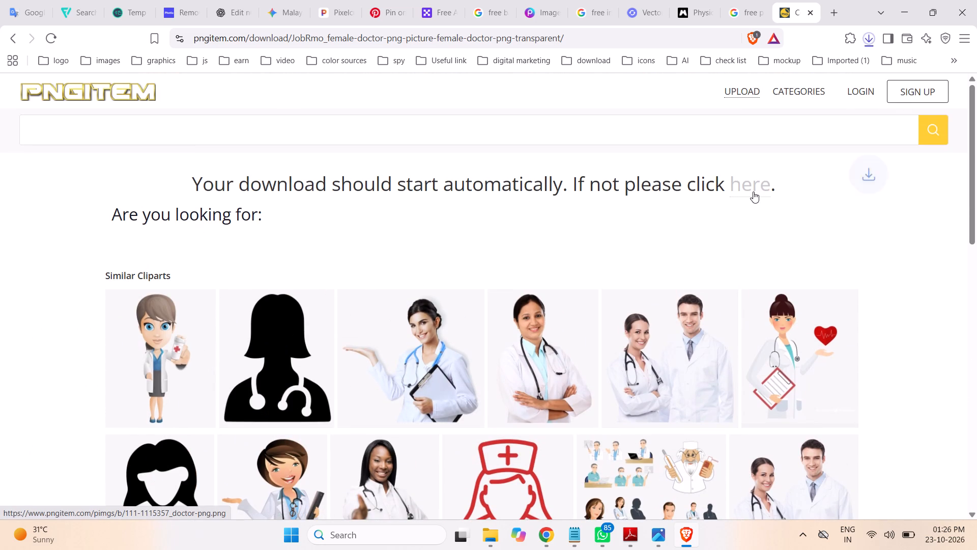
Recheck the download page's similar cliparts, return to the Female Doctor Png Picture page, and examine its similar PNGs for another doctor photo.
scroll(900, 252, "down", 3)
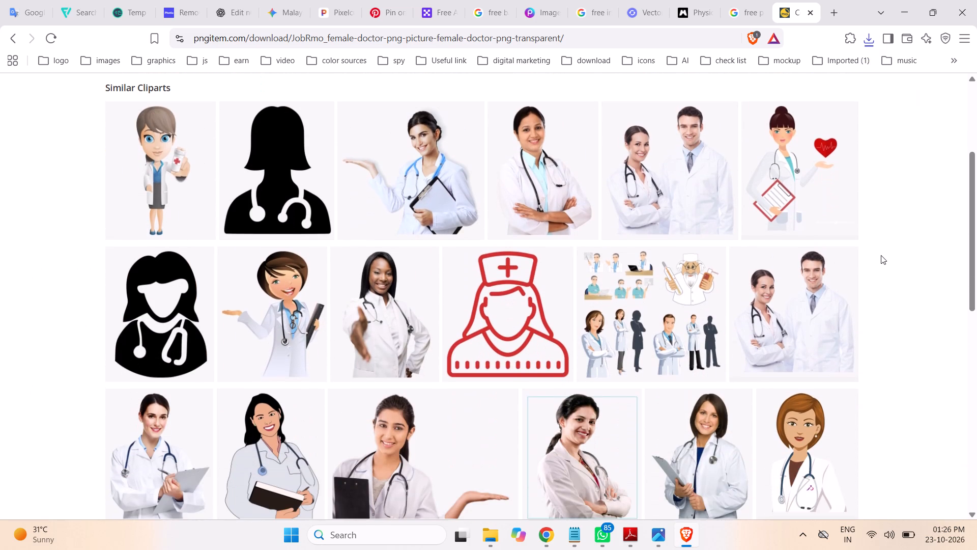
scroll(881, 255, "down", 6)
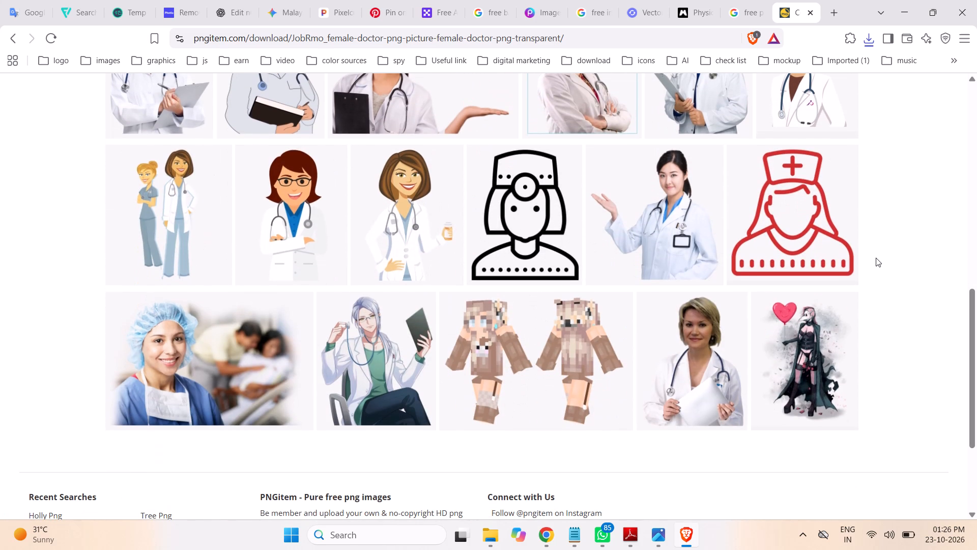
scroll(876, 258, "up", 1)
scroll(876, 258, "down", 4)
scroll(876, 258, "up", 12)
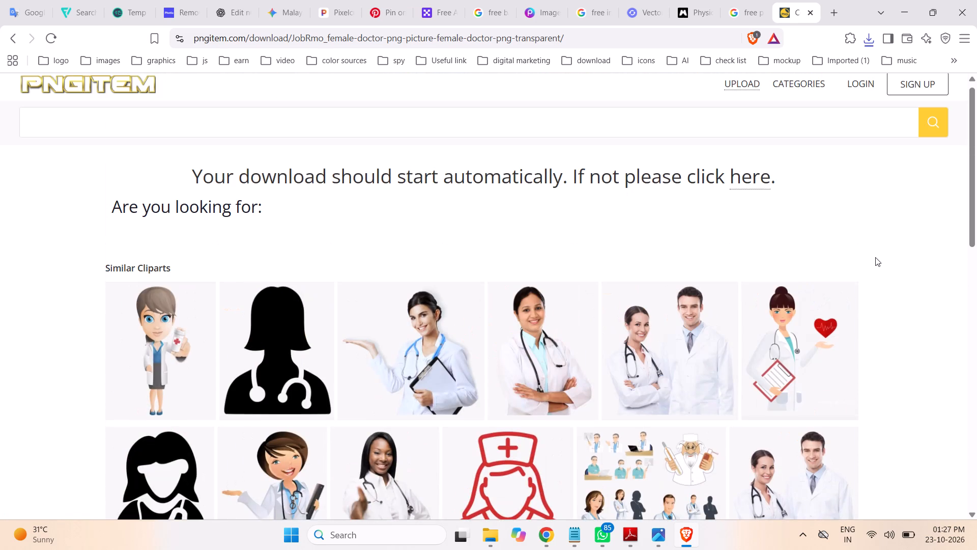
scroll(875, 257, "up", 6)
scroll(881, 256, "down", 1)
scroll(881, 256, "up", 4)
left_click(14, 39)
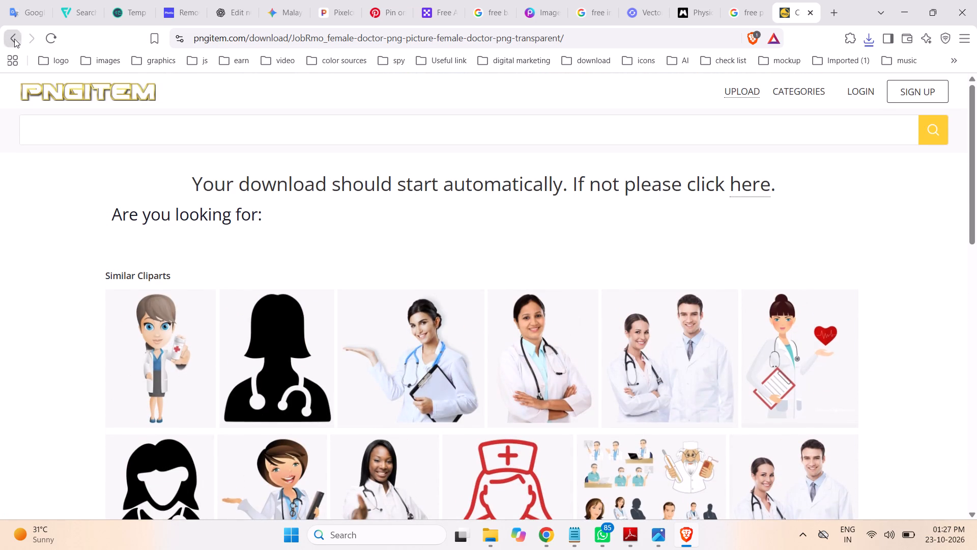
scroll(824, 289, "down", 2)
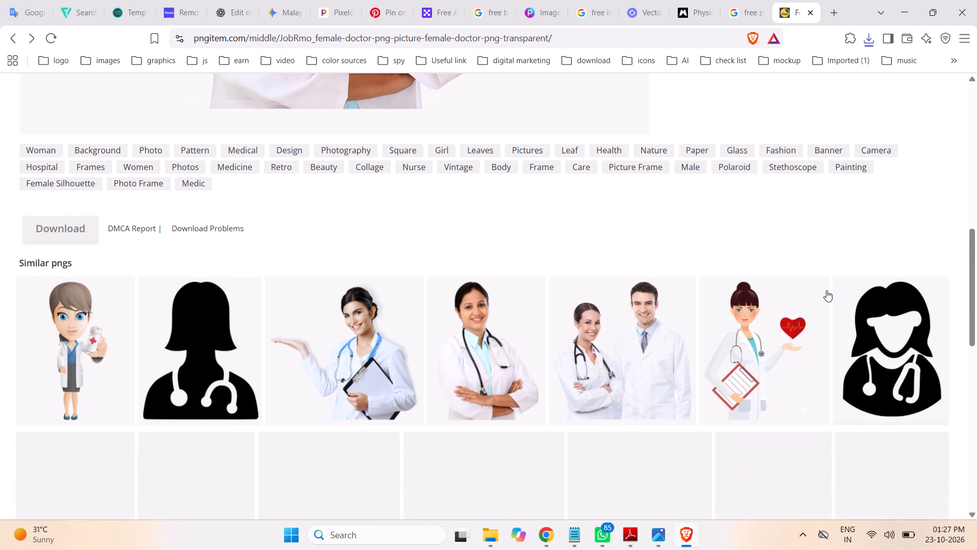
scroll(826, 290, "down", 3)
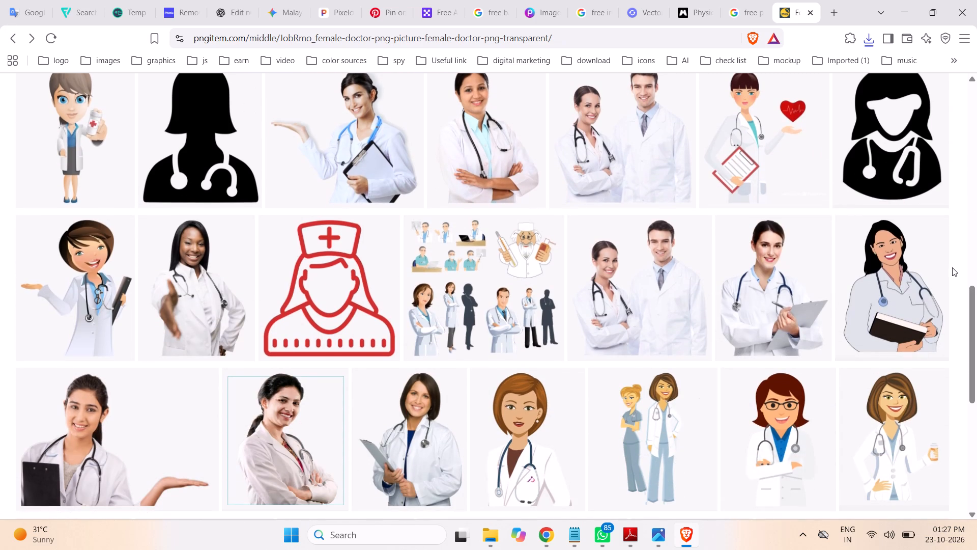
scroll(952, 267, "down", 3)
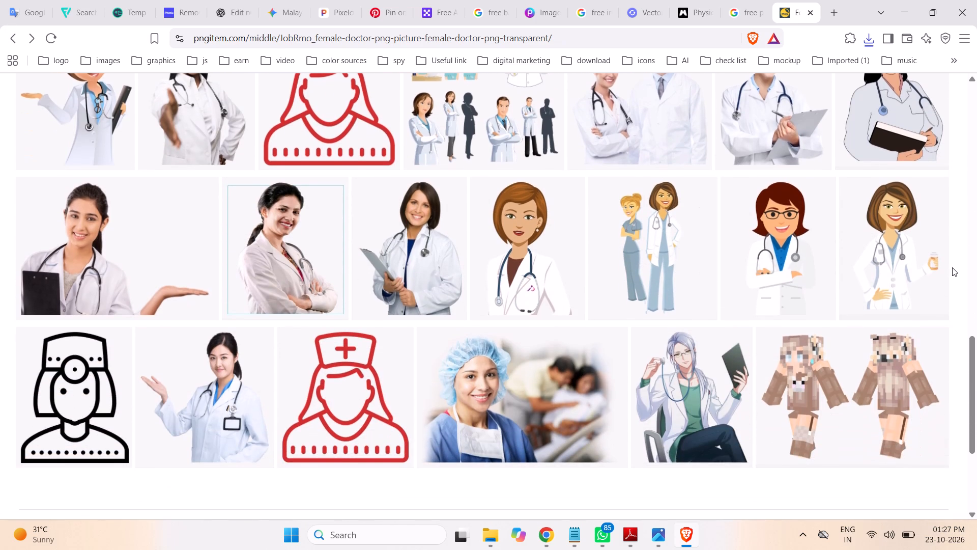
scroll(952, 267, "down", 5)
scroll(950, 266, "up", 1)
scroll(950, 266, "down", 2)
scroll(950, 266, "up", 4)
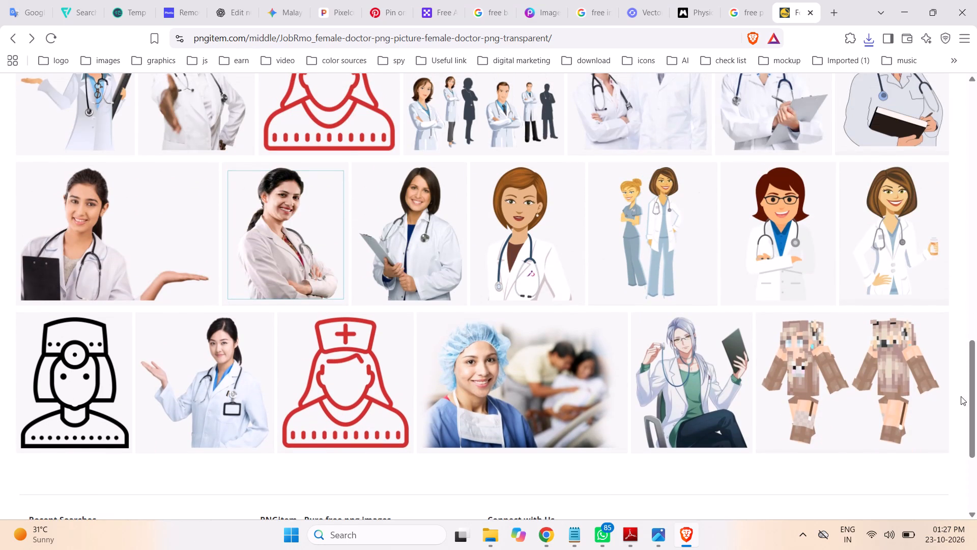
Close the PNGitem page, switch to File Explorer, and show the Downloads folder with the downloaded doctor photos.
left_click(809, 11)
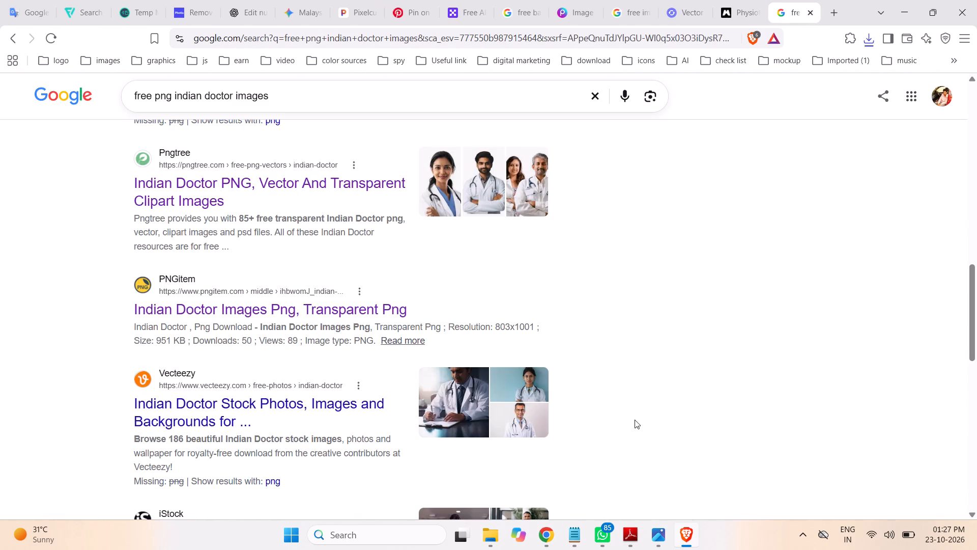
left_click(493, 535)
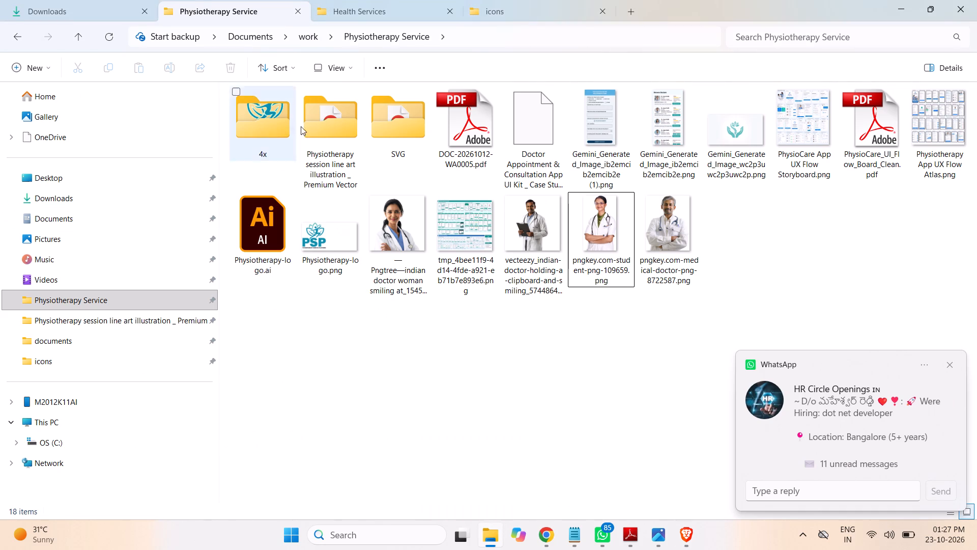
left_click(53, 4)
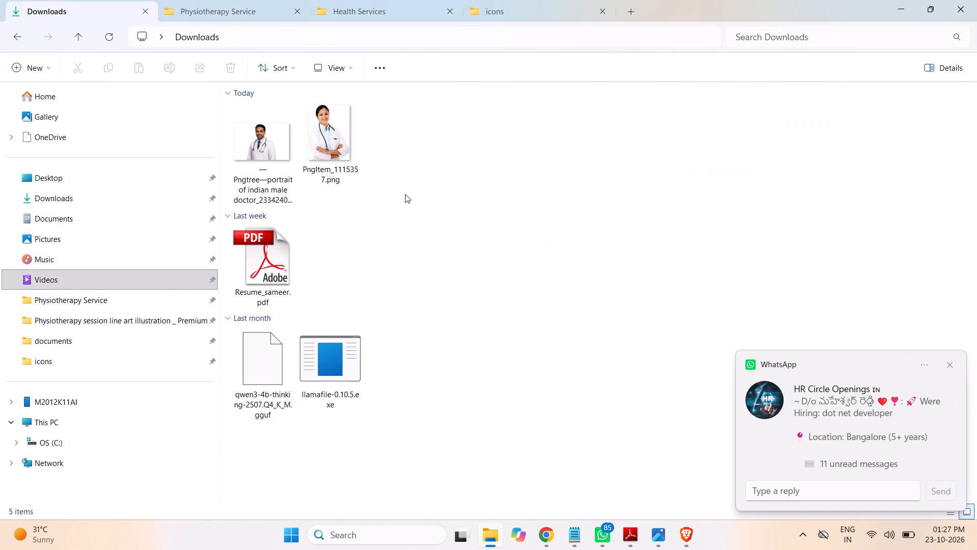
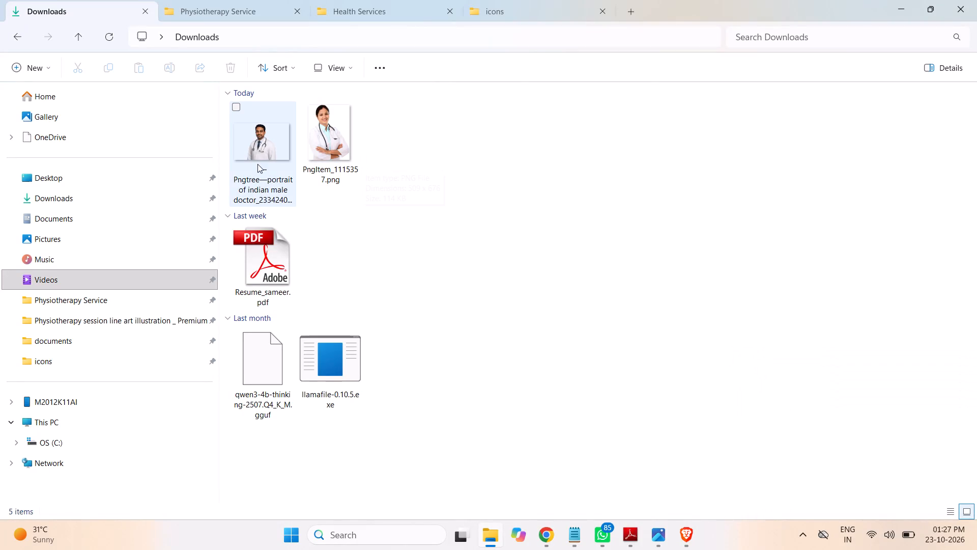
Move the two downloaded doctor PNGs, the Indian male doctor portrait and PngItem_1115357.png, from Downloads into the Physiotherapy Service folder.
left_click_drag(379, 169, 251, 155)
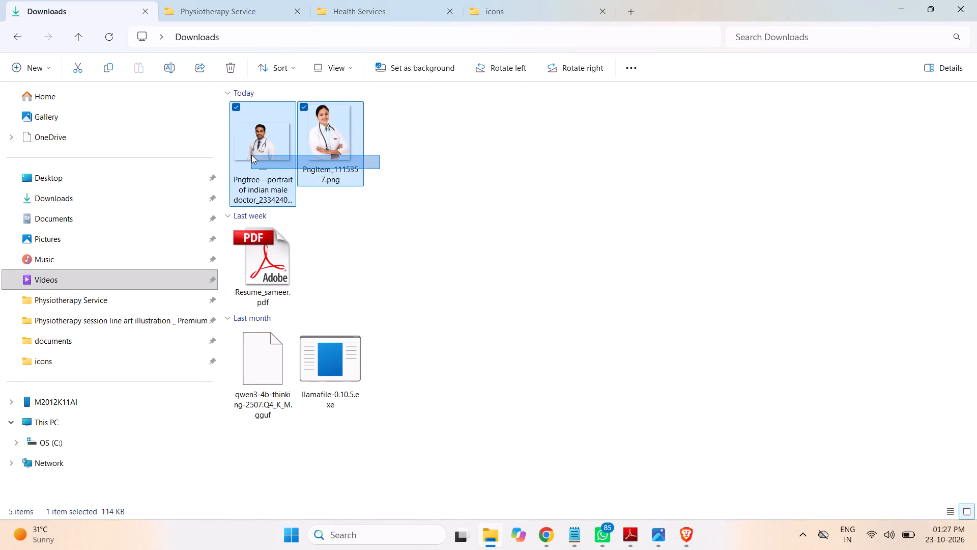
left_click_drag(251, 155, 241, 154)
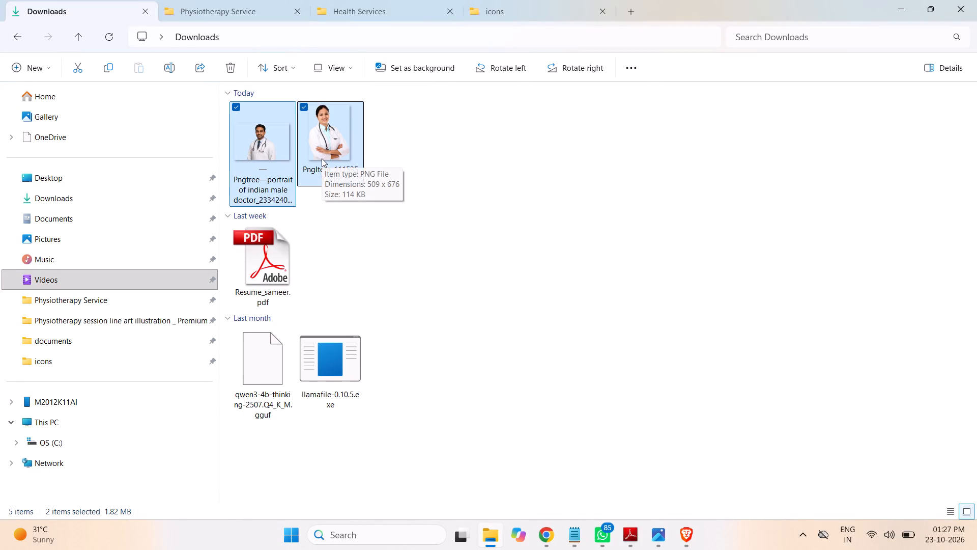
key("ctrl+x")
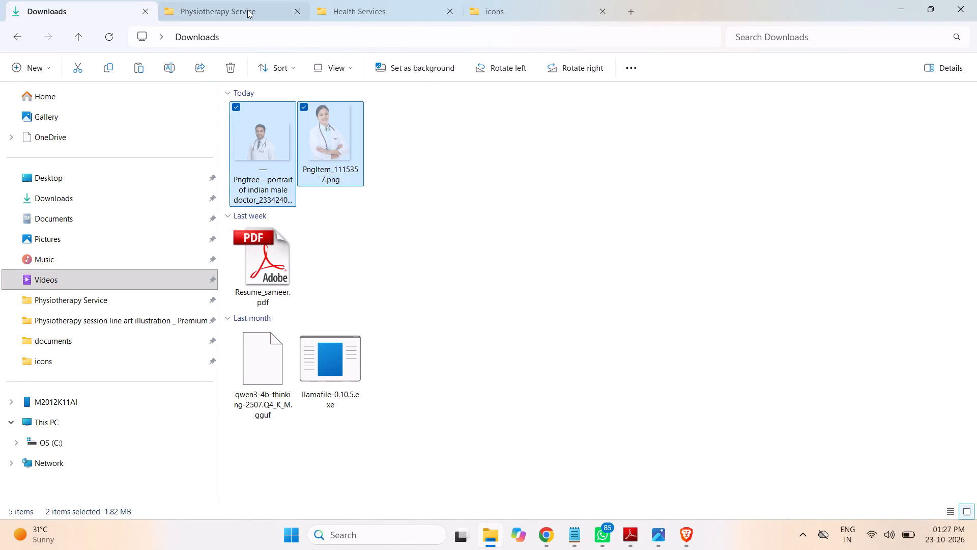
left_click(247, 10)
left_click(812, 341)
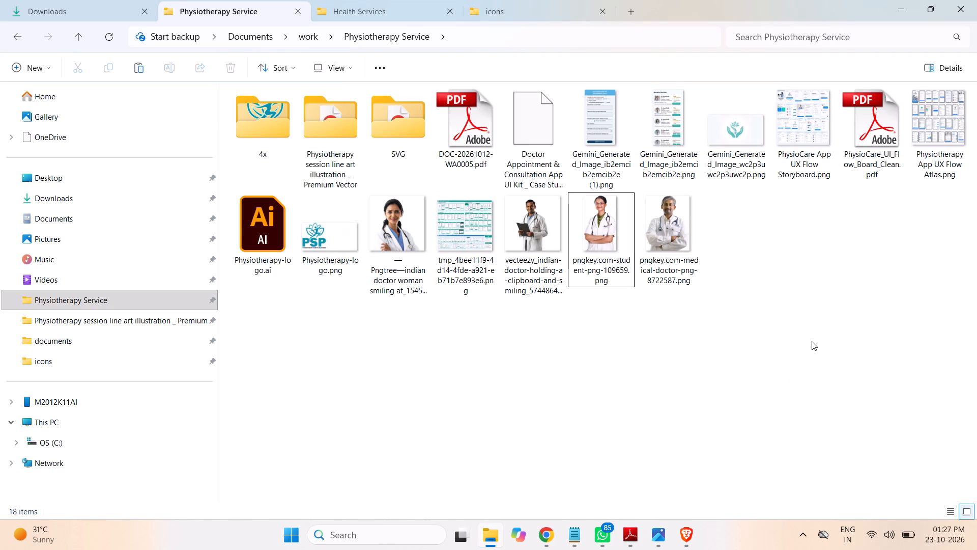
key("ctrl+v")
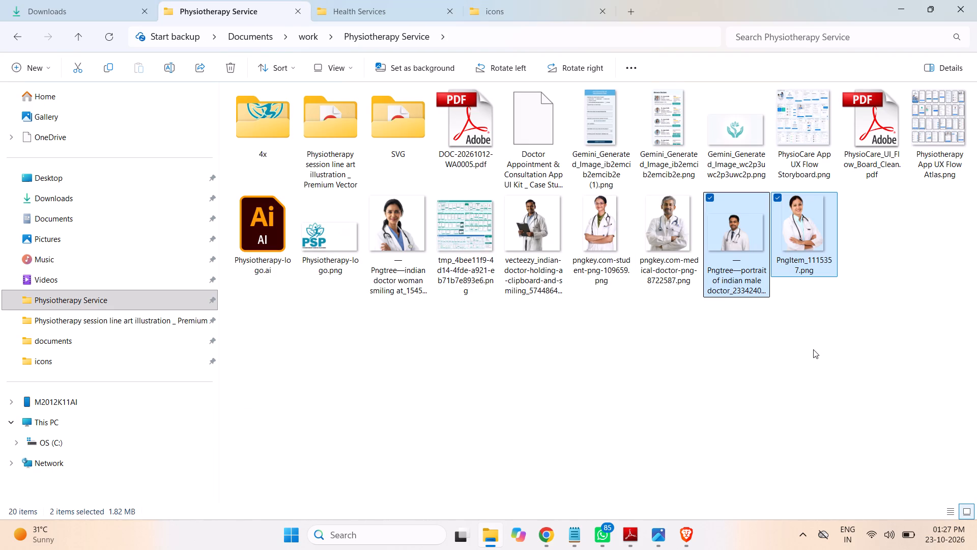
left_click(813, 349)
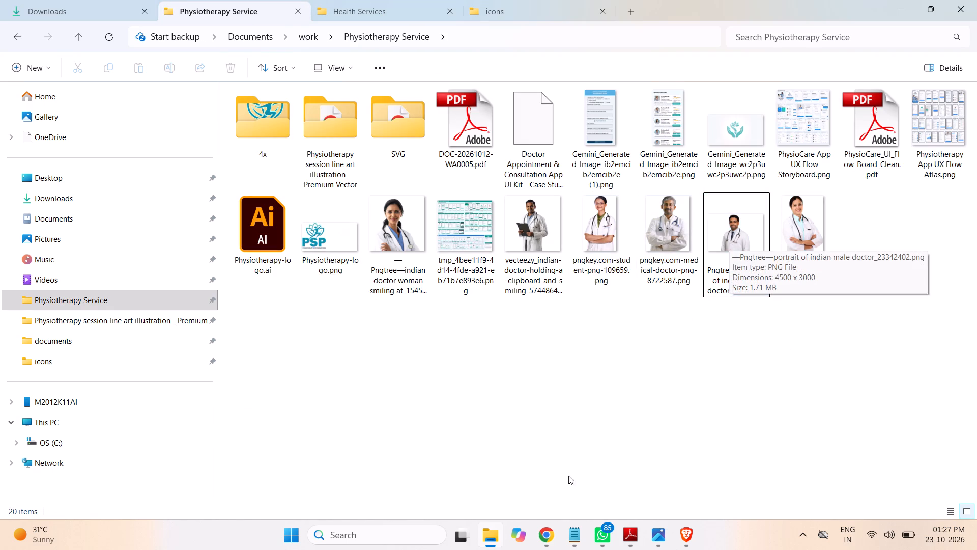
Open photopea.com in a new Chrome tab, load the Indian male doctor portrait PNG from the Physiotherapy Service folder, and start cropping it.
left_click(546, 537)
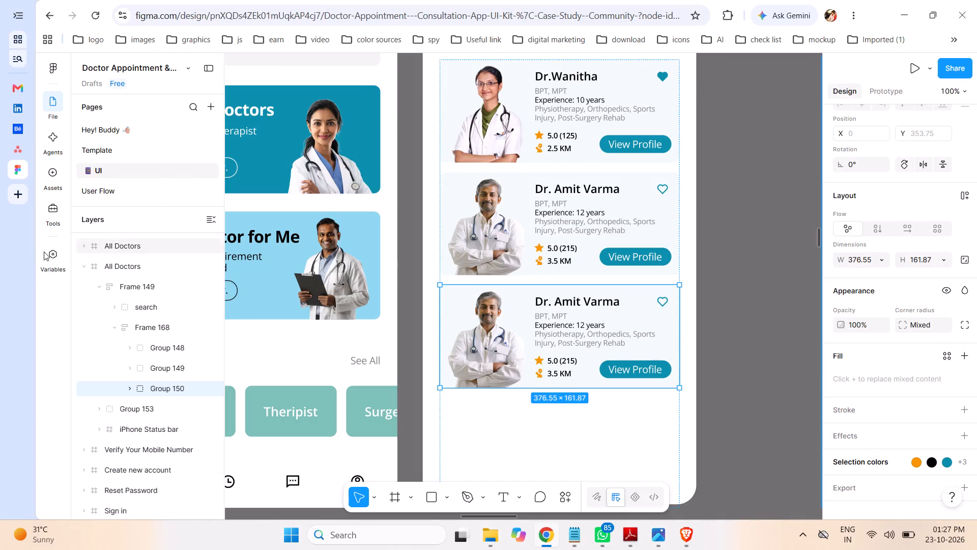
left_click(26, 198)
left_click(223, 14)
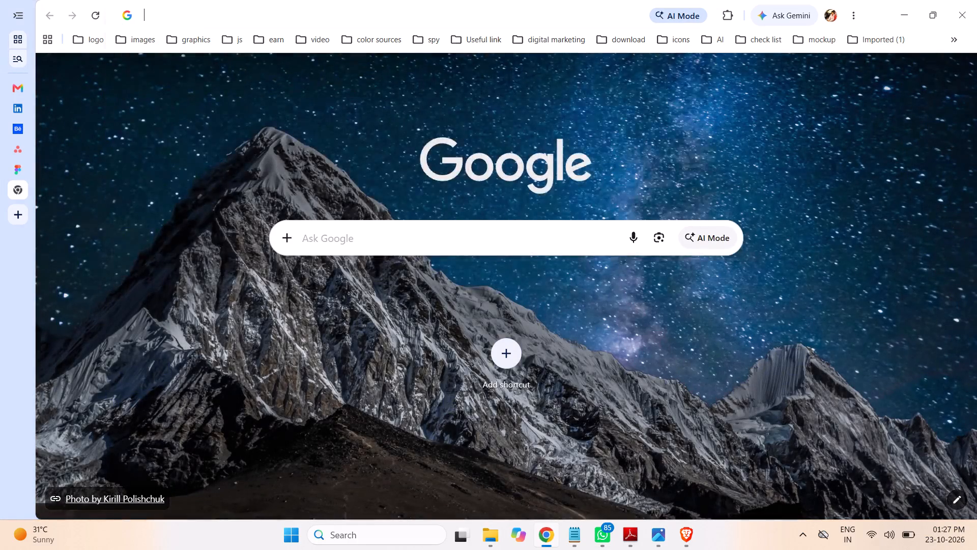
type("ph")
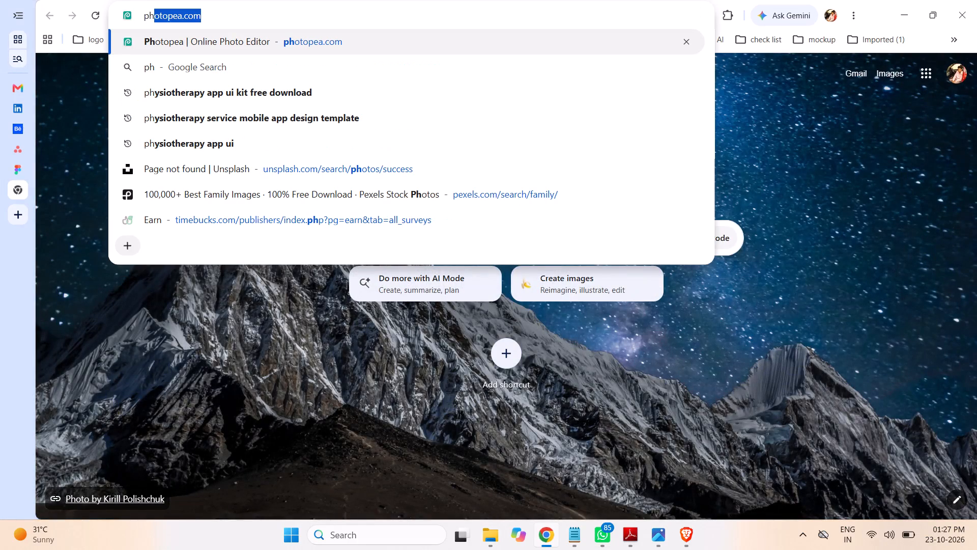
key("Right")
key("Return")
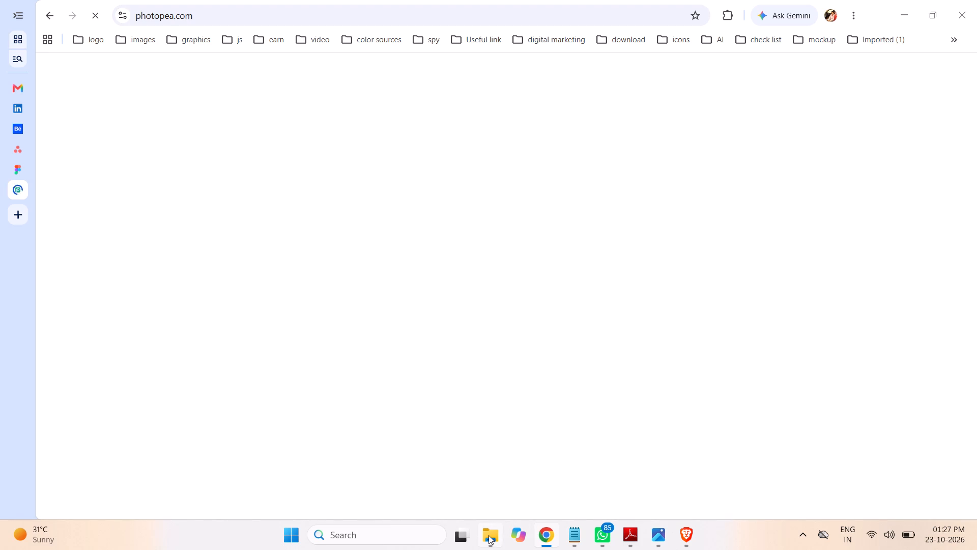
left_click(489, 535)
left_click(798, 367)
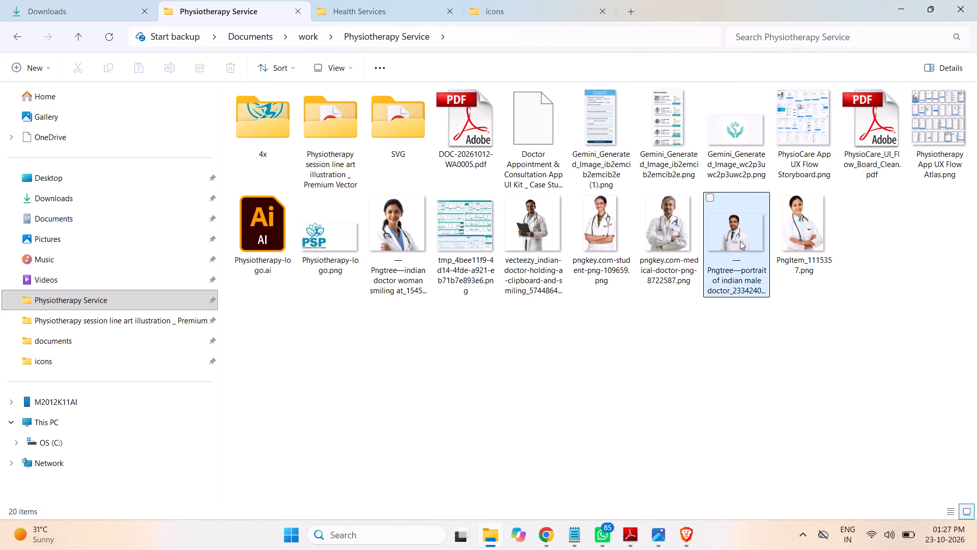
left_click_drag(740, 241, 545, 526)
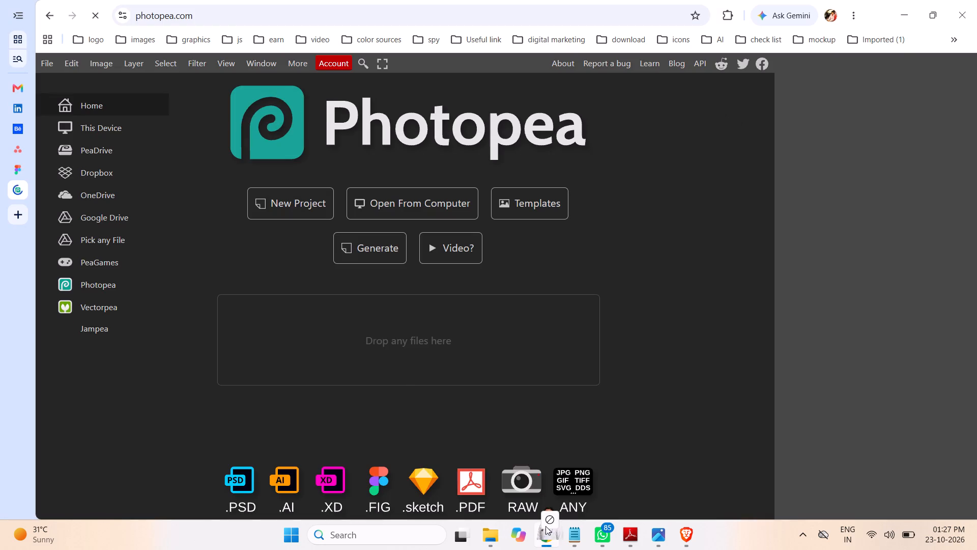
left_click_drag(545, 526, 376, 358)
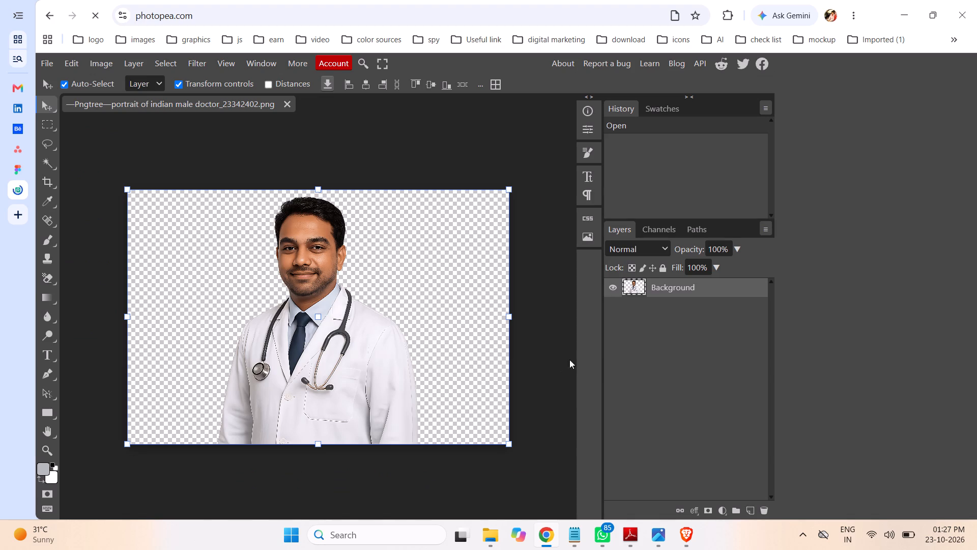
left_click(49, 180)
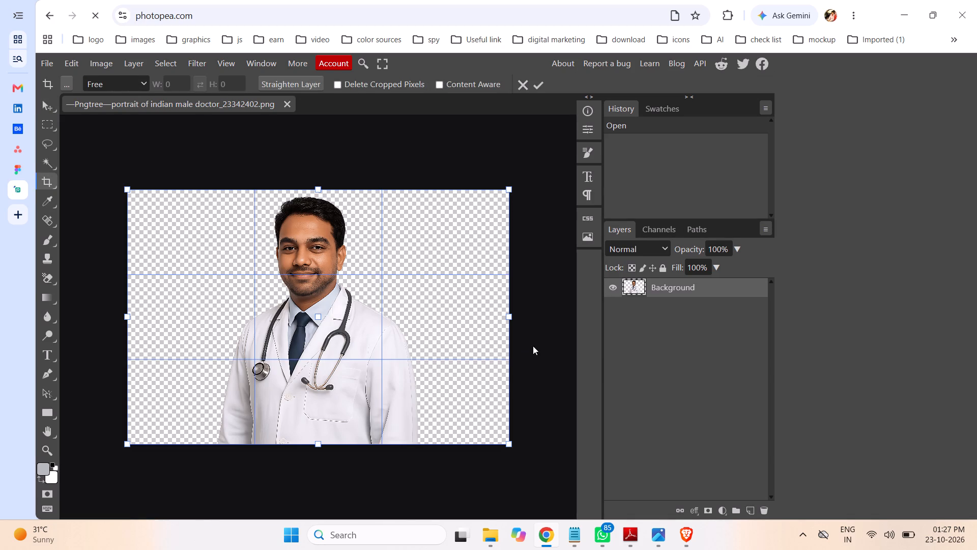
Crop the empty transparent areas from both sides of the Indian male doctor portrait, keeping the full 3000 px height.
left_click_drag(510, 314, 439, 341)
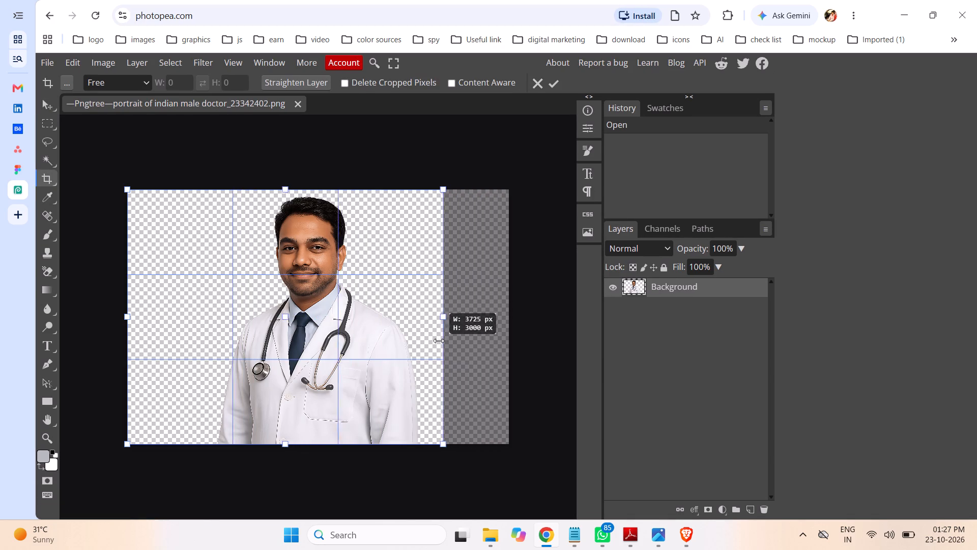
left_click_drag(439, 341, 423, 340)
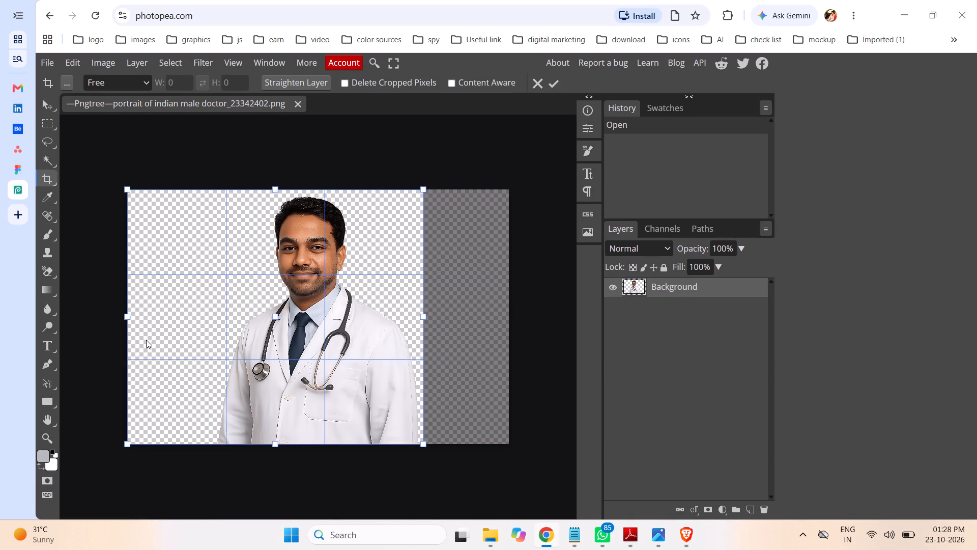
left_click_drag(124, 315, 212, 346)
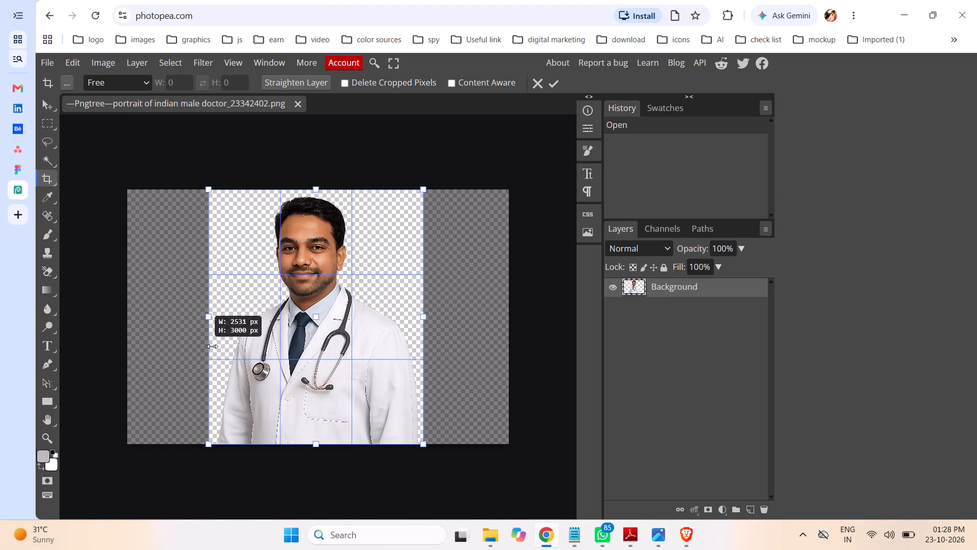
left_click_drag(212, 346, 212, 347)
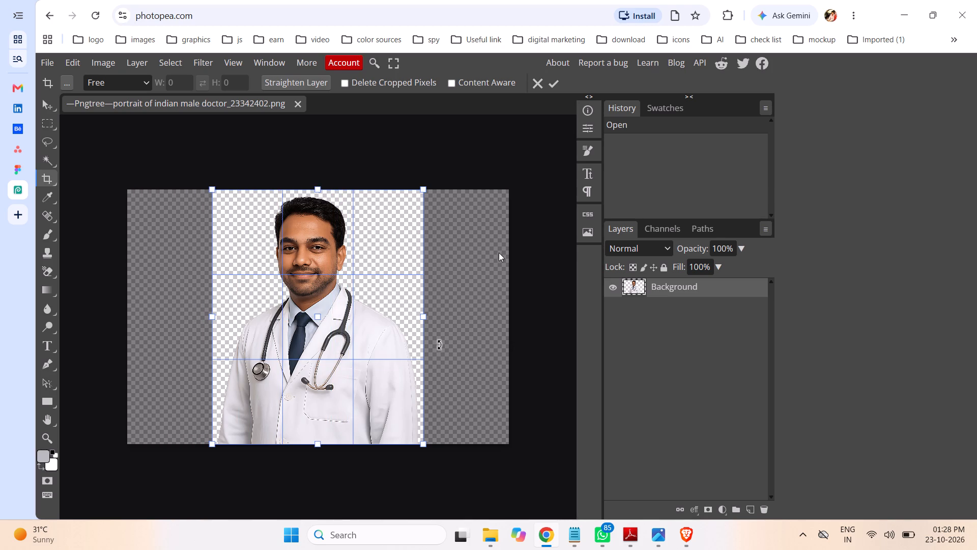
key("Return")
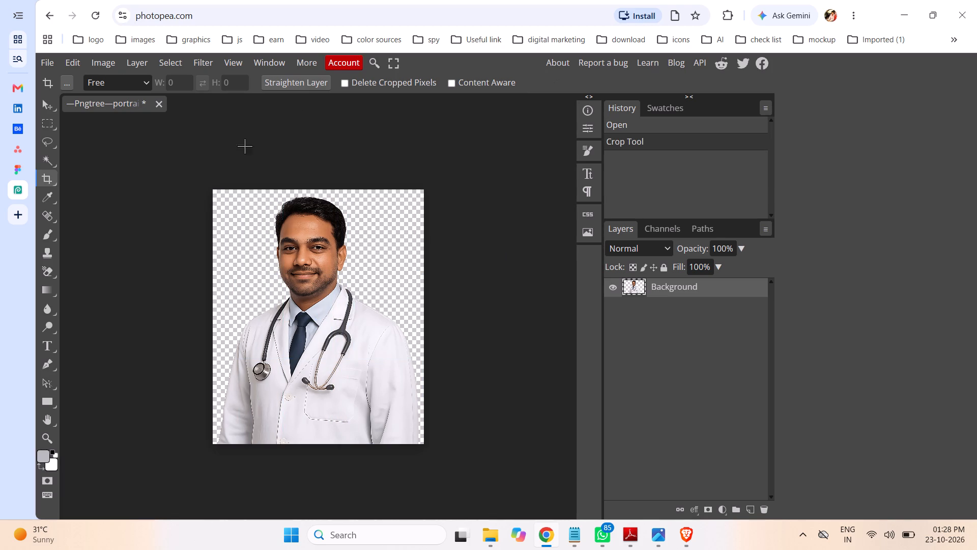
Save the cropped portrait over the original Indian male doctor PNG file.
left_click(48, 59)
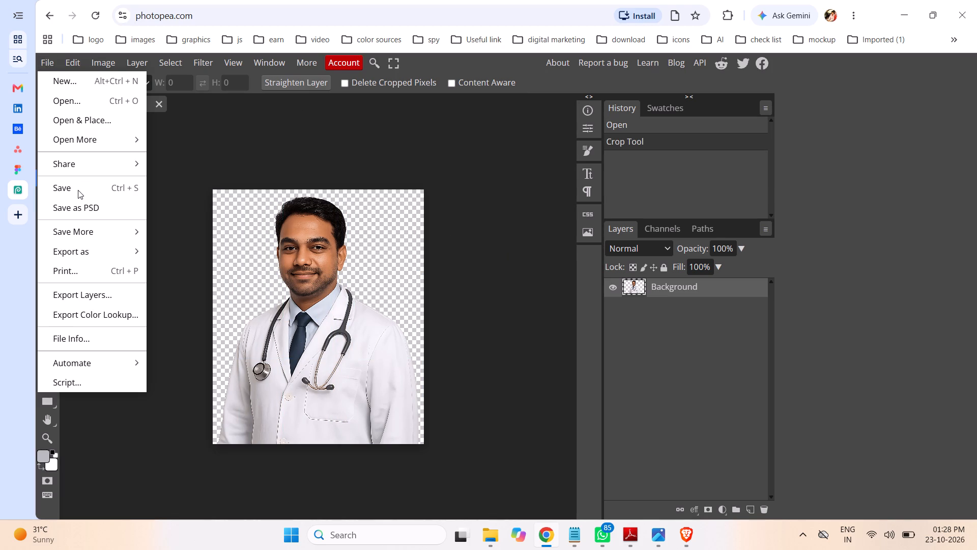
left_click(78, 190)
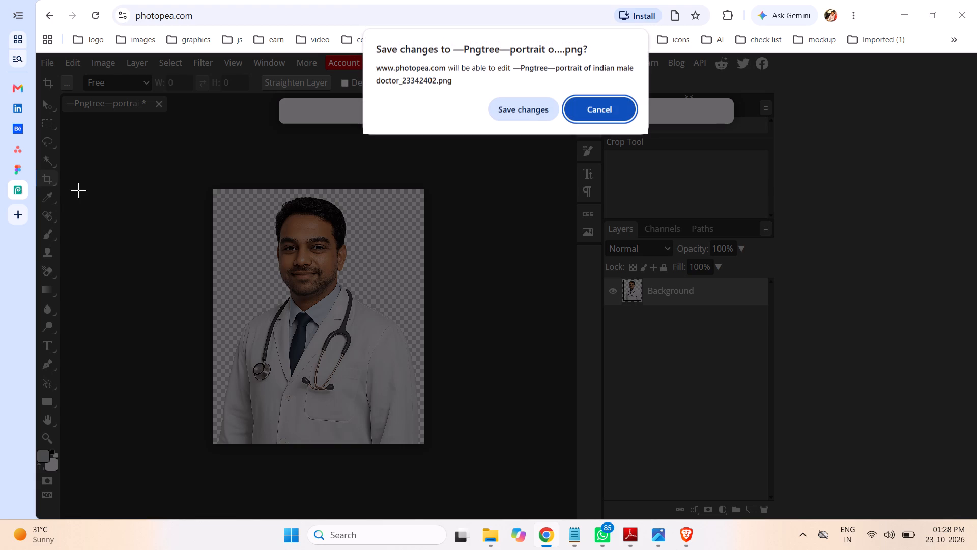
left_click(533, 111)
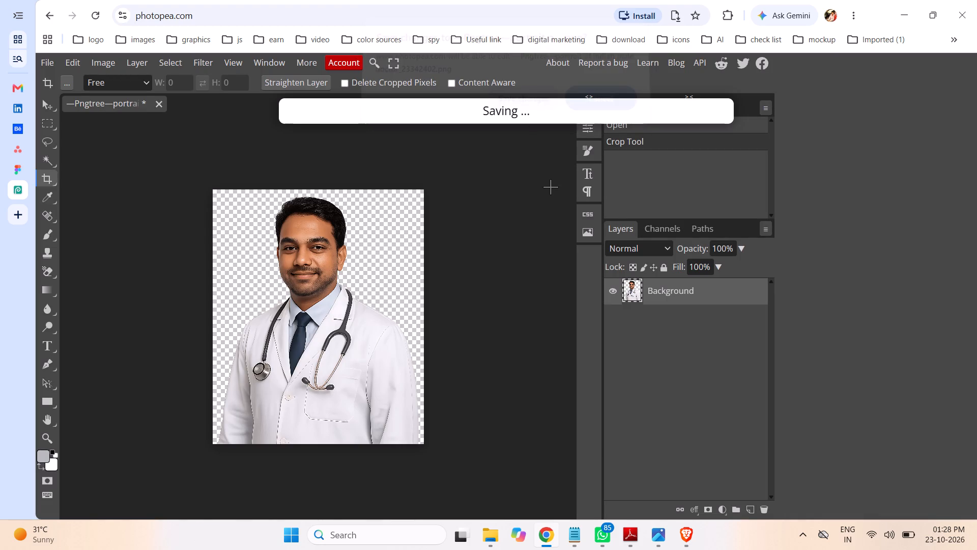
Check the Physiotherapy Service folder in File Explorer, and return to the All Doctors design in the Figma tab in Chrome.
left_click(492, 538)
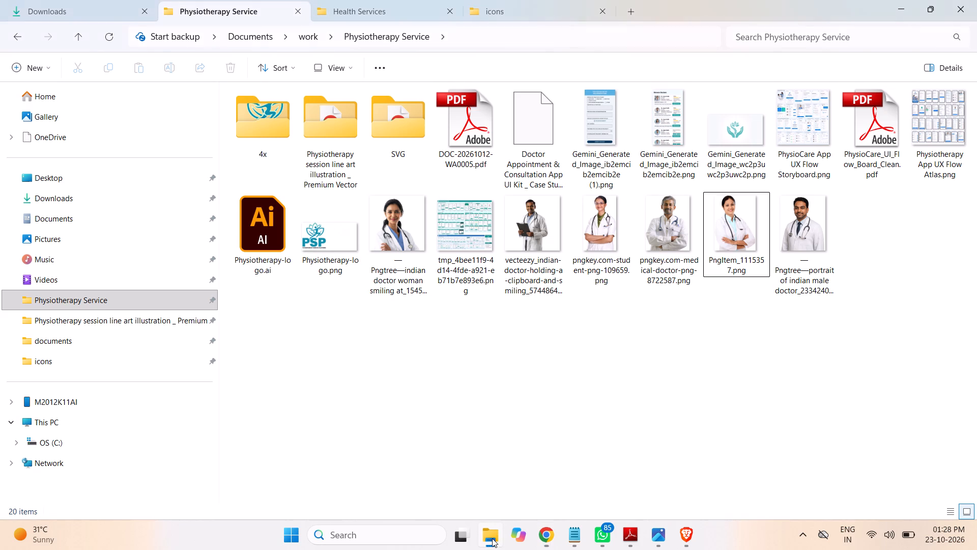
left_click(542, 536)
left_click(64, 170)
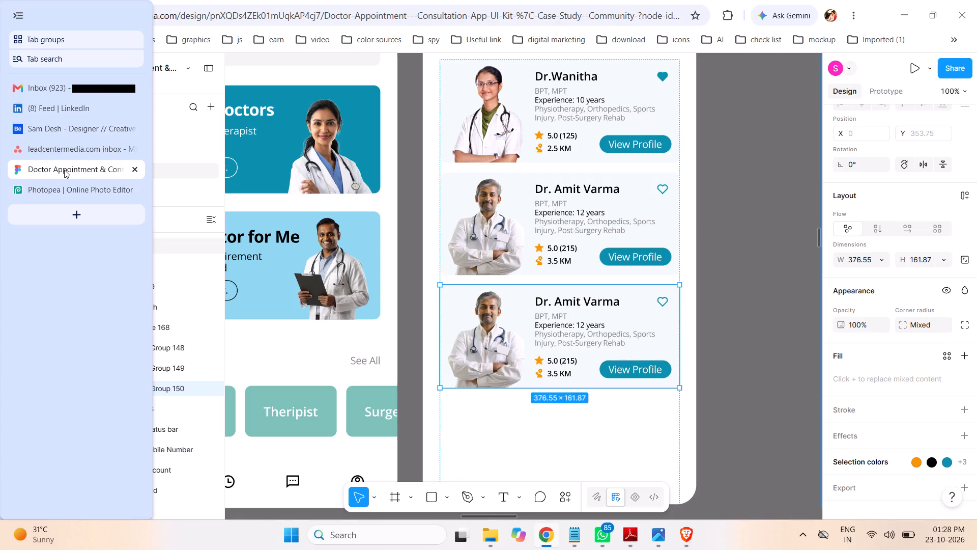
left_click(545, 546)
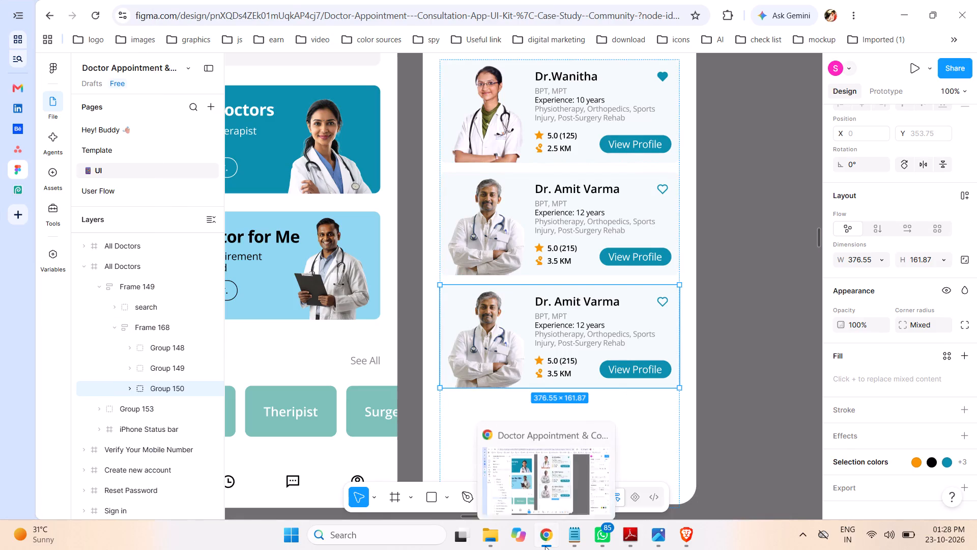
left_click(545, 546)
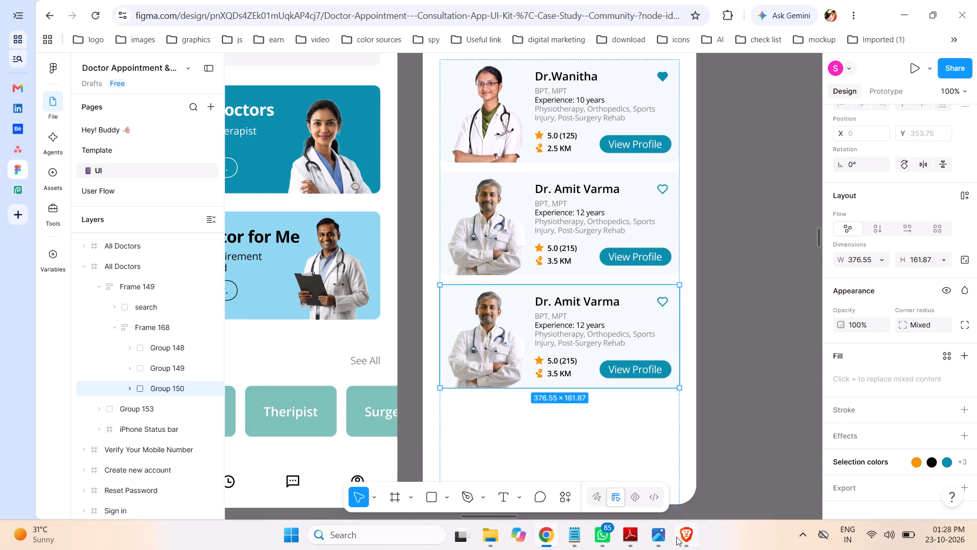
Bring up the Browse Doctors reference image in Photos, look it over and close it.
left_click(659, 538)
left_click(649, 482)
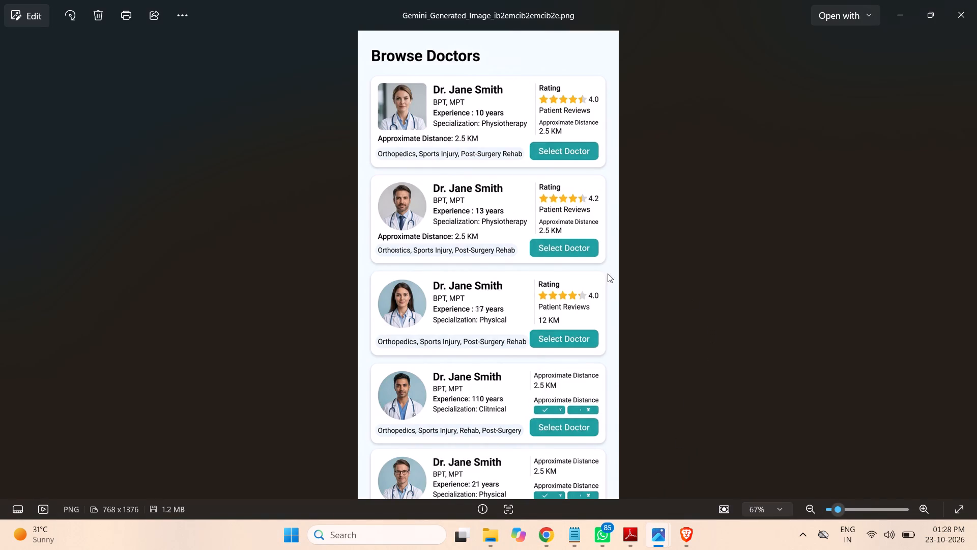
left_click(960, 19)
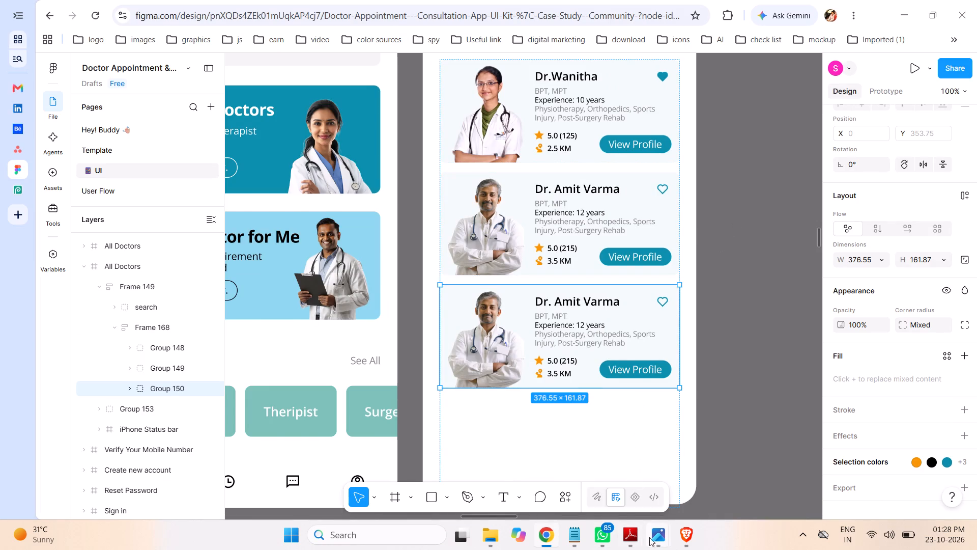
Switch to the PhysioCare App UX Flow Storyboard image in Photos and examine the Browse Doctors screen for doctor card details.
left_click(674, 537)
left_click(656, 537)
left_click(598, 483)
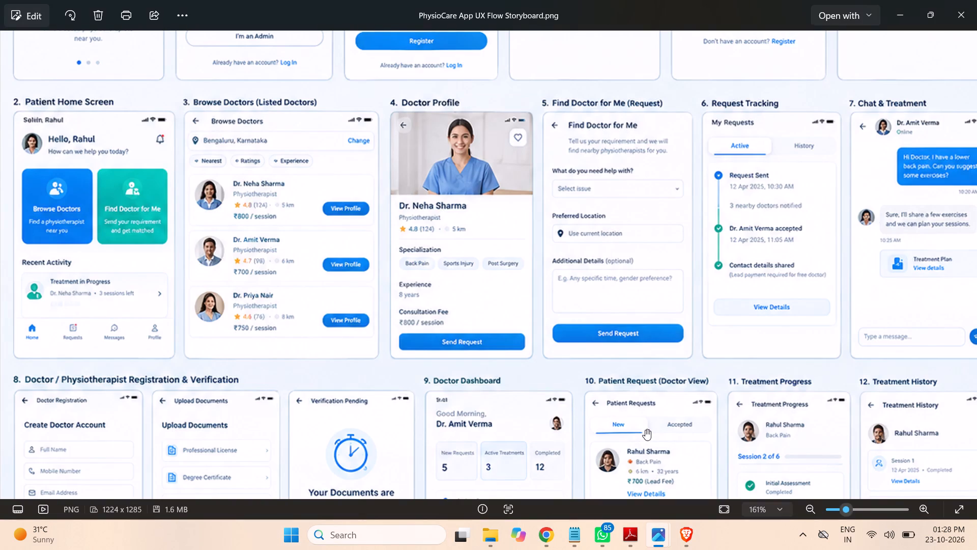
left_click(656, 537)
left_click(734, 480)
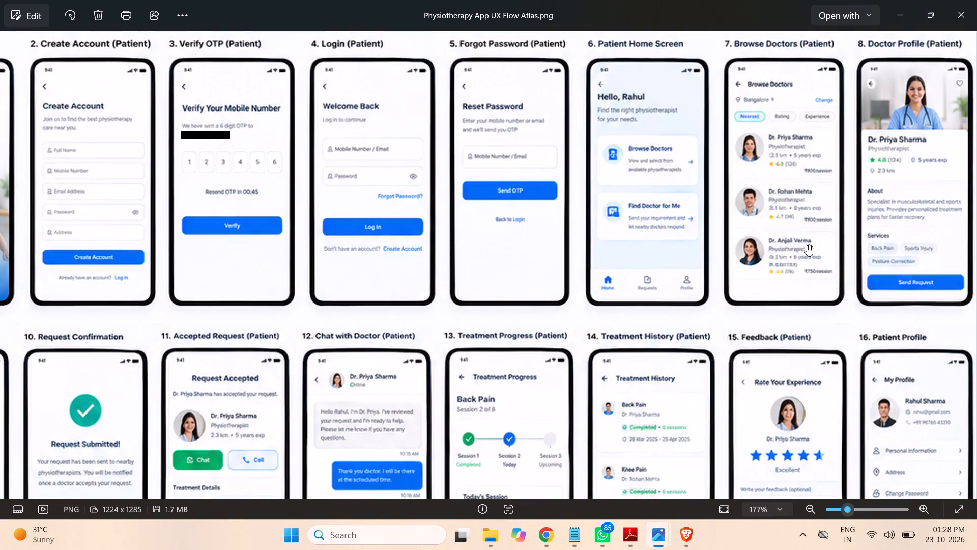
left_click(549, 540)
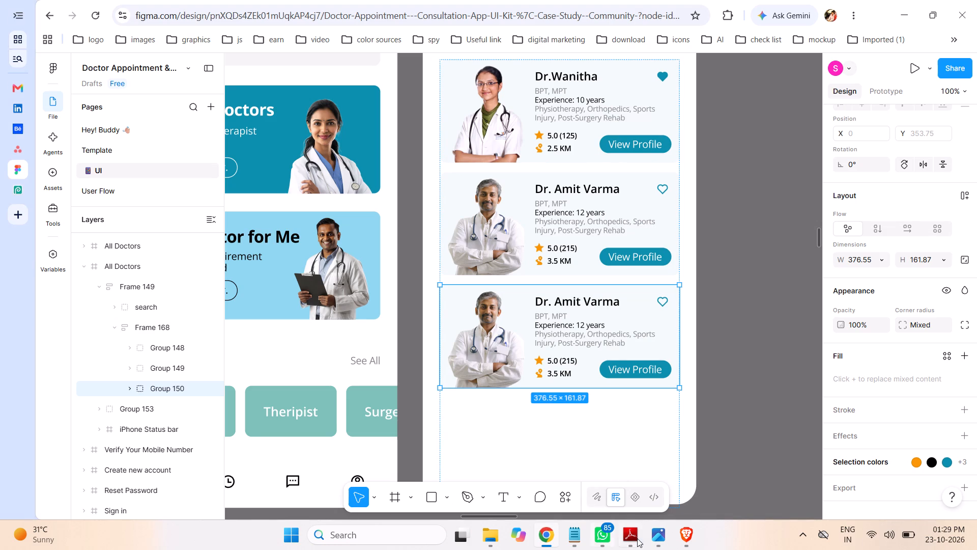
left_click(657, 540)
left_click(611, 476)
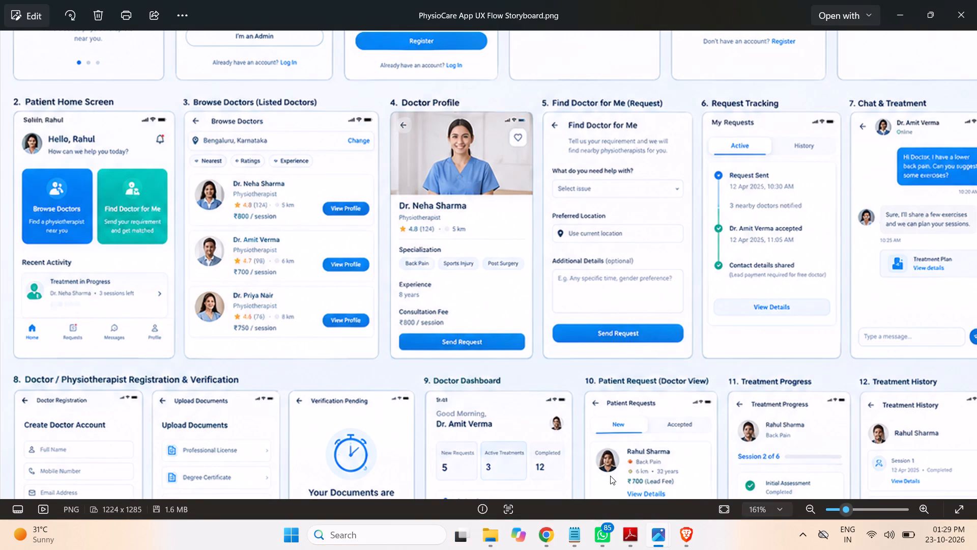
left_click(546, 537)
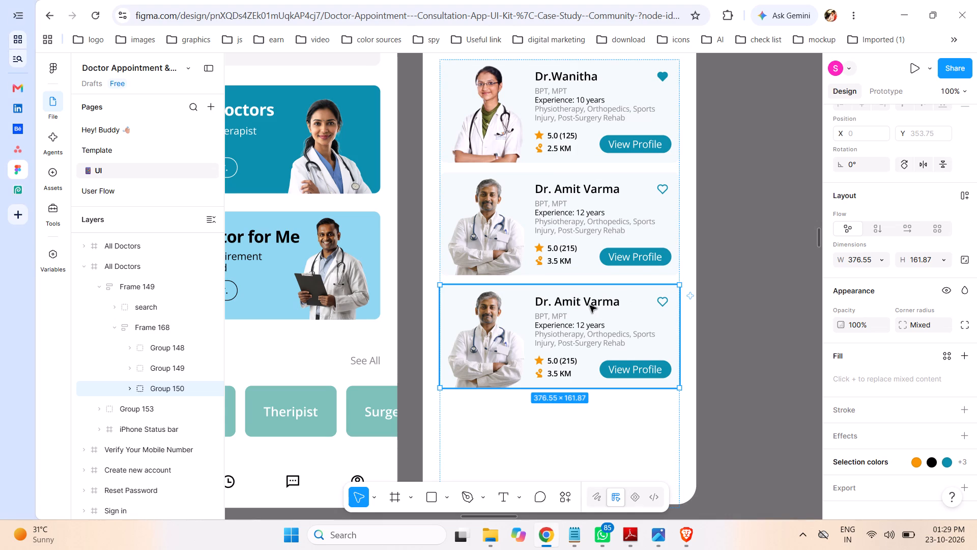
left_click(130, 389)
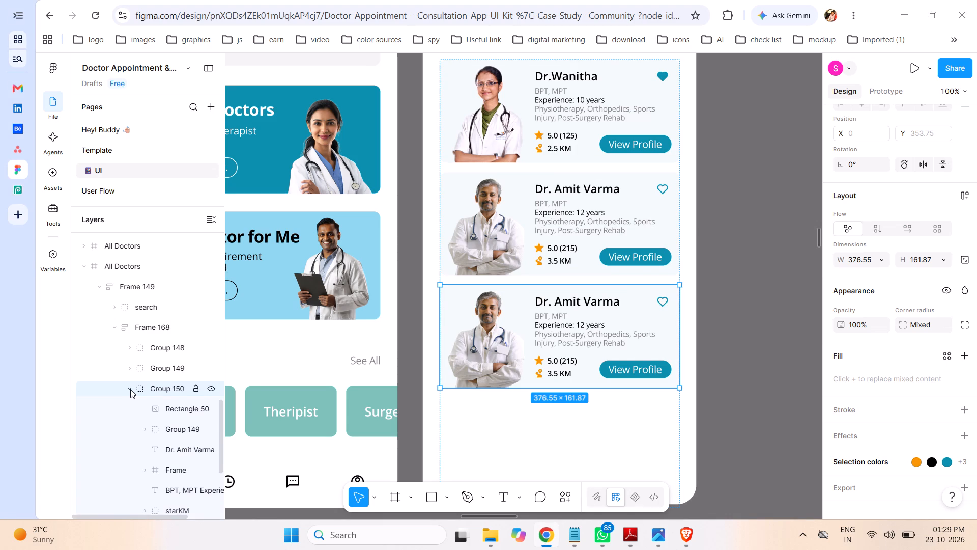
scroll(147, 388, "down", 2)
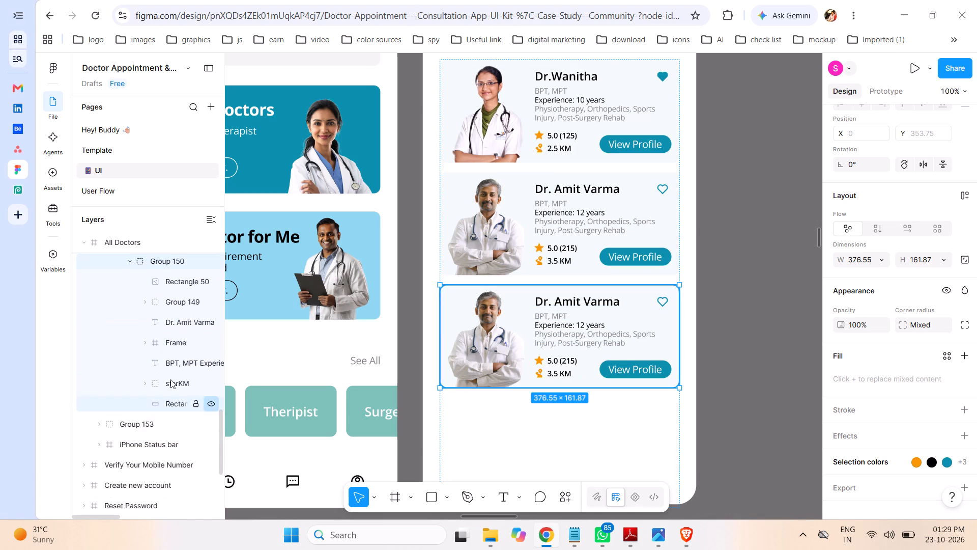
left_click(170, 321)
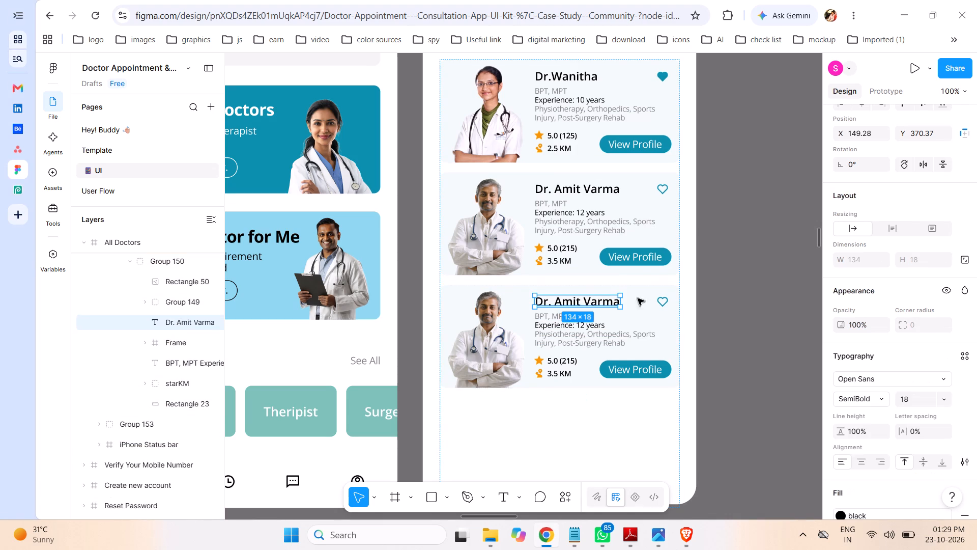
left_click(500, 496)
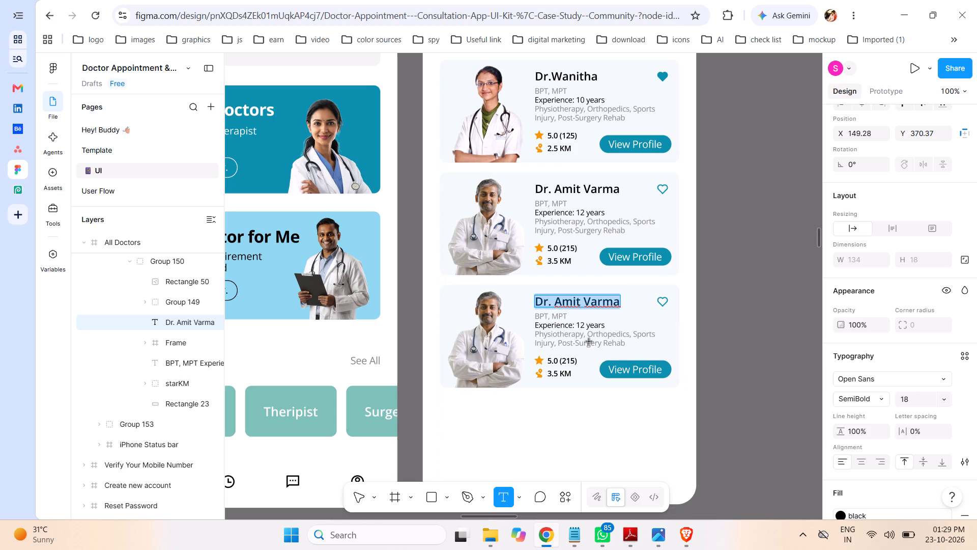
left_click_drag(555, 301, 649, 300)
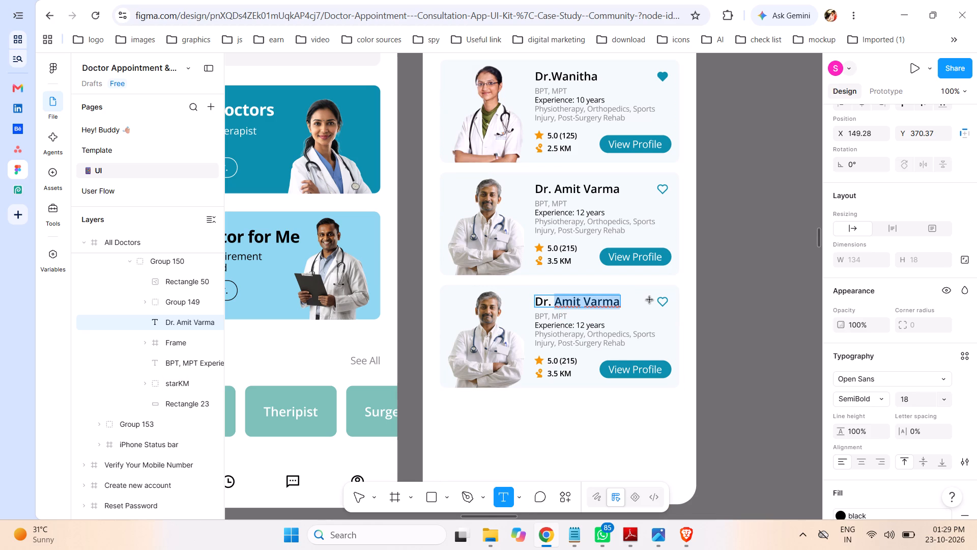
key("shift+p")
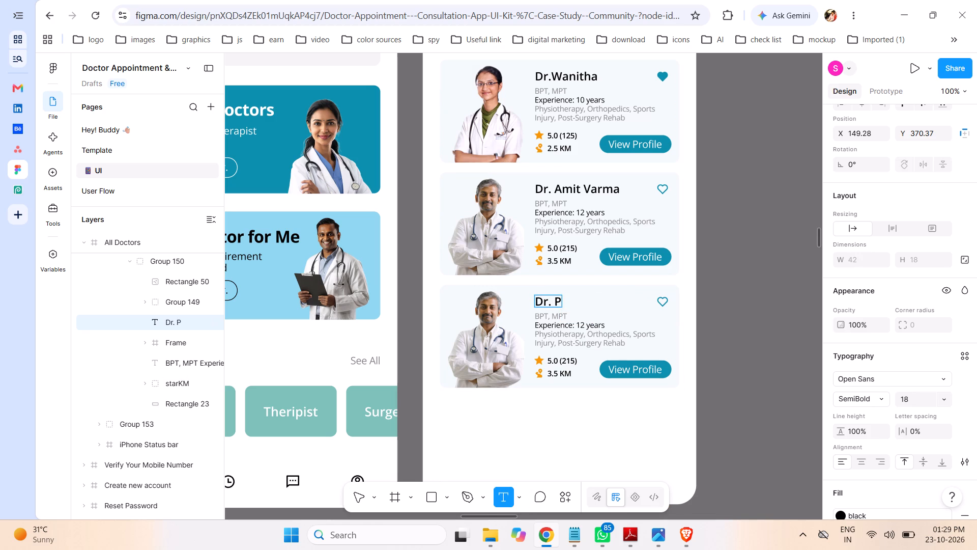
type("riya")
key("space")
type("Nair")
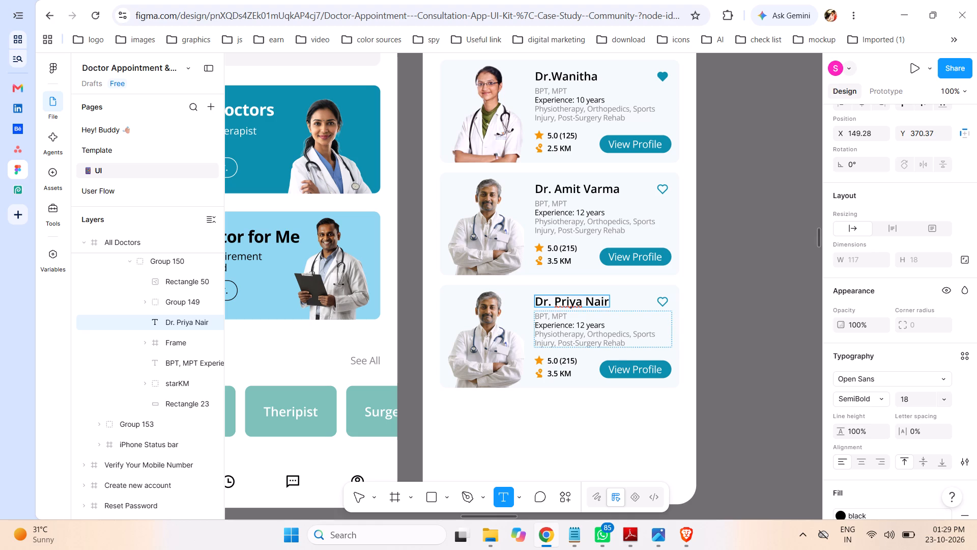
left_click_drag(583, 322, 576, 320)
left_click(582, 325)
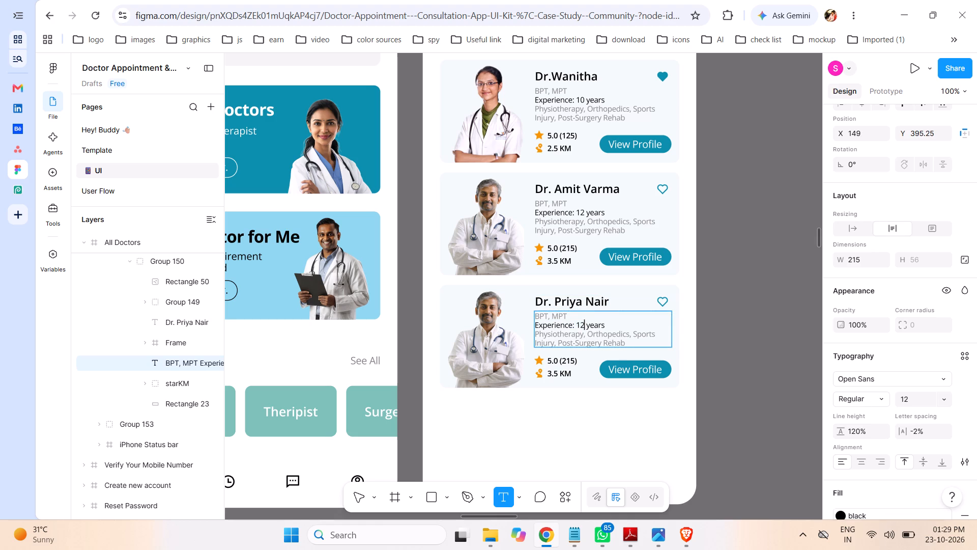
left_click_drag(582, 324, 576, 321)
Update the Dr. Priya Nair card's text in Figma with 08 years of experience, a 4.5 rating and a 3.8 KM distance.
left_click_drag(584, 325, 576, 322)
type("08")
left_click_drag(551, 360, 546, 358)
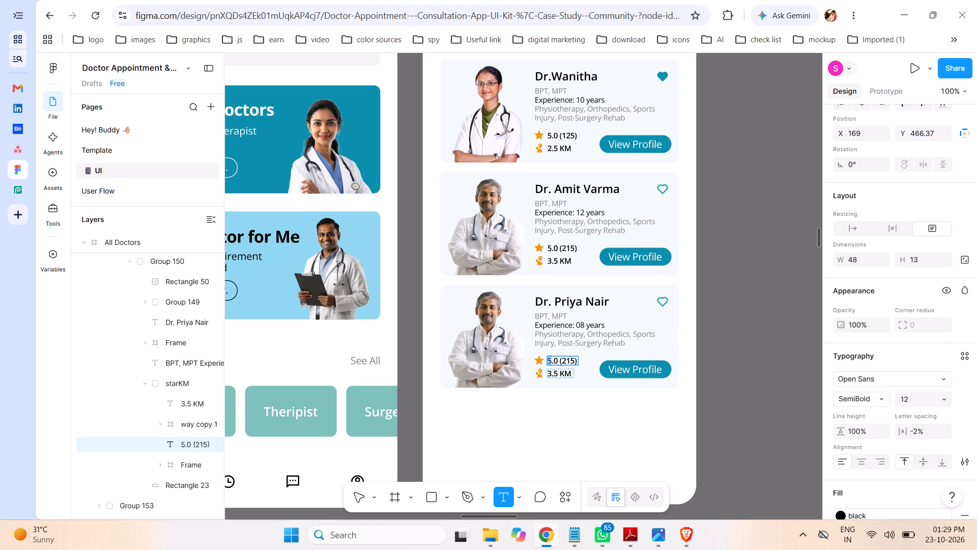
key("4")
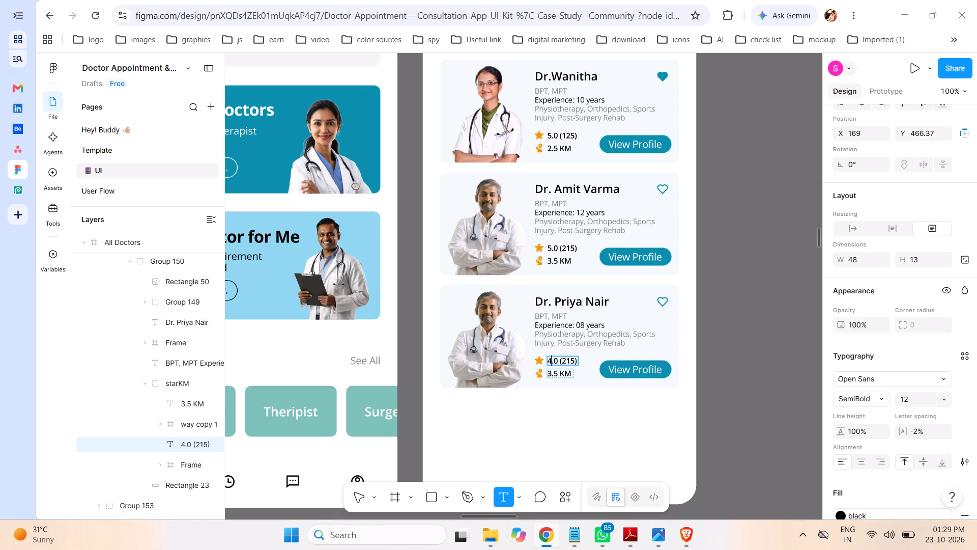
left_click(557, 361)
key("5")
left_click(553, 373)
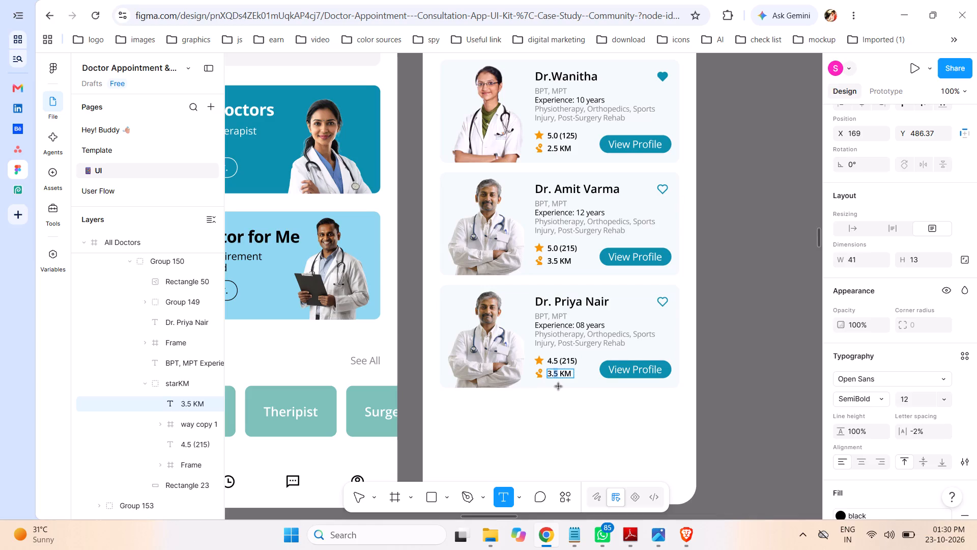
key("8")
left_click(358, 501)
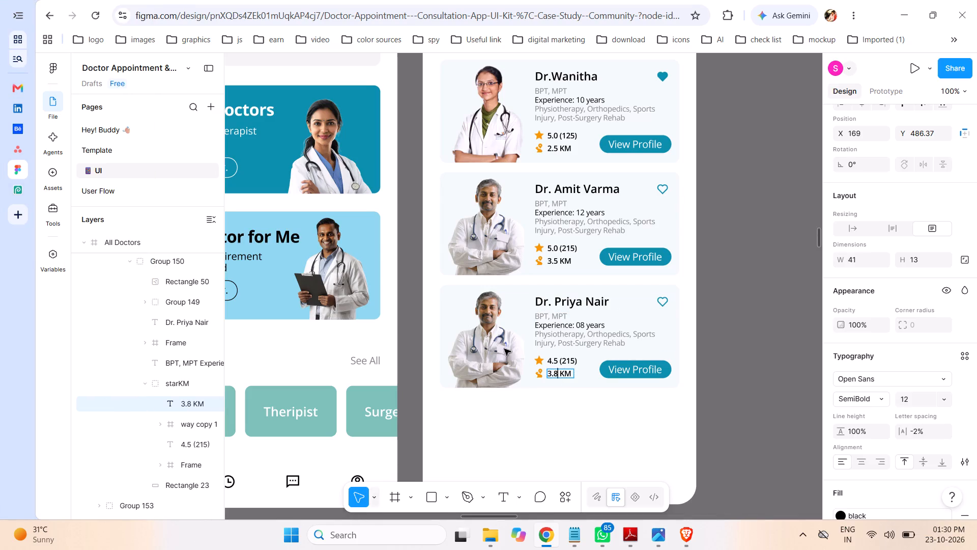
left_click(493, 350)
left_click(493, 350)
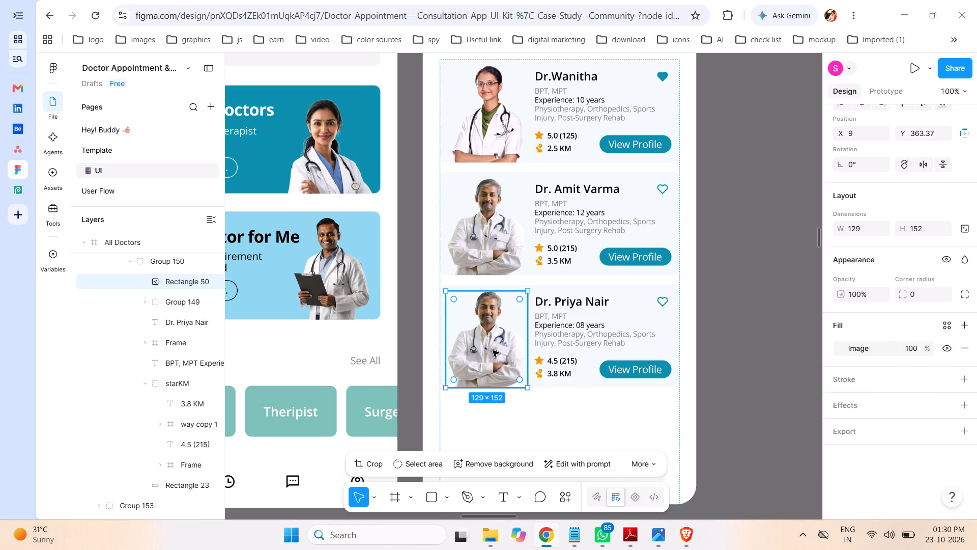
left_click(843, 395)
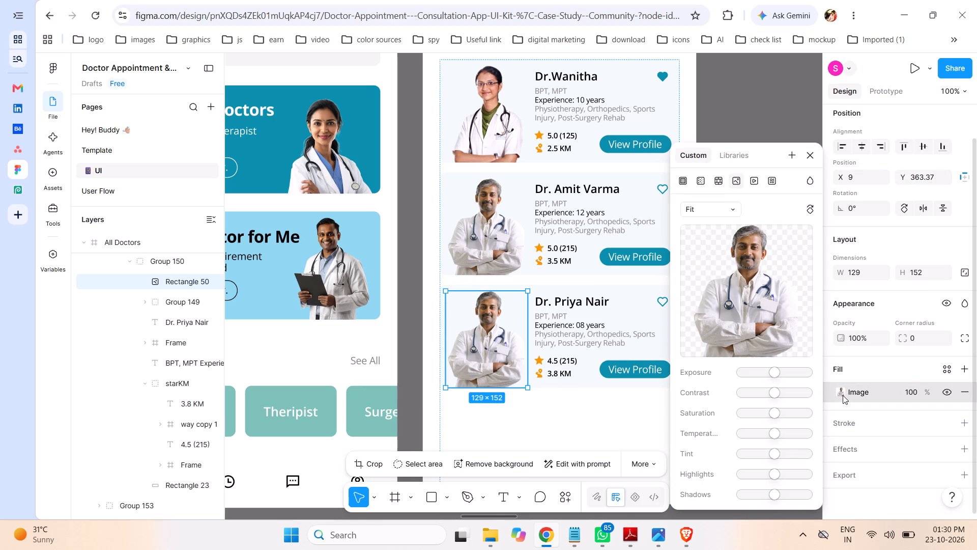
left_click(736, 260)
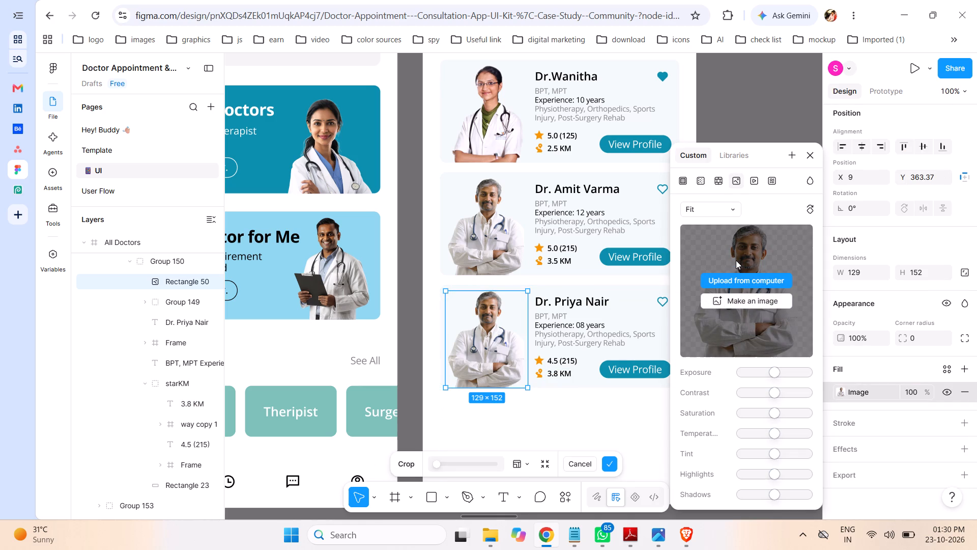
left_click(736, 282)
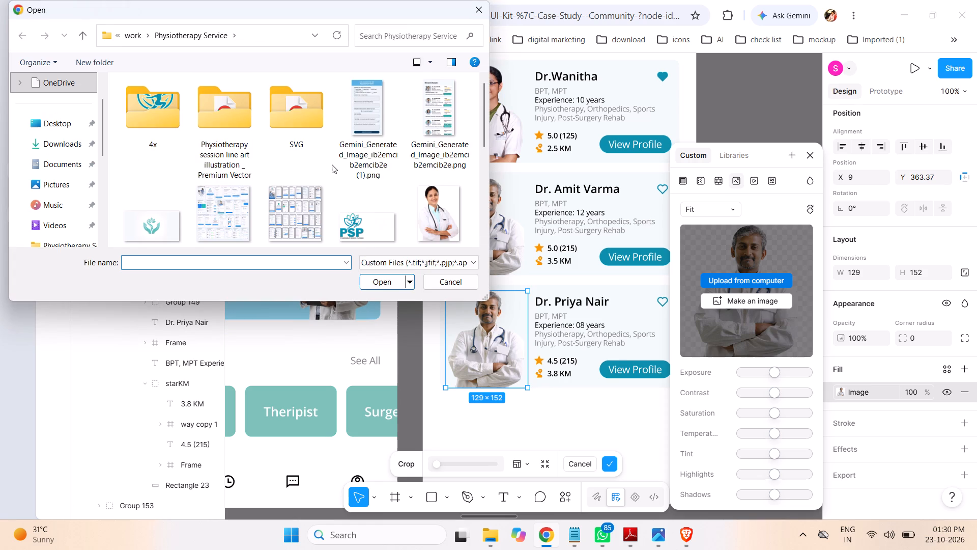
scroll(332, 164, "down", 3)
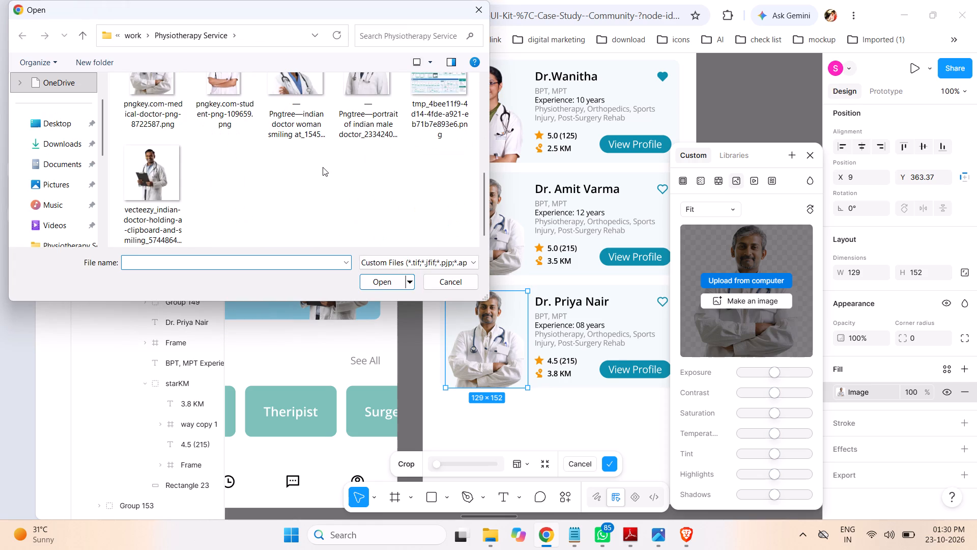
scroll(323, 167, "up", 1)
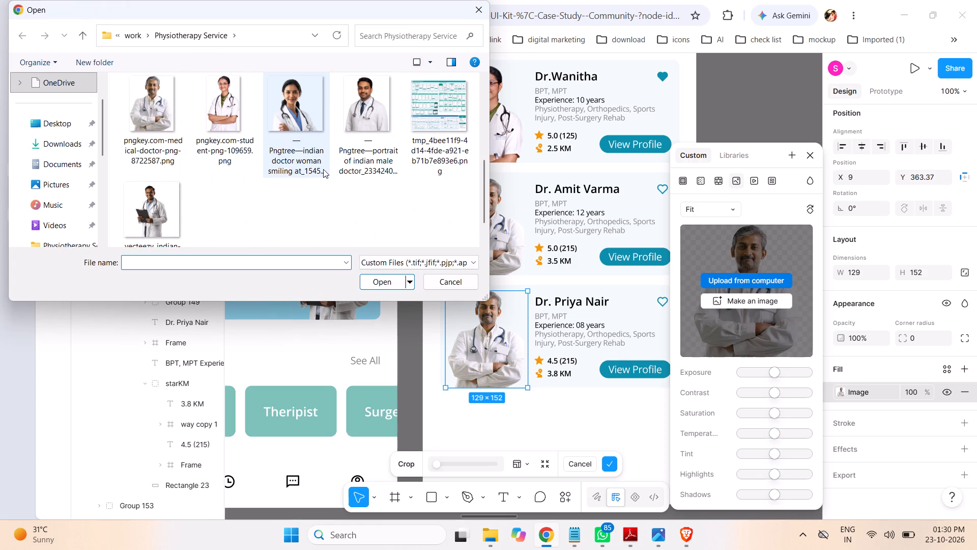
scroll(323, 169, "up", 1)
left_click(444, 118)
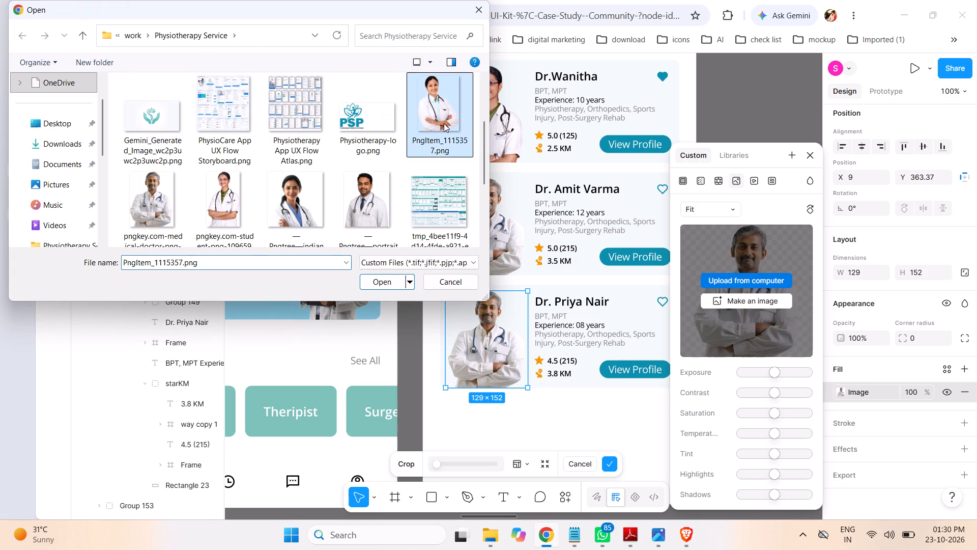
left_click(385, 284)
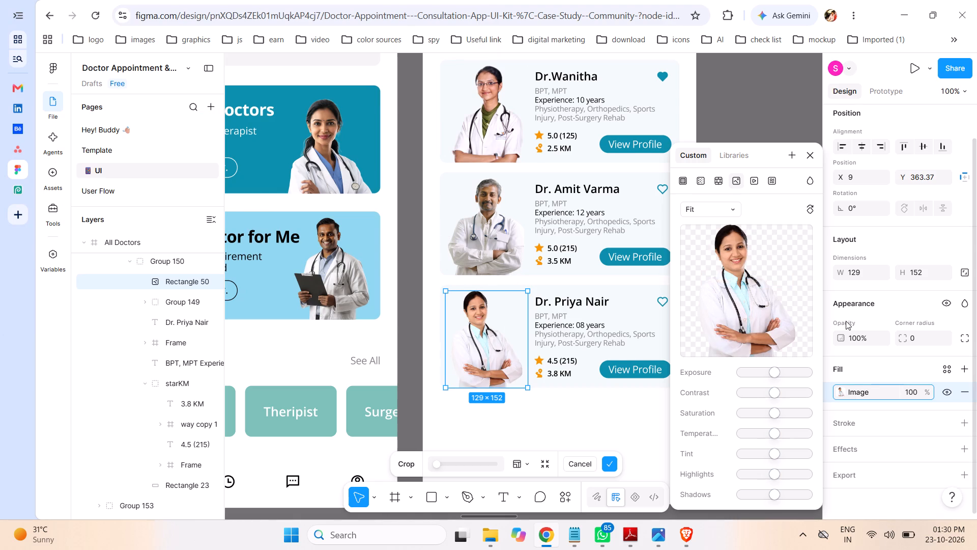
left_click(789, 124)
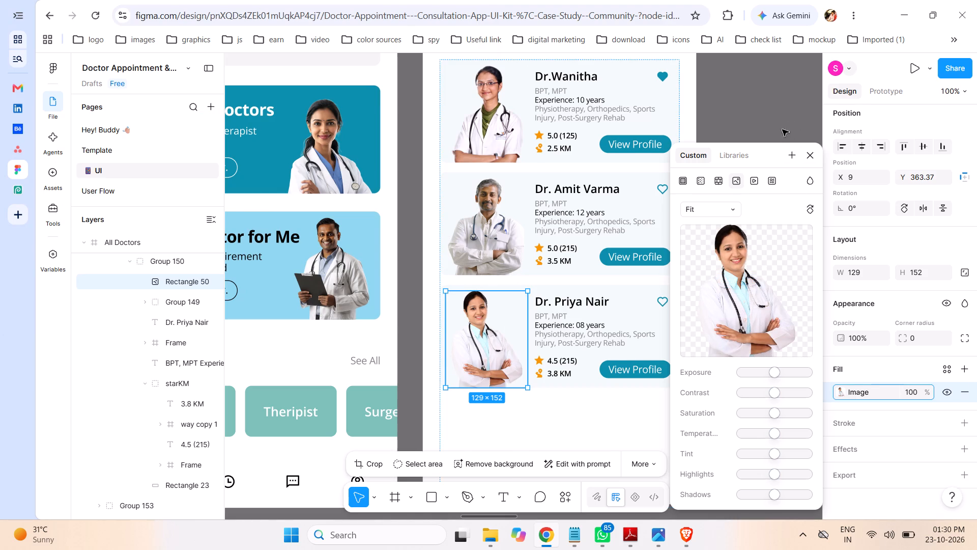
left_click(775, 129)
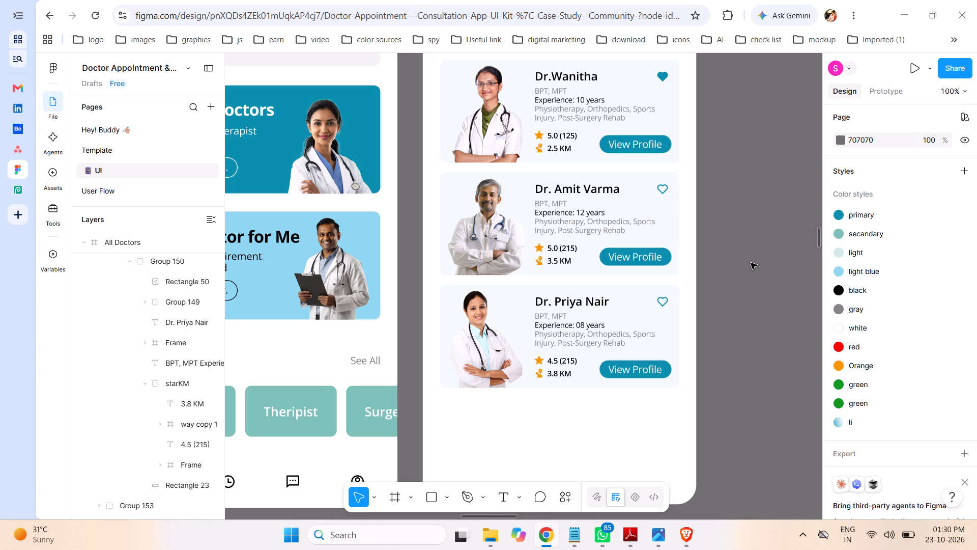
Save the Figma design file.
key("ctrl+s")
left_click(145, 384)
scroll(146, 337, "up", 1)
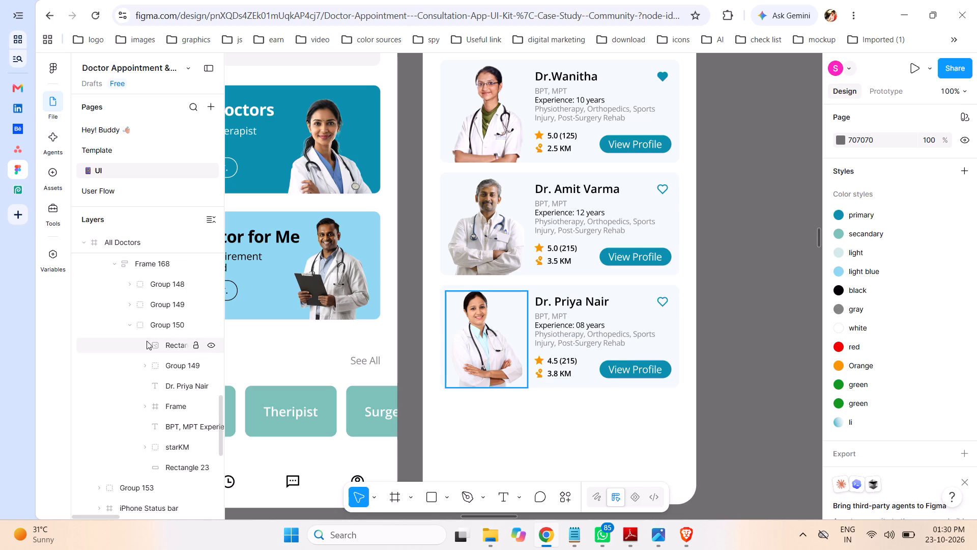
left_click(130, 326)
left_click(160, 324)
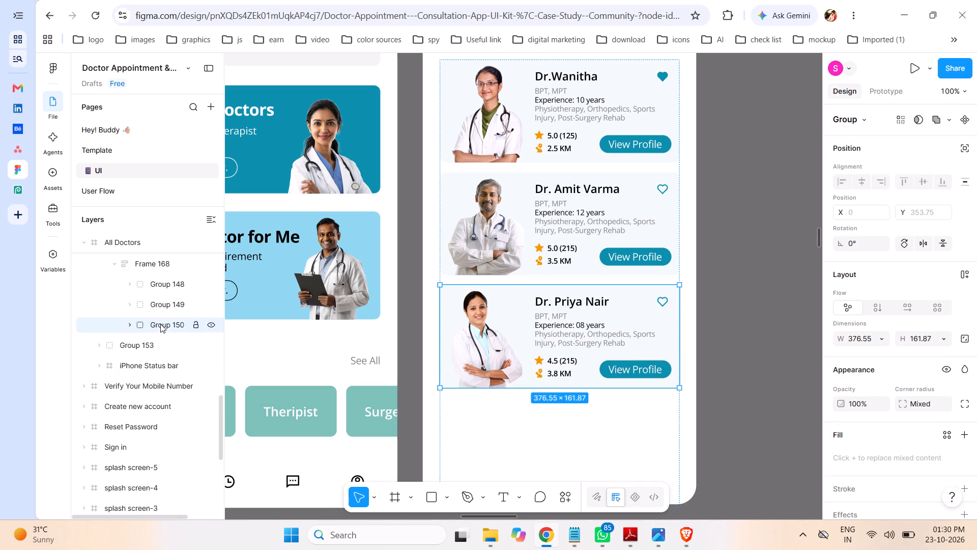
key("ctrl+c")
key("ctrl+v")
scroll(784, 301, "down", 2)
scroll(782, 301, "up", 1)
scroll(780, 300, "down", 3)
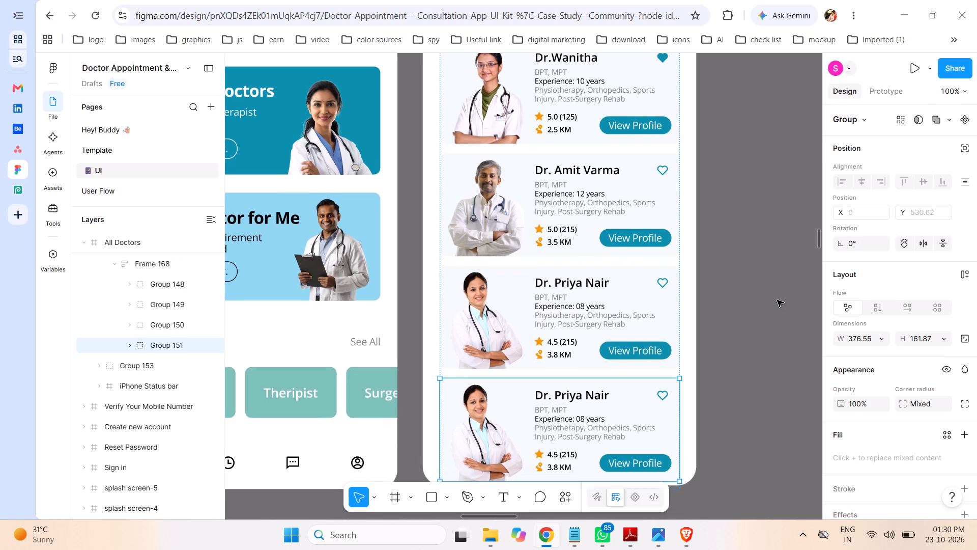
scroll(777, 300, "down", 2)
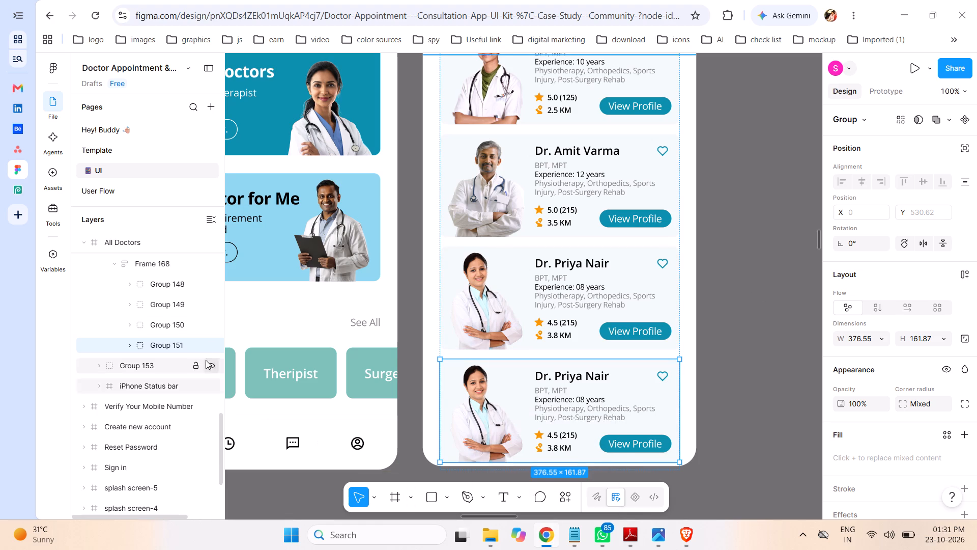
Replace the new fourth card's photo with the Pngtree portrait of indian male doctor PNG from the Physiotherapy Service folder.
left_click(131, 345)
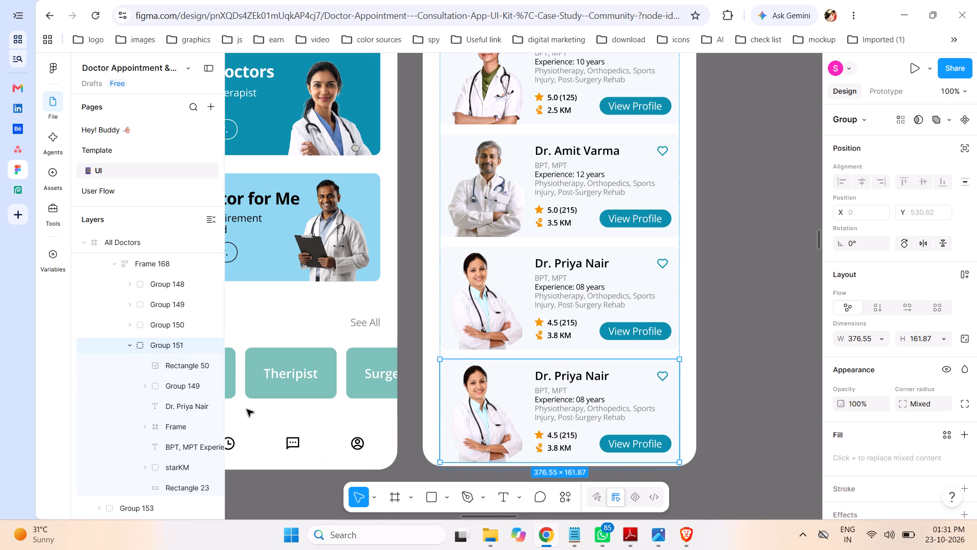
left_click(182, 364)
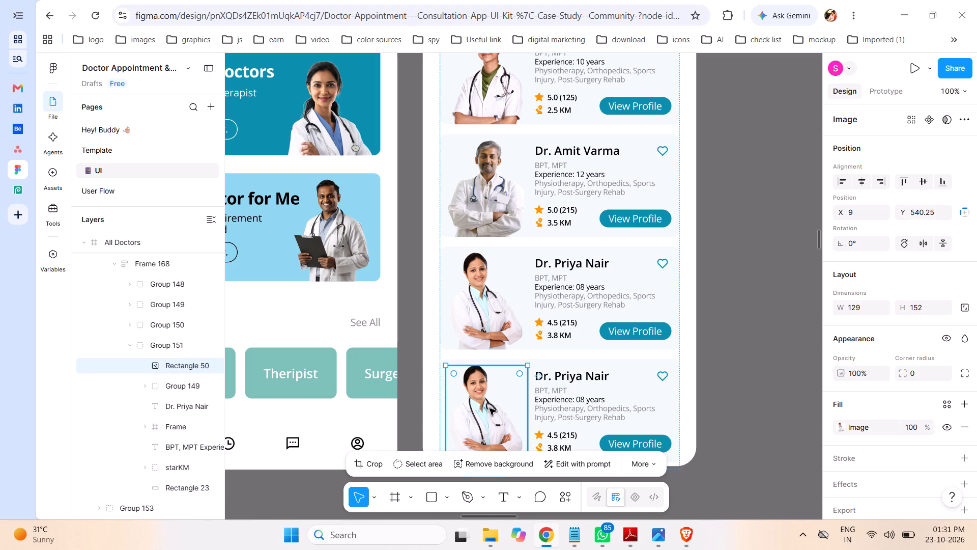
left_click(490, 408)
scroll(901, 359, "down", 1)
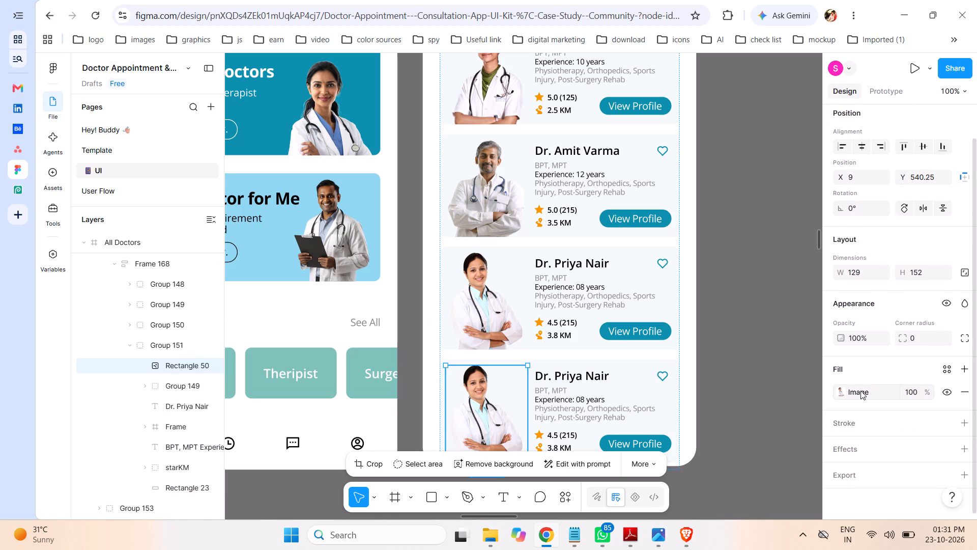
left_click(861, 391)
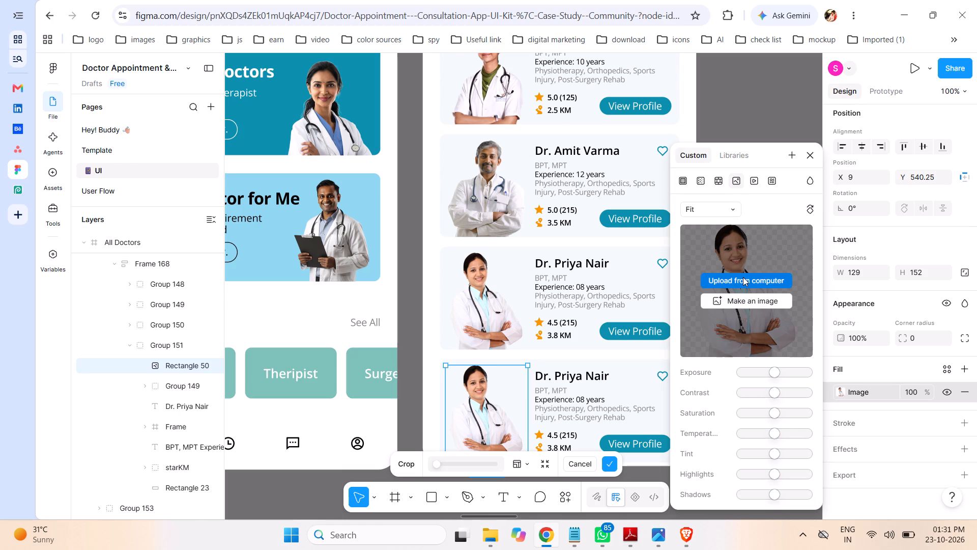
left_click(743, 277)
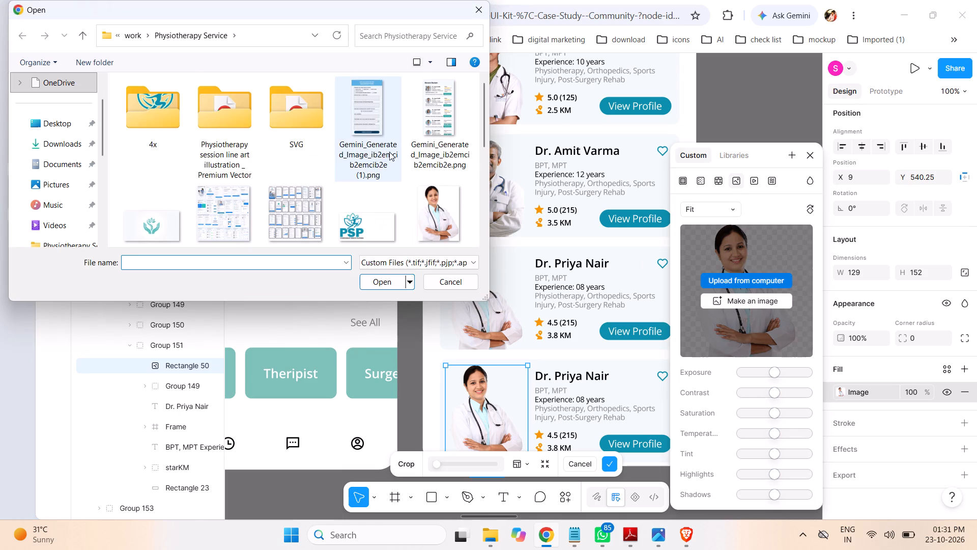
scroll(389, 152, "down", 2)
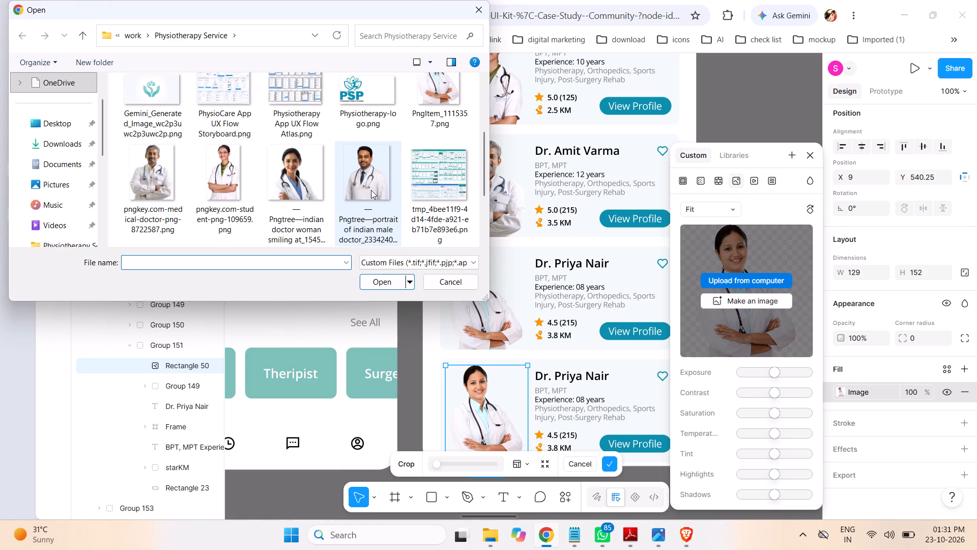
left_click(370, 187)
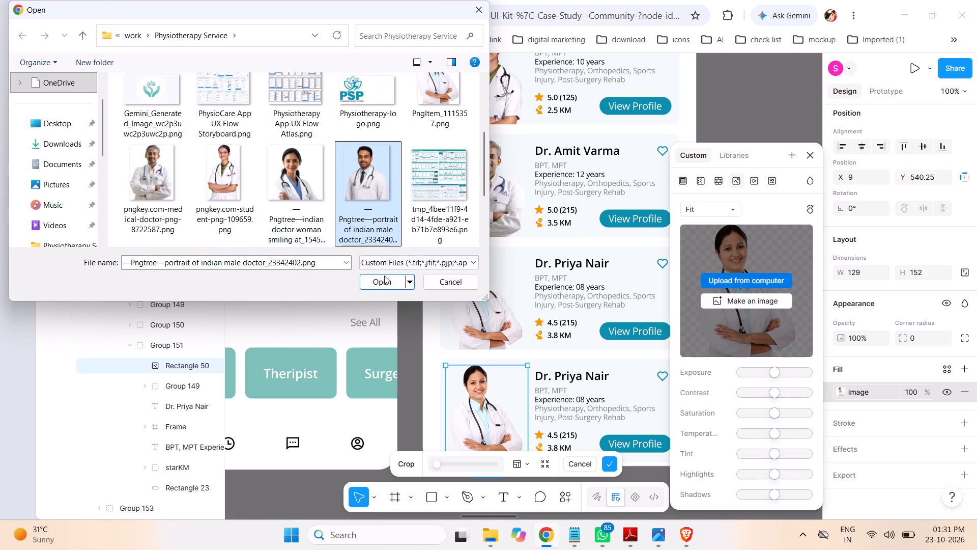
left_click(377, 284)
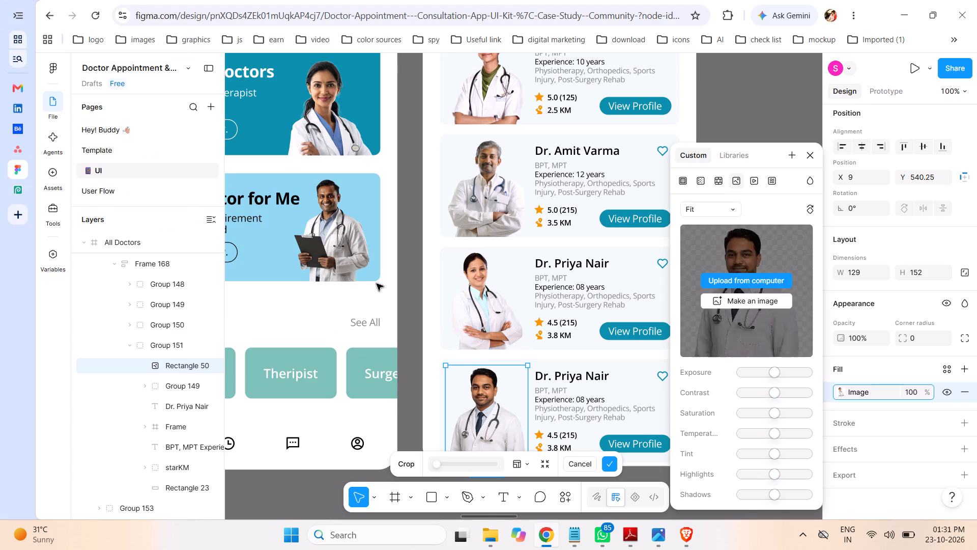
left_click(789, 118)
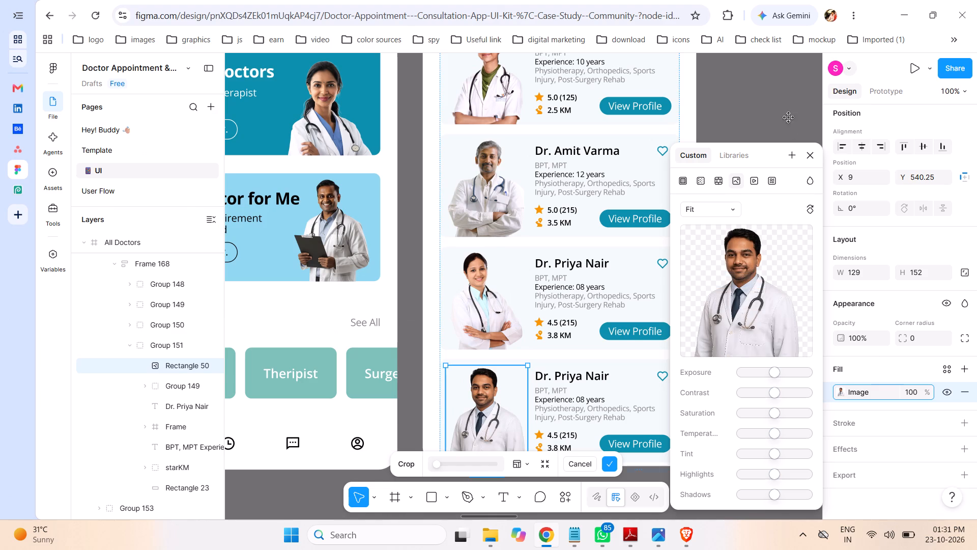
left_click(810, 154)
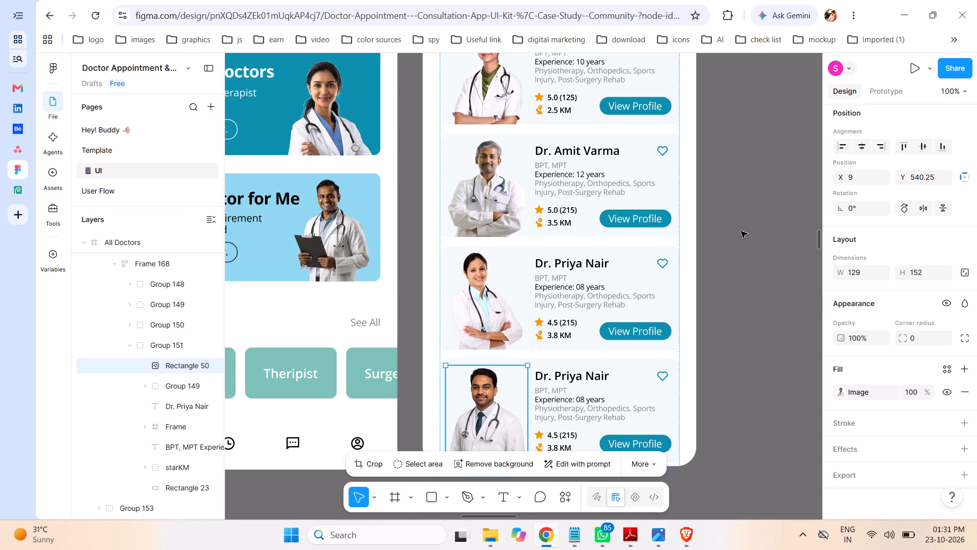
left_click(155, 405)
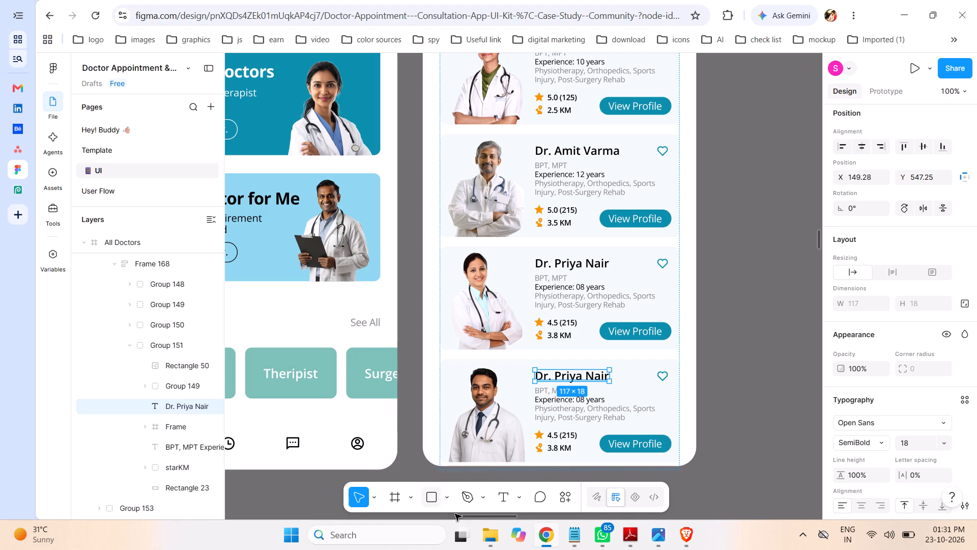
left_click(503, 500)
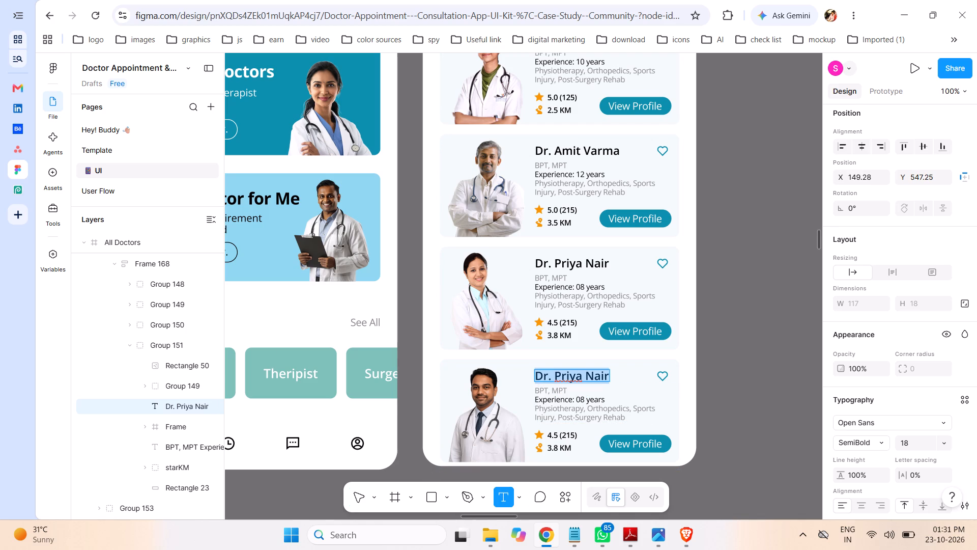
left_click_drag(555, 373, 622, 372)
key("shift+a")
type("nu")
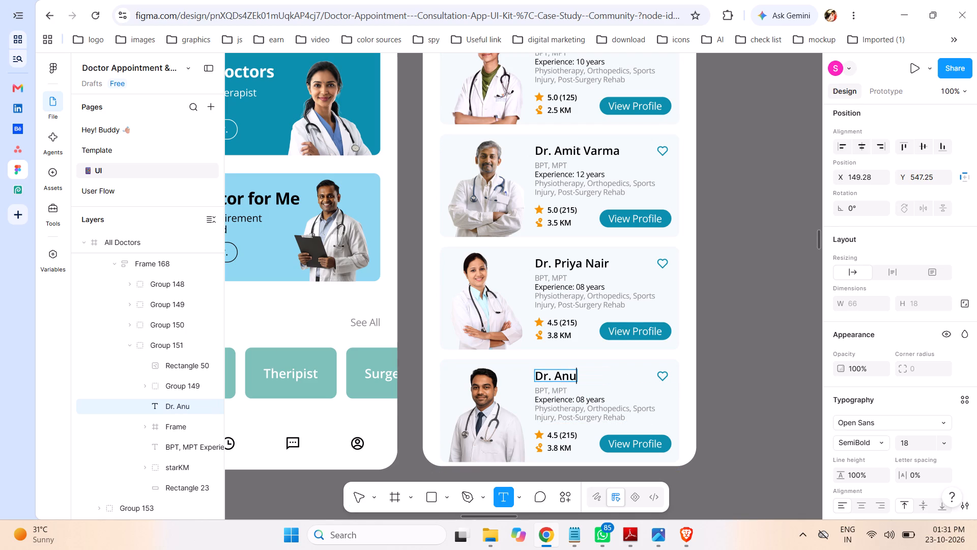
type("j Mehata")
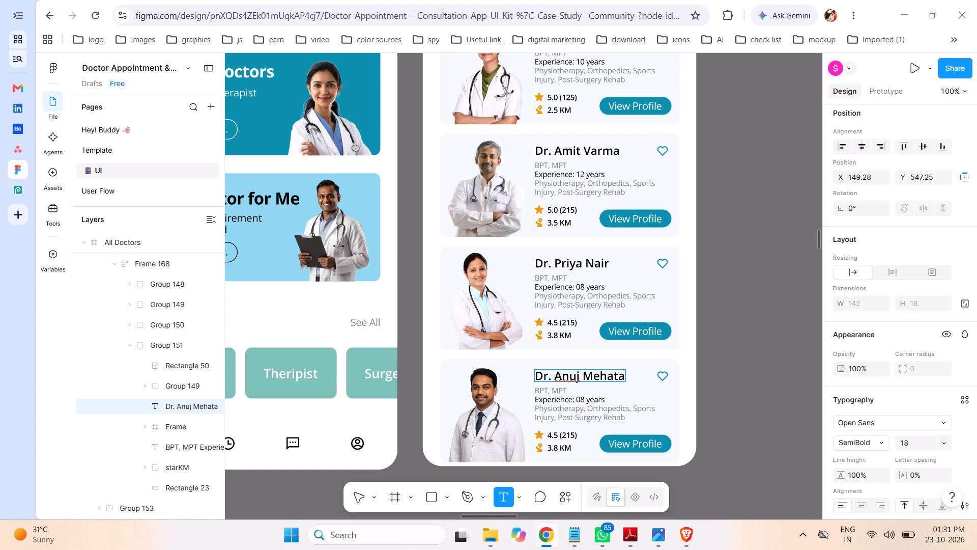
left_click(583, 400)
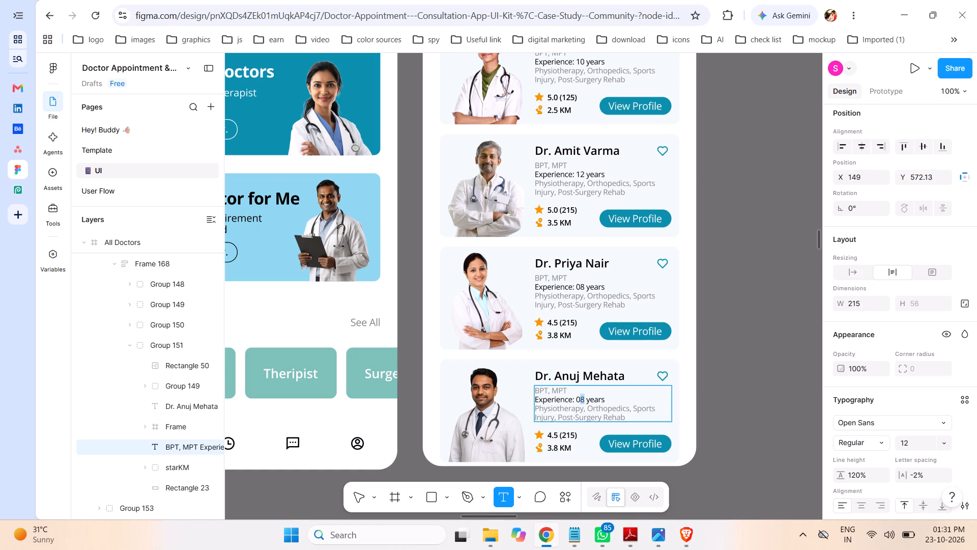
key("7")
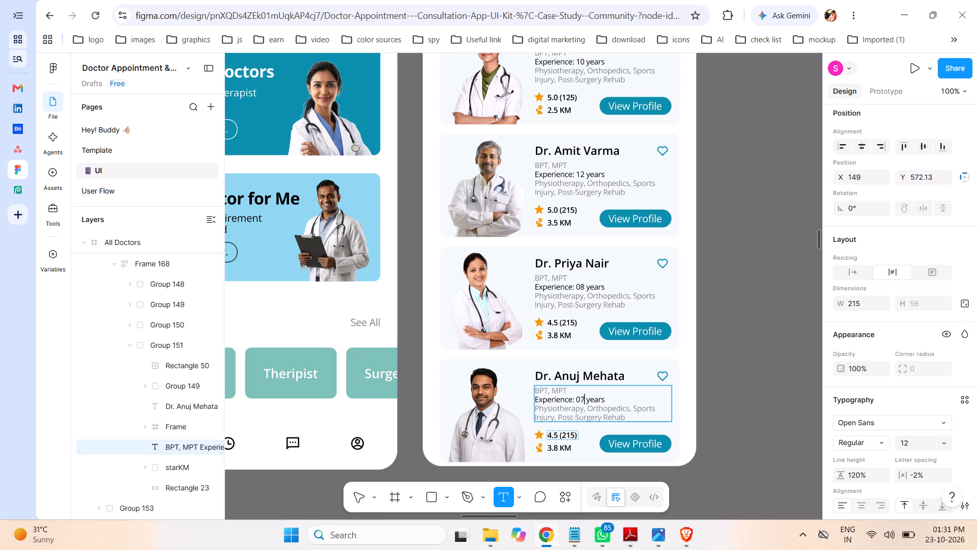
left_click(551, 433)
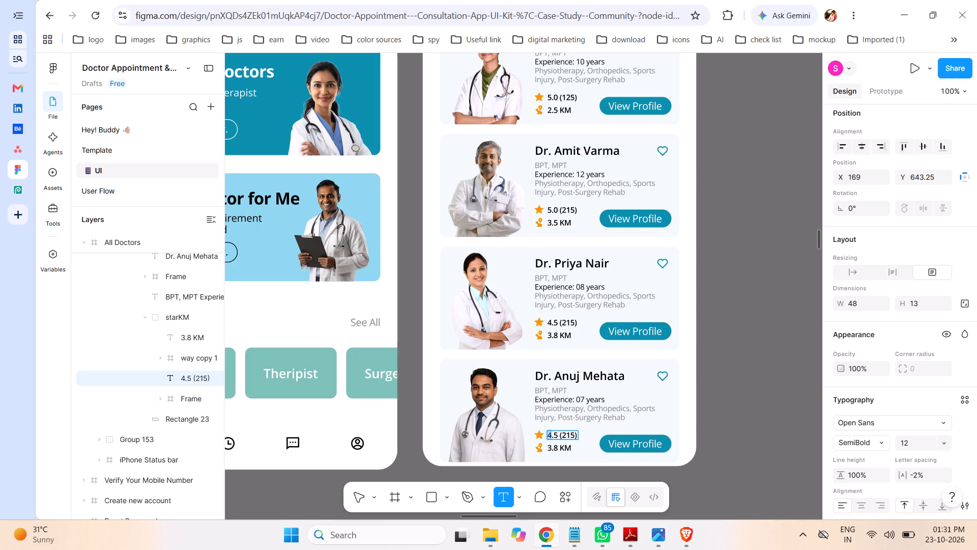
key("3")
left_click_drag(563, 434, 566, 436)
left_click_drag(566, 436, 569, 437)
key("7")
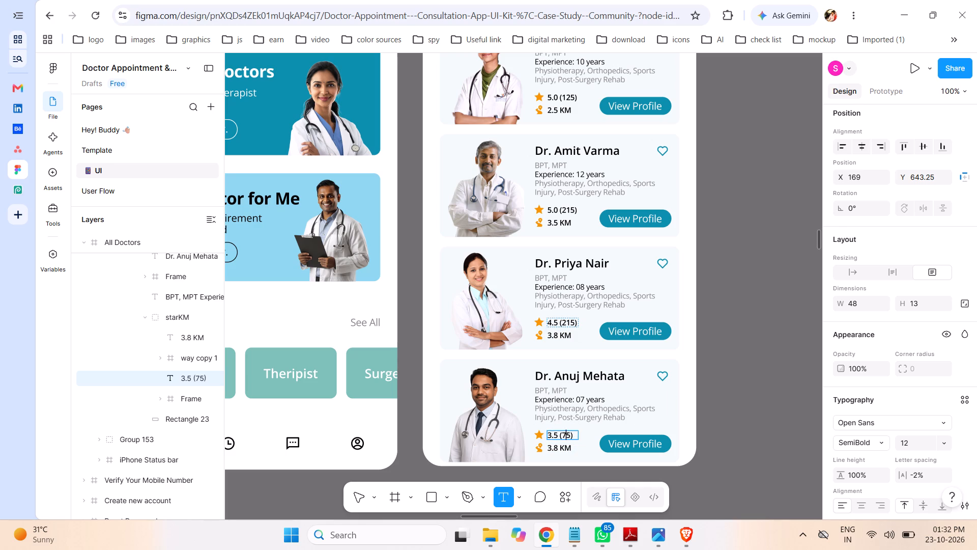
left_click(565, 324)
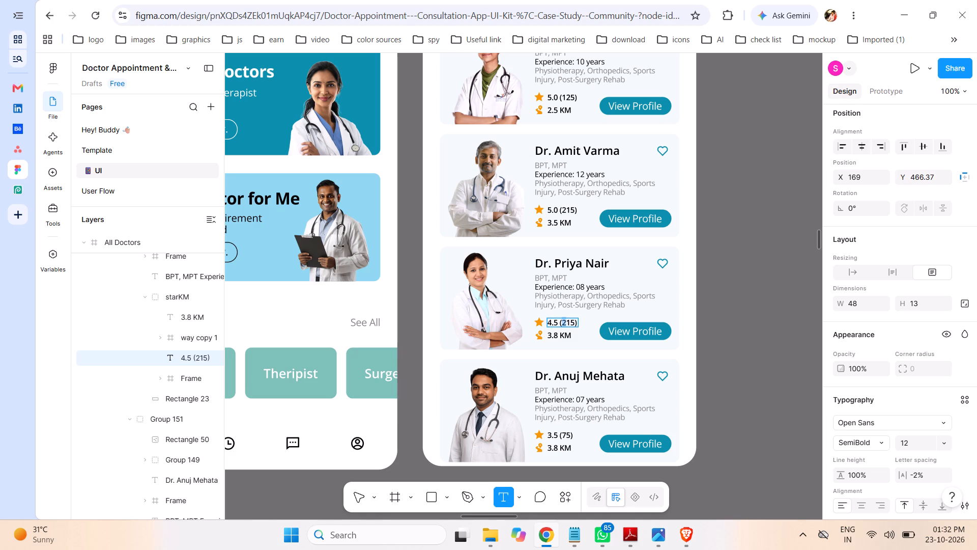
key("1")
left_click_drag(551, 447, 550, 446)
left_click_drag(550, 446, 547, 445)
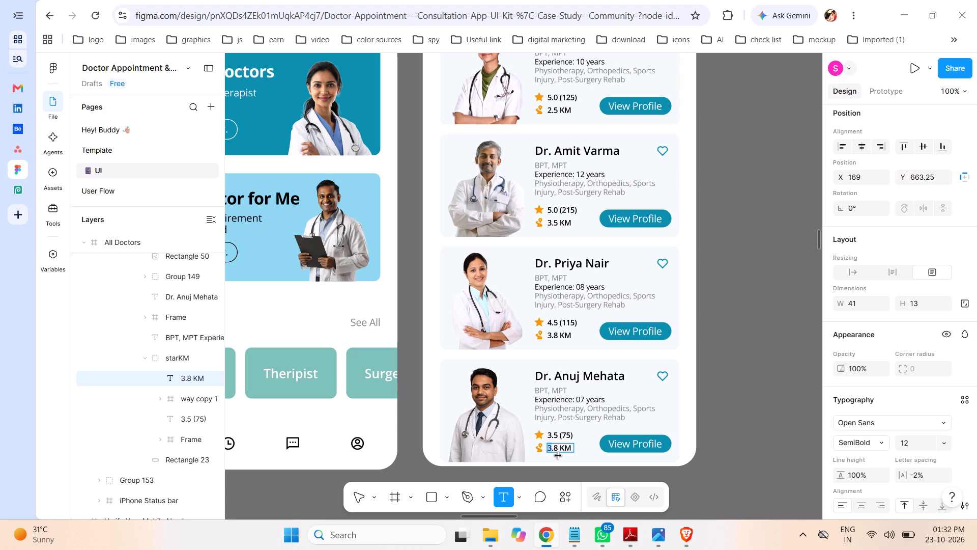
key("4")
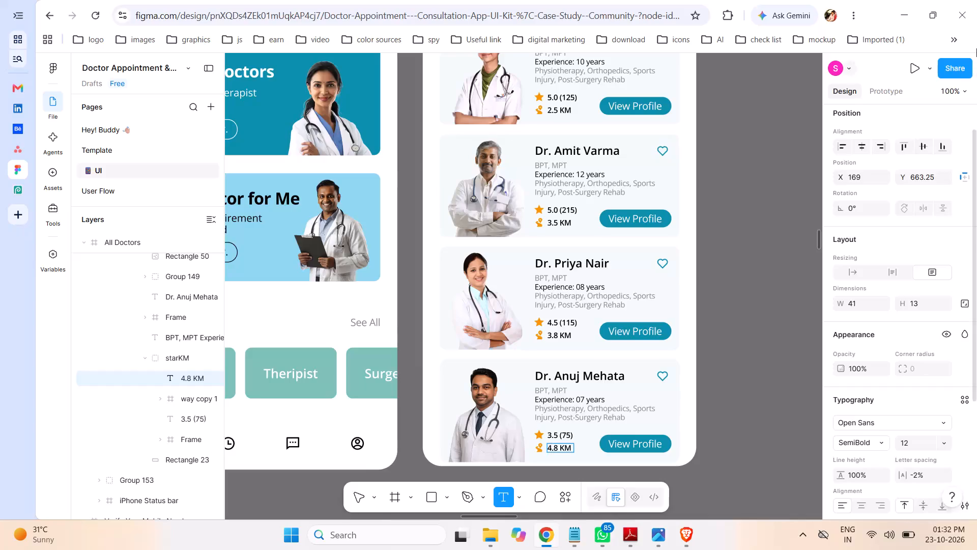
left_click(357, 497)
left_click(749, 303)
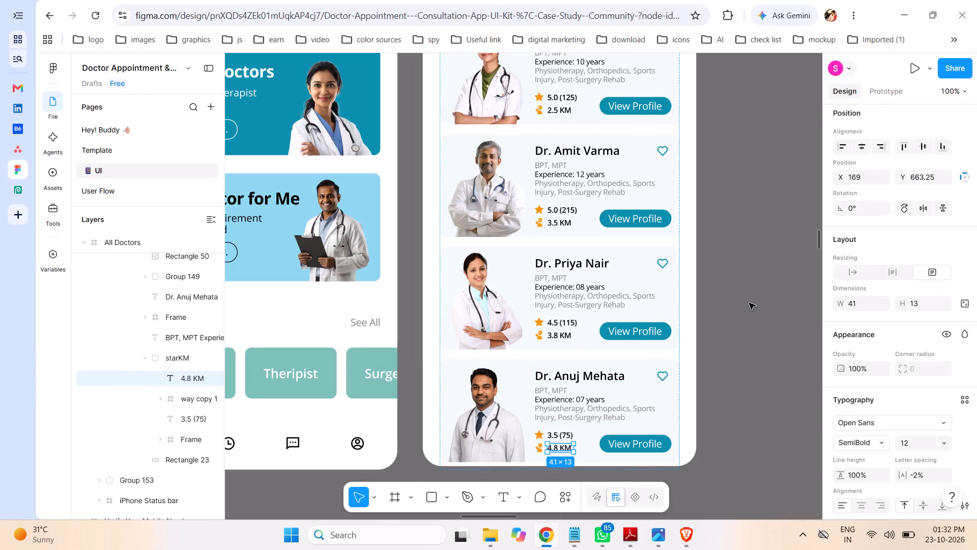
Save the Figma design file.
key("ctrl+s")
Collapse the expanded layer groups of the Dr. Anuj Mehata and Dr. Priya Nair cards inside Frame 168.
scroll(760, 290, "up", 2)
scroll(760, 290, "down", 1)
scroll(760, 290, "up", 2)
scroll(759, 290, "down", 1)
scroll(759, 290, "up", 6)
scroll(754, 285, "down", 2)
scroll(754, 285, "up", 3)
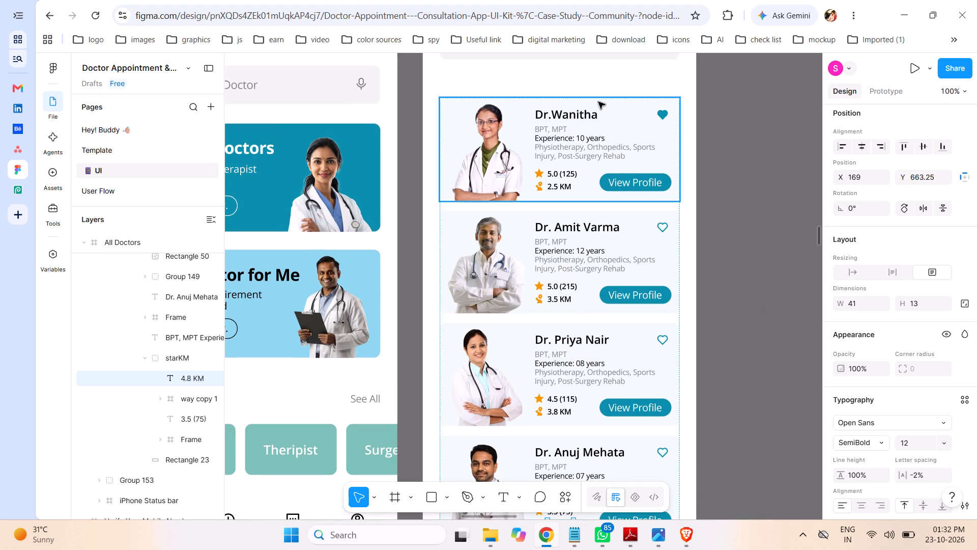
left_click(148, 356)
scroll(155, 339, "up", 3)
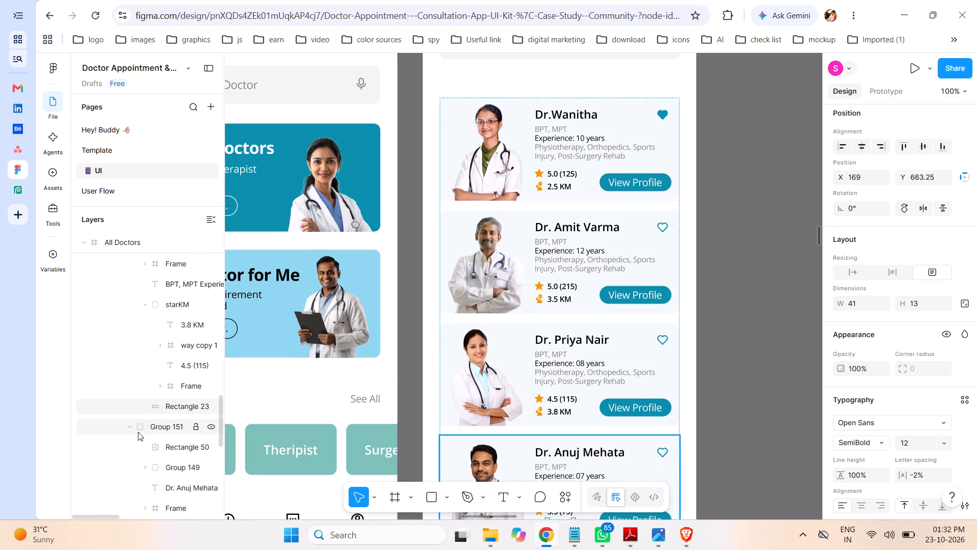
left_click(130, 427)
scroll(141, 368, "up", 1)
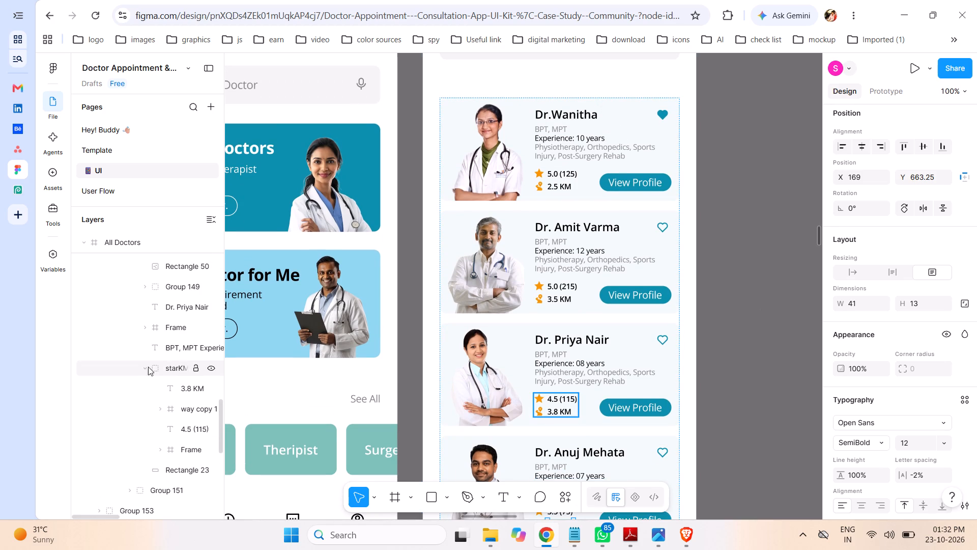
left_click(148, 368)
scroll(146, 325, "up", 2)
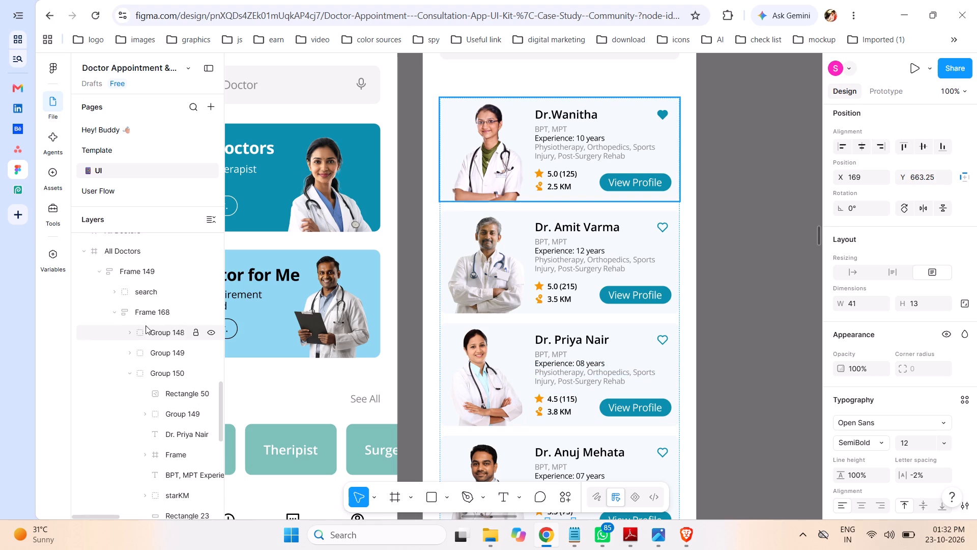
left_click(129, 372)
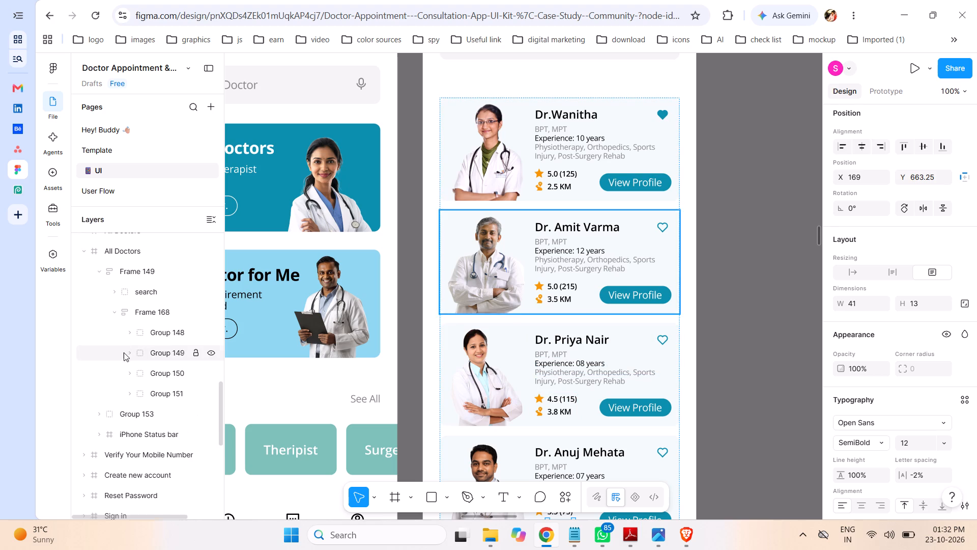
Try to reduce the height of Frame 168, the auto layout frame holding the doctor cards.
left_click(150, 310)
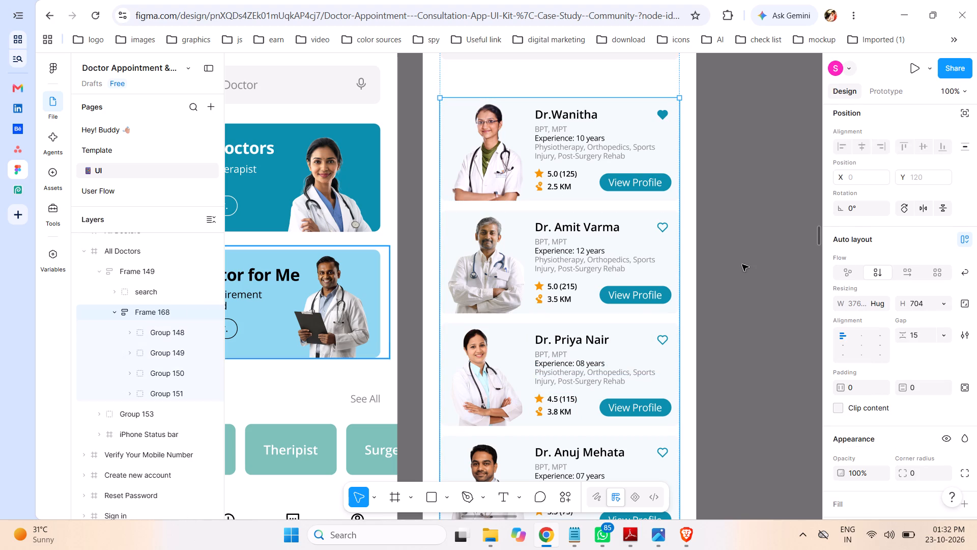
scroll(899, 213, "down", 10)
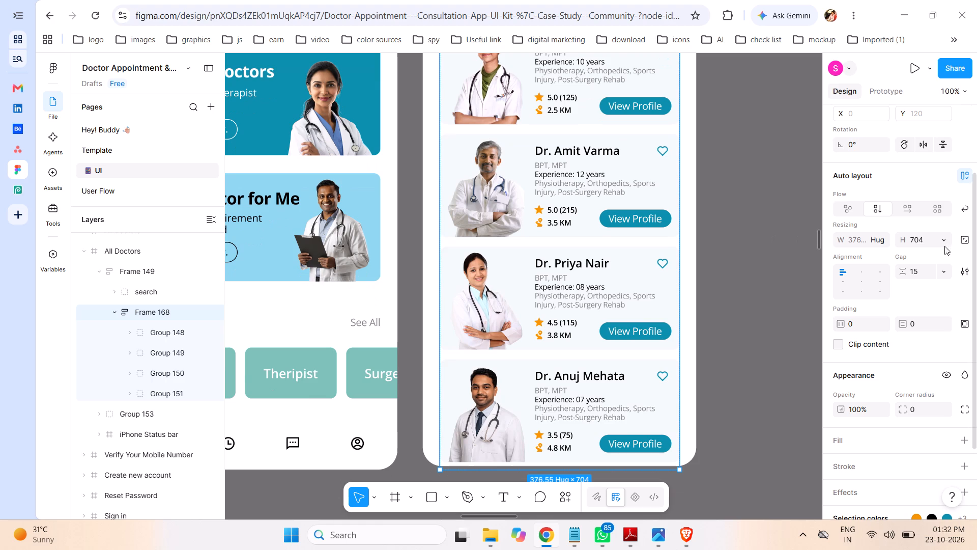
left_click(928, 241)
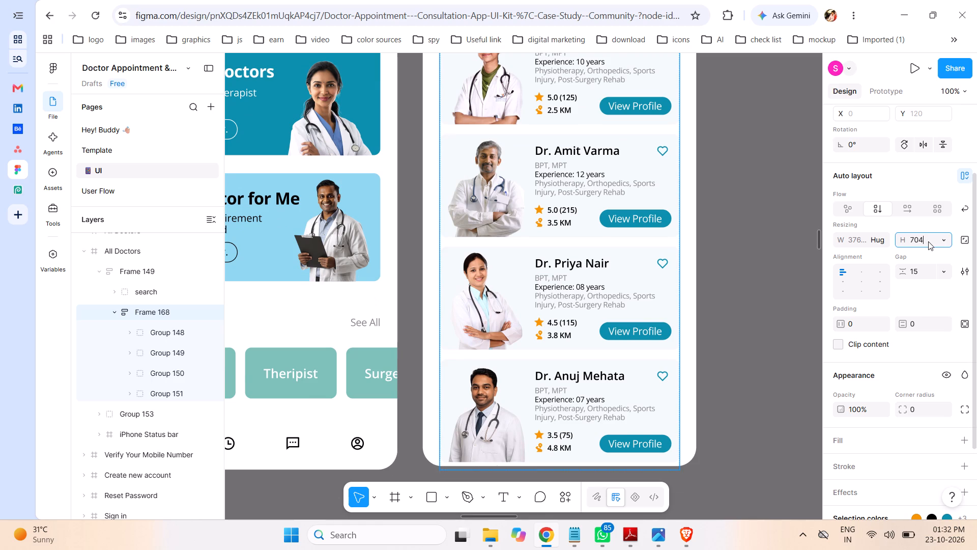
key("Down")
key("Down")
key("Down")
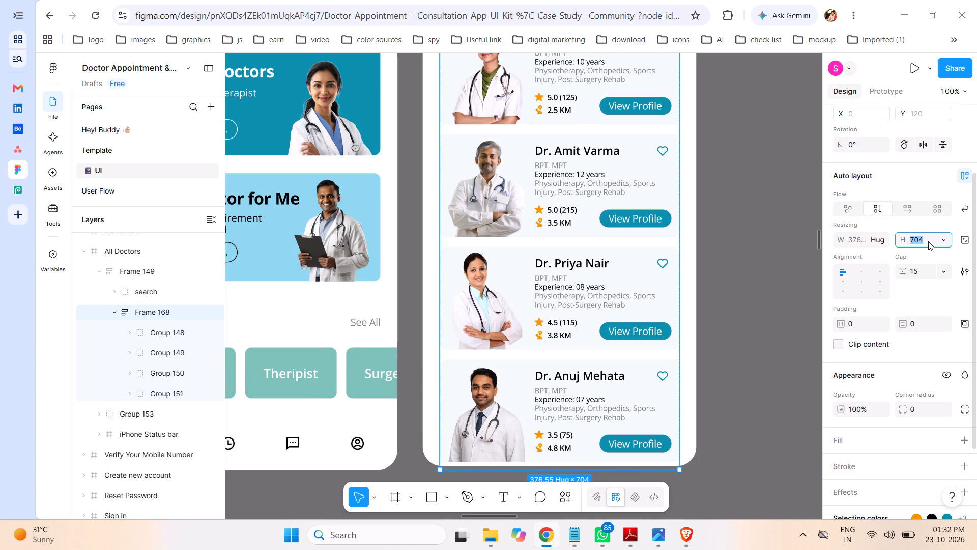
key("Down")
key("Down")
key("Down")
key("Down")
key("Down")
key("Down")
Select Frame 149, the parent auto layout frame containing the search bar and the doctor cards.
left_click(146, 270)
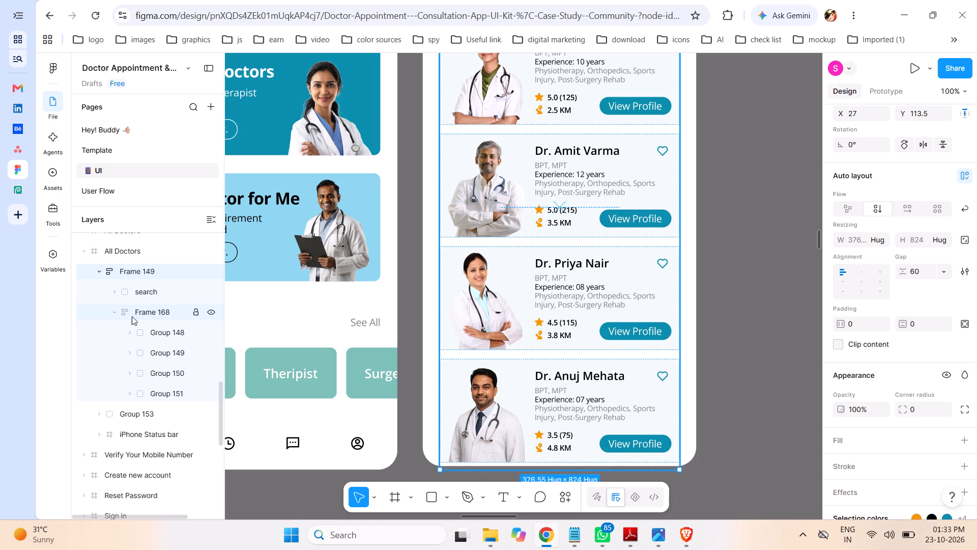
Examine the All Doctors screen's layer structure, checking Frame 149, the search group and the Frame 168 card list.
left_click(155, 314)
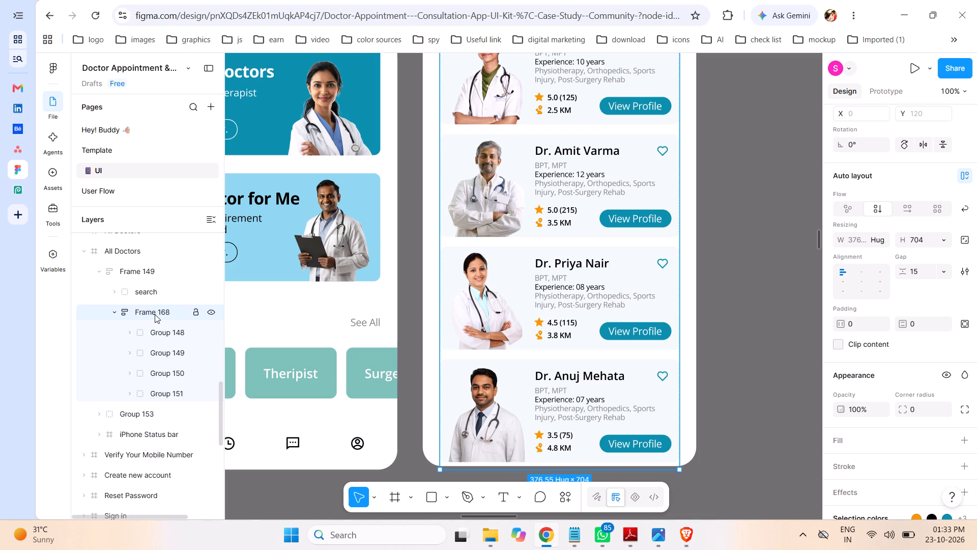
left_click(142, 270)
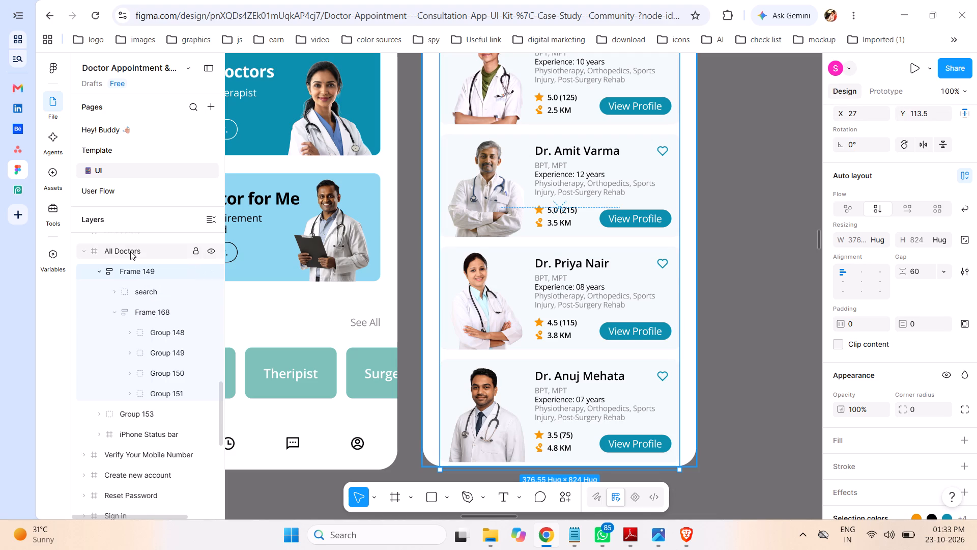
left_click(130, 251)
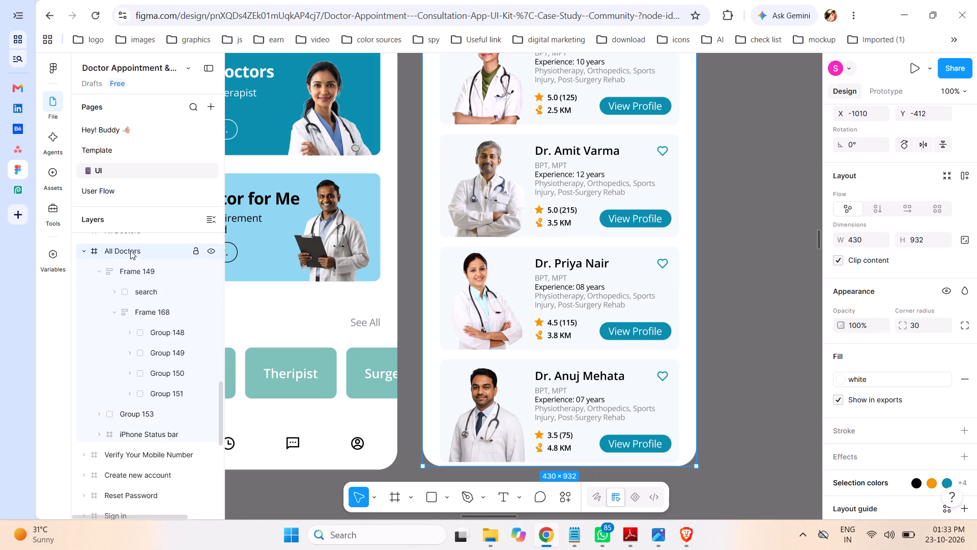
left_click(136, 272)
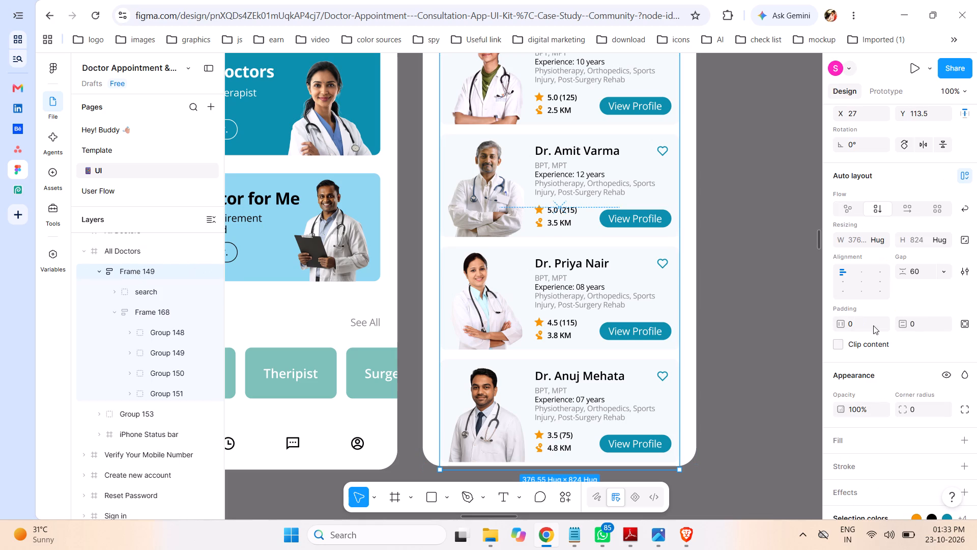
scroll(753, 324, "up", 13)
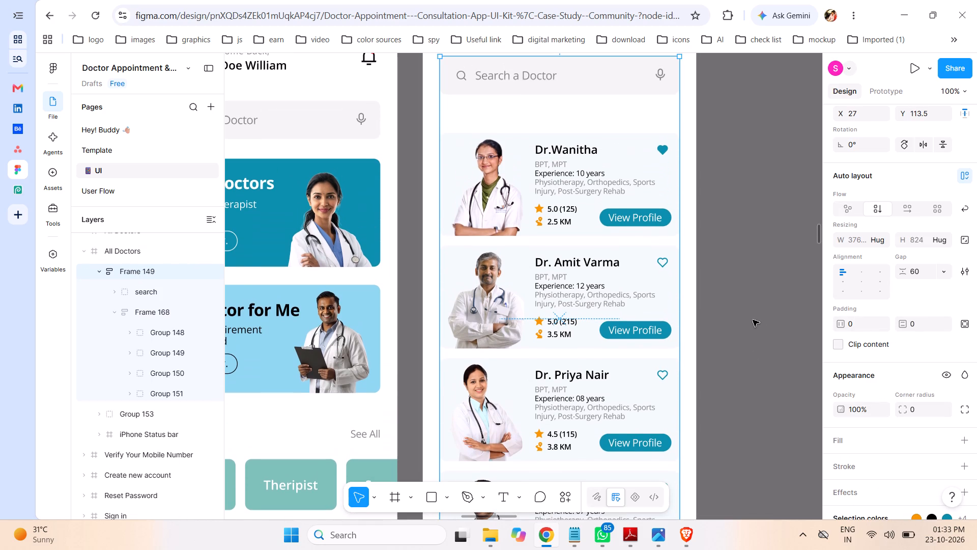
scroll(754, 319, "up", 6)
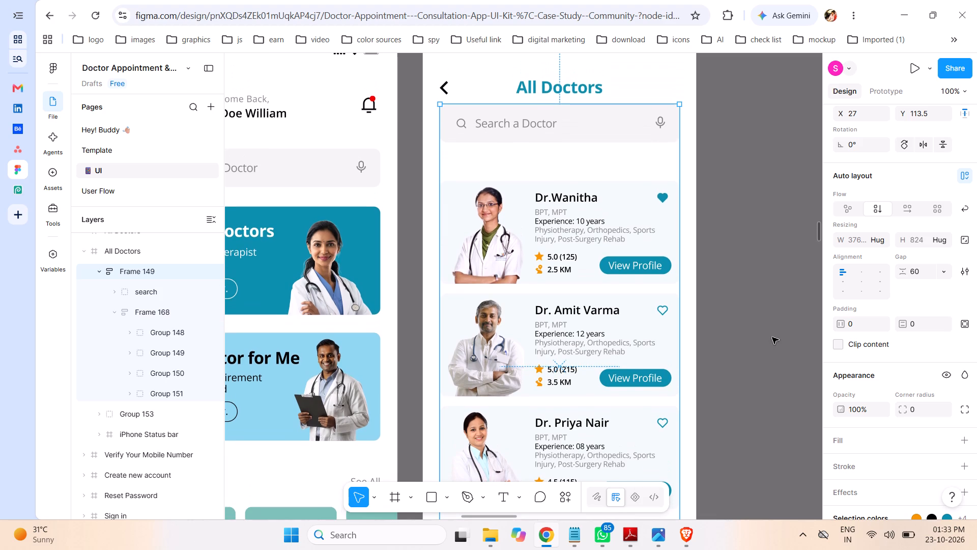
left_click(141, 291)
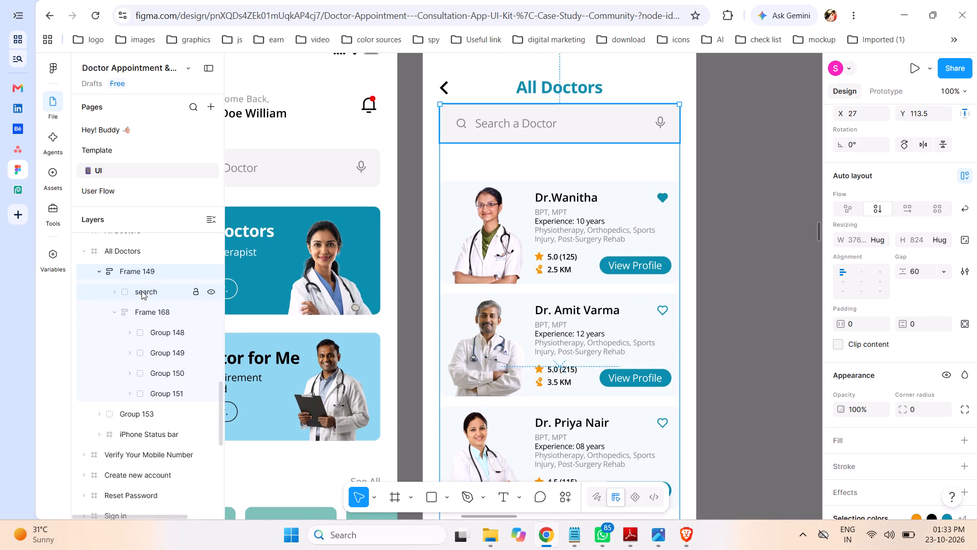
left_click(151, 312)
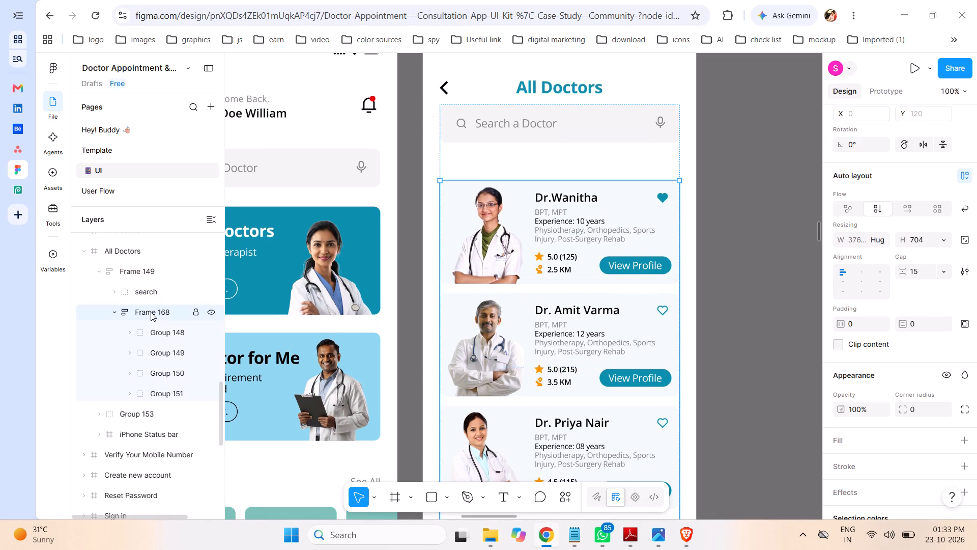
left_click(113, 313)
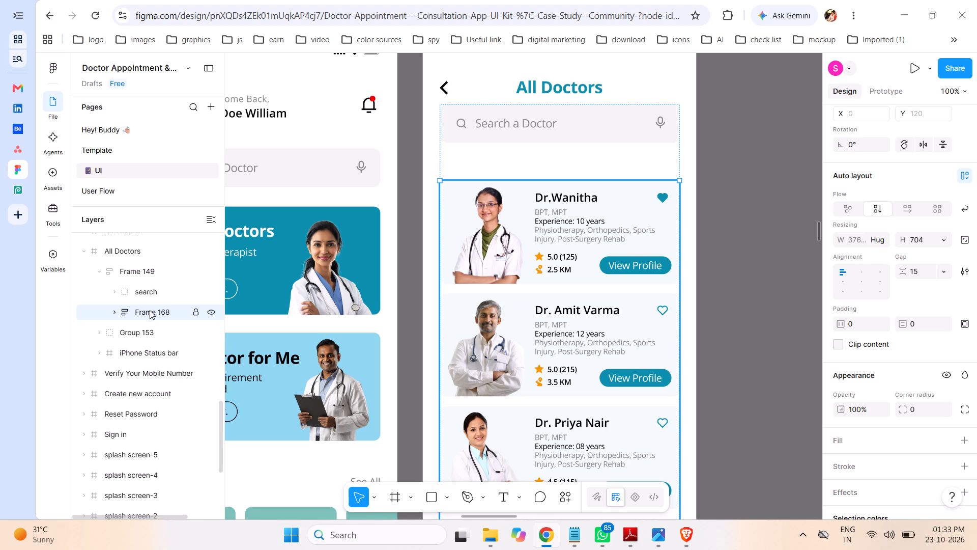
Switch to Photos and check the Browse Doctors screens in the Physiotherapy App UX Flow Atlas and PhysioCare App UX Flow Storyboard images.
left_click(660, 537)
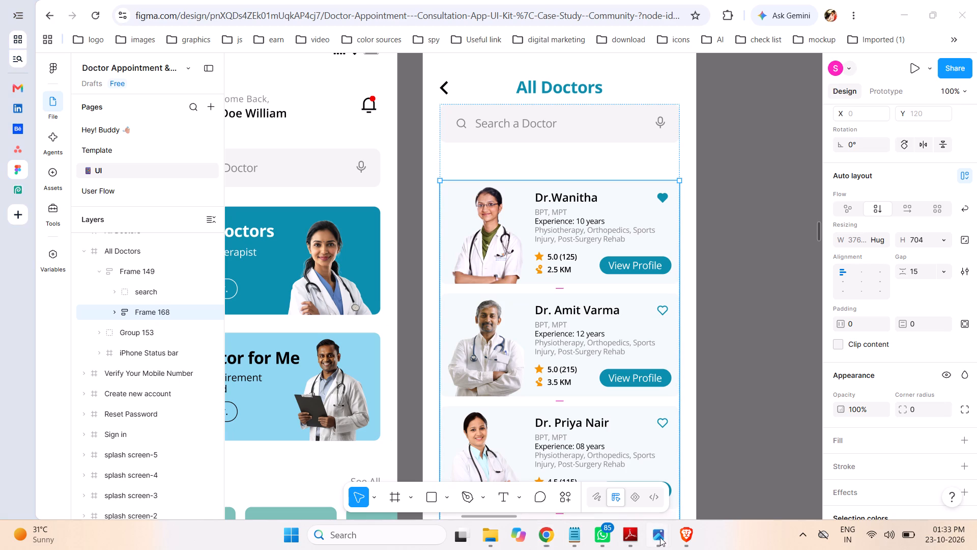
left_click(730, 479)
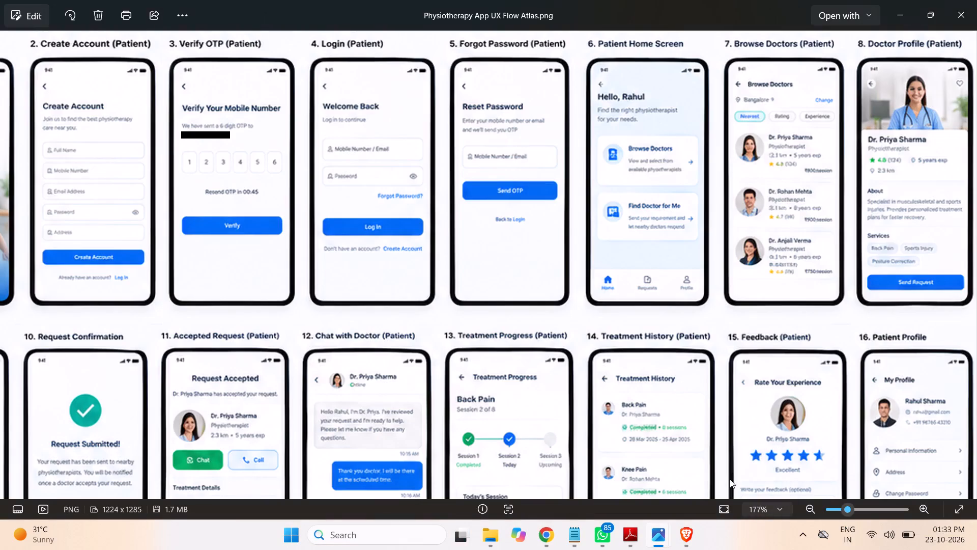
left_click(660, 537)
left_click(581, 477)
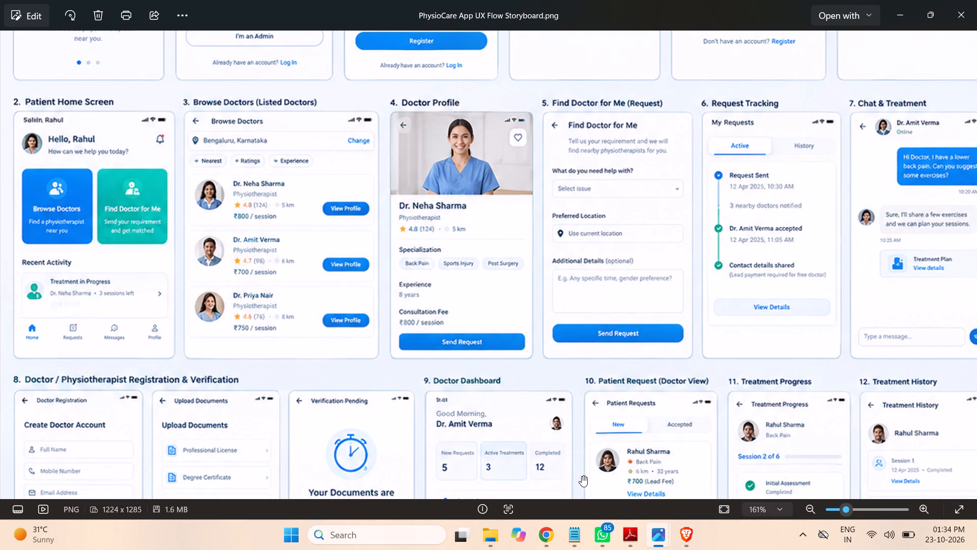
left_click(631, 538)
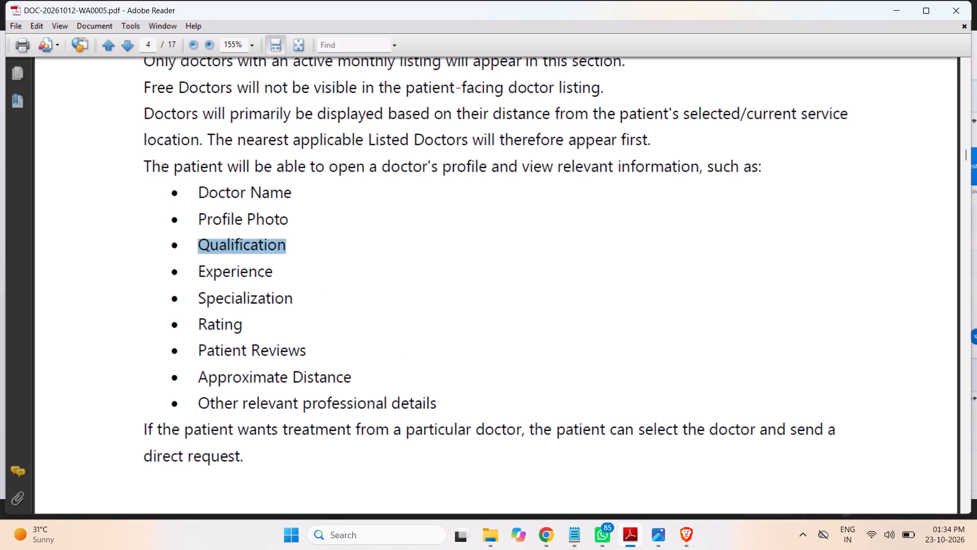
Copy the word Experience from the doctor profile information list in the PDF.
double_click(222, 270)
right_click(227, 271)
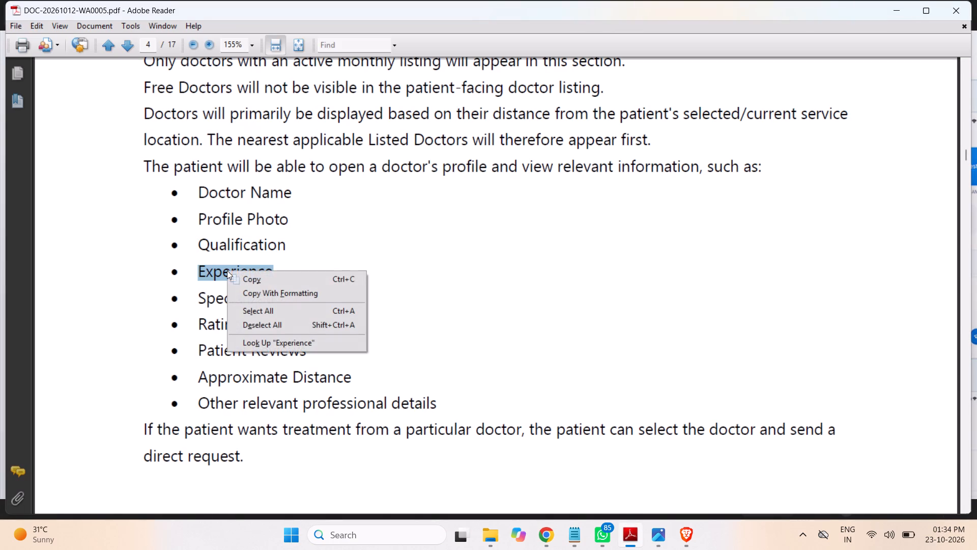
left_click(267, 285)
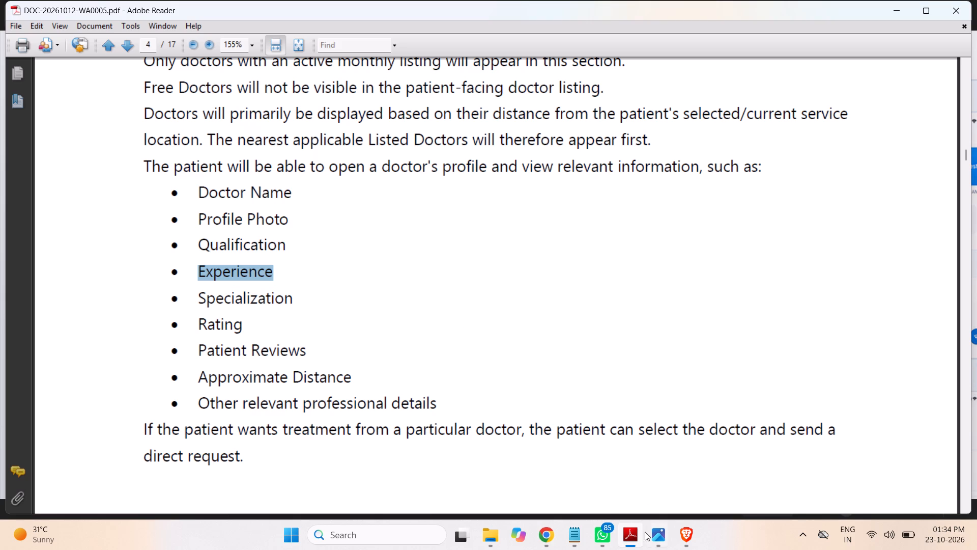
Switch to Figma and draw a rectangle about 124 × 25 with corner radius 20 between the All Doctors search bar and doctor cards.
left_click(549, 535)
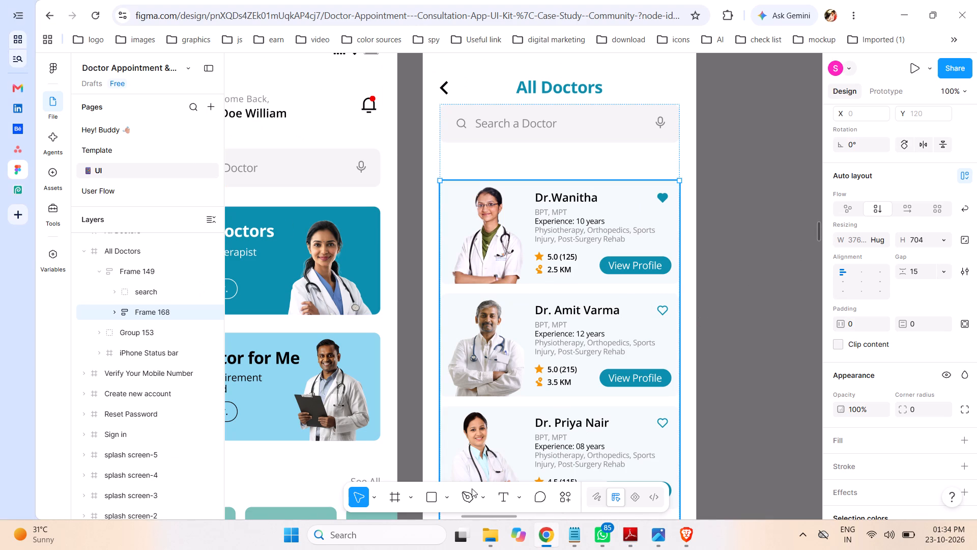
left_click(432, 498)
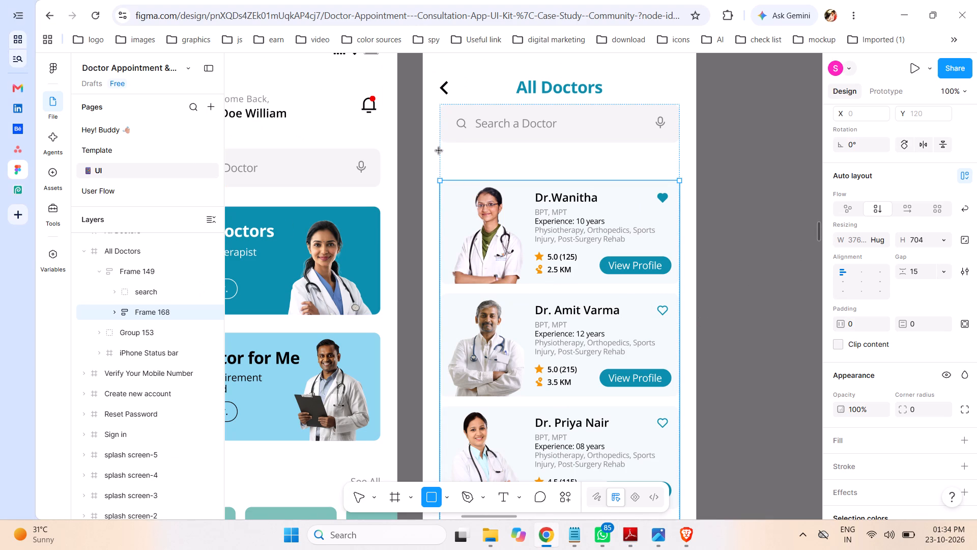
left_click_drag(441, 151, 466, 161)
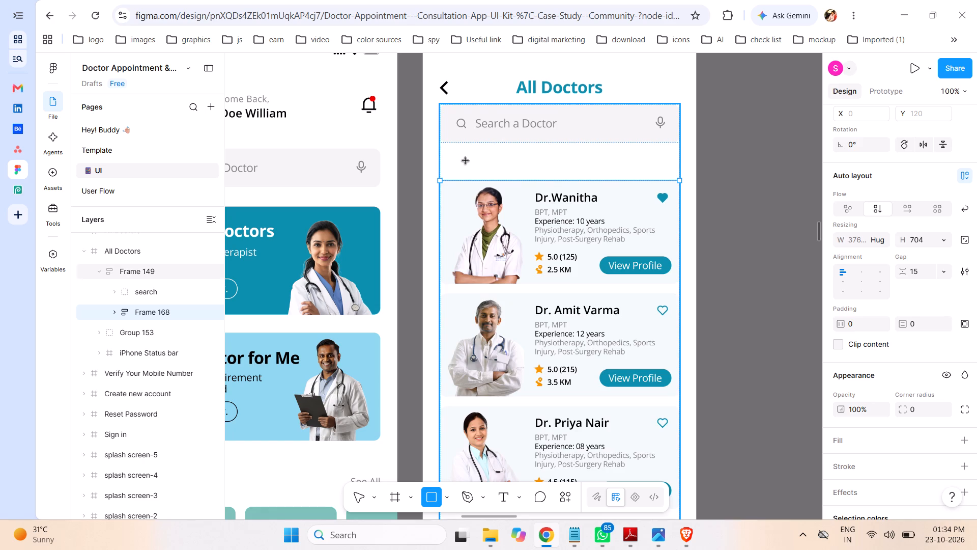
left_click_drag(466, 161, 515, 166)
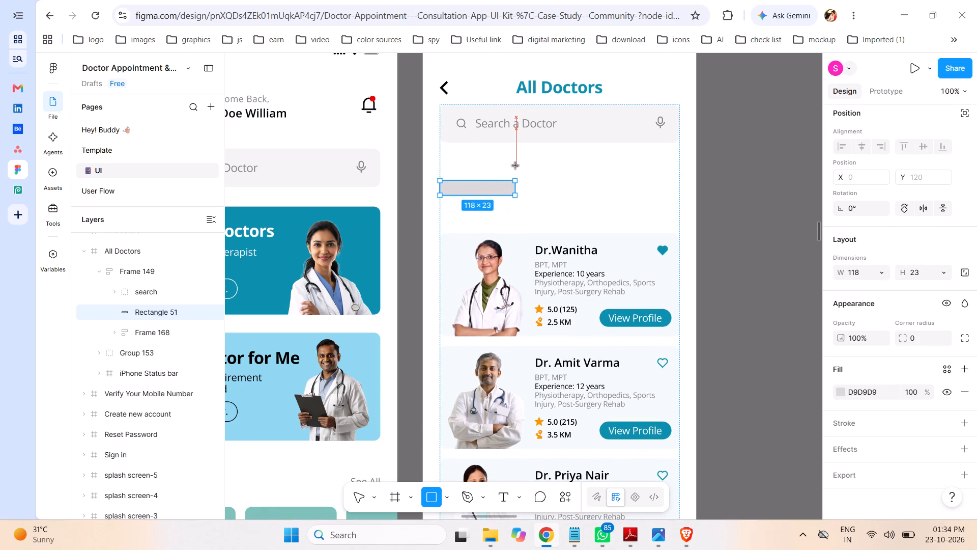
left_click_drag(515, 166, 520, 167)
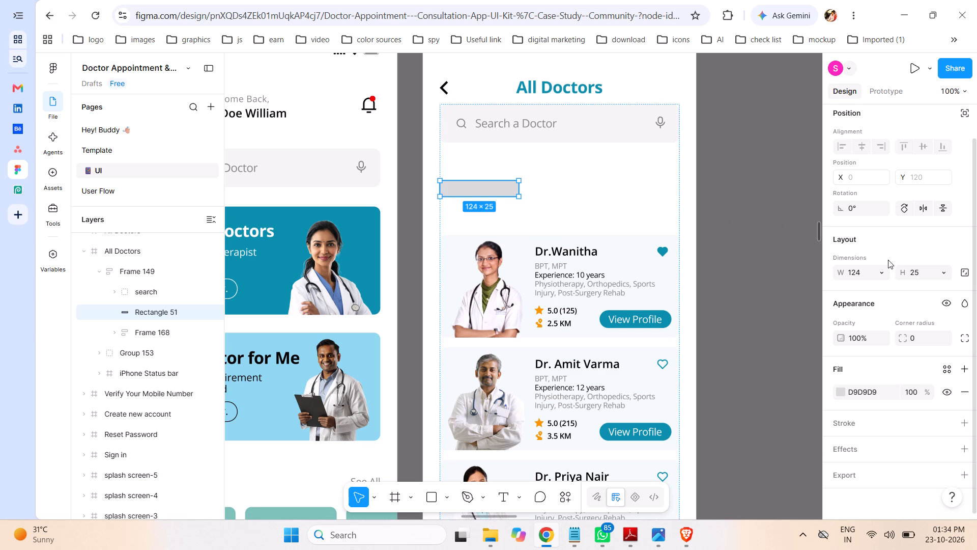
left_click(916, 337)
Give the 124 × 25 rectangle below the search bar a corner radius of 20, remove its fill and add a stroke.
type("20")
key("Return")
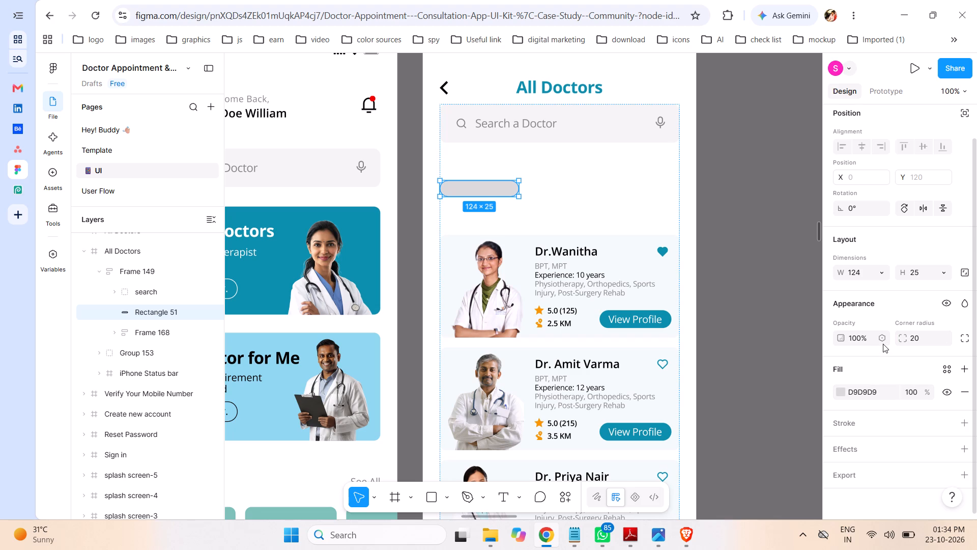
scroll(883, 344, "down", 2)
left_click(964, 393)
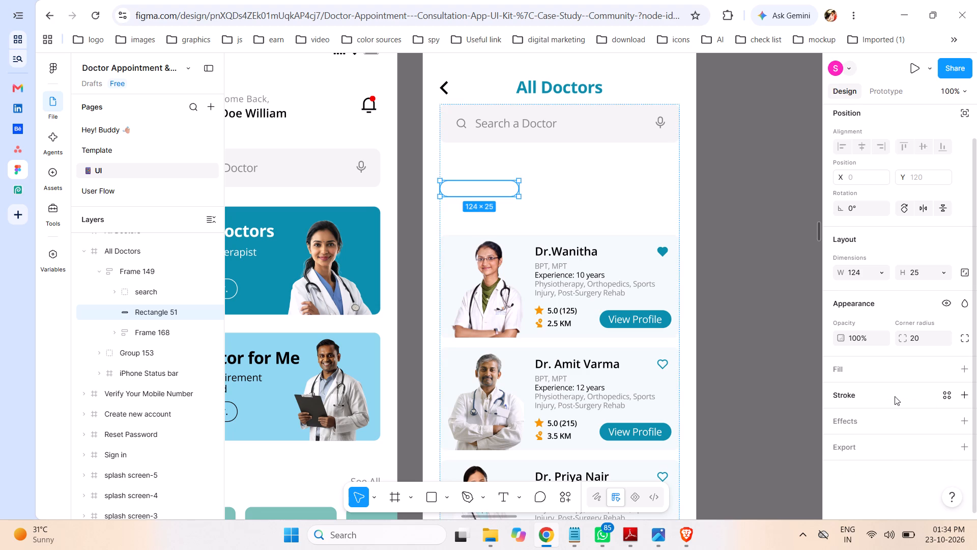
left_click(895, 396)
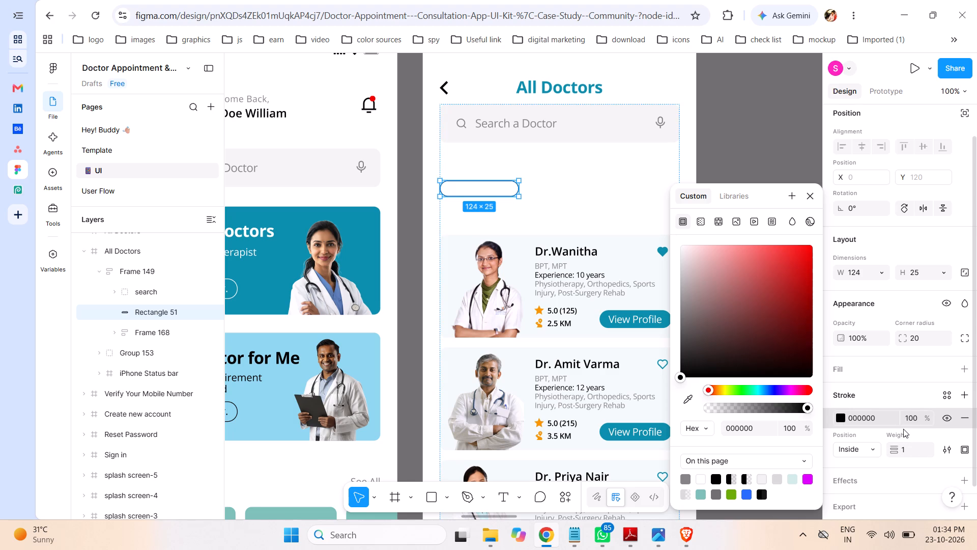
Set the stroke colour of the pill below the search bar to the gray 858585.
left_click(683, 481)
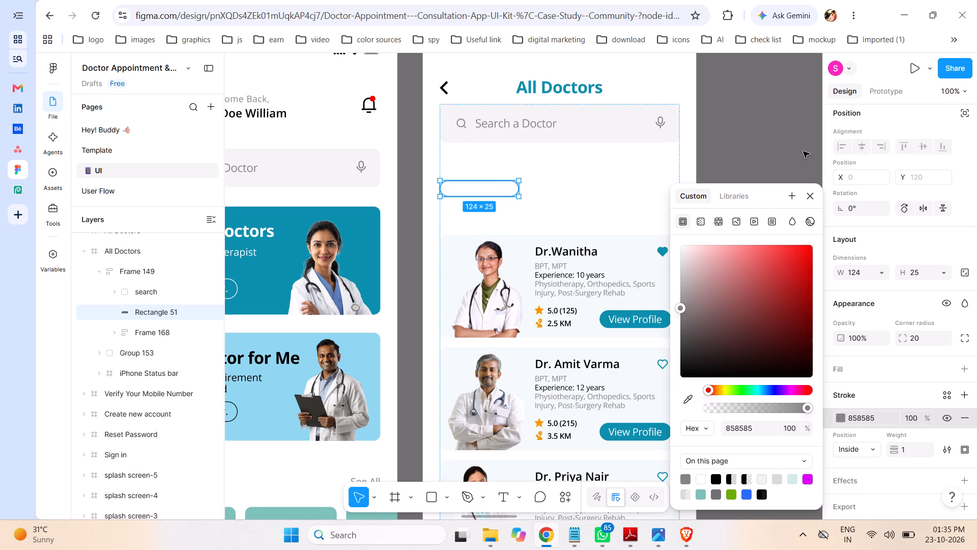
left_click(812, 195)
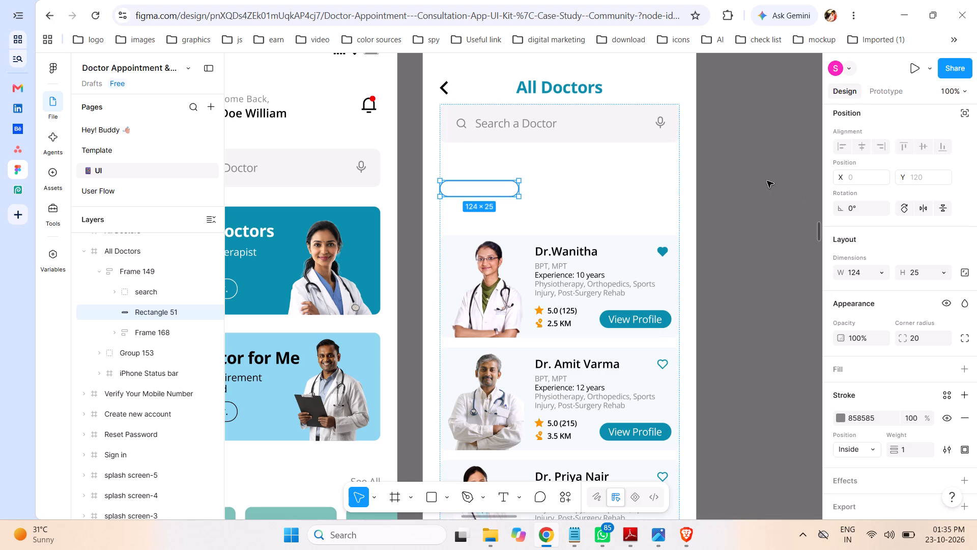
left_click(767, 181)
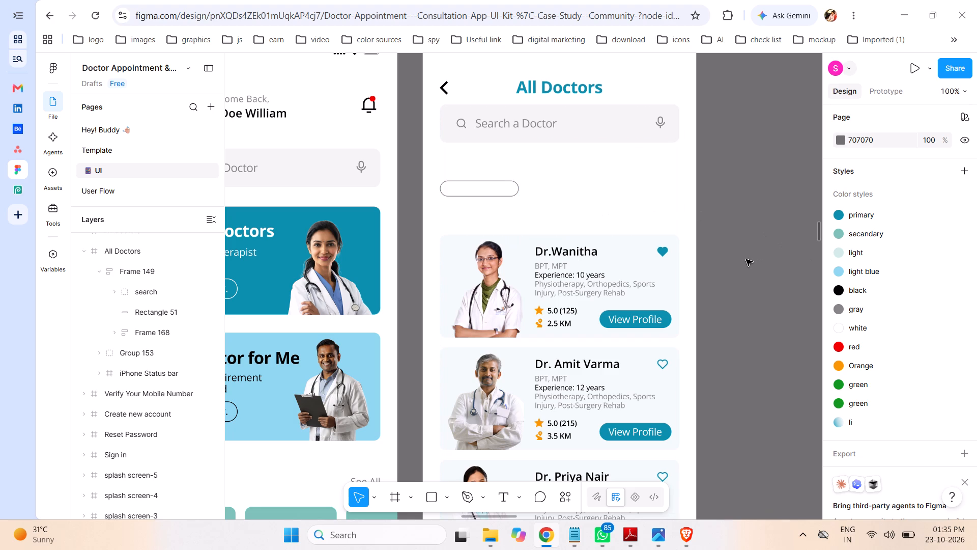
Add an "Experience" text label for the outlined pill, between the search bar and the doctor cards.
key("Down")
key("BackSpace")
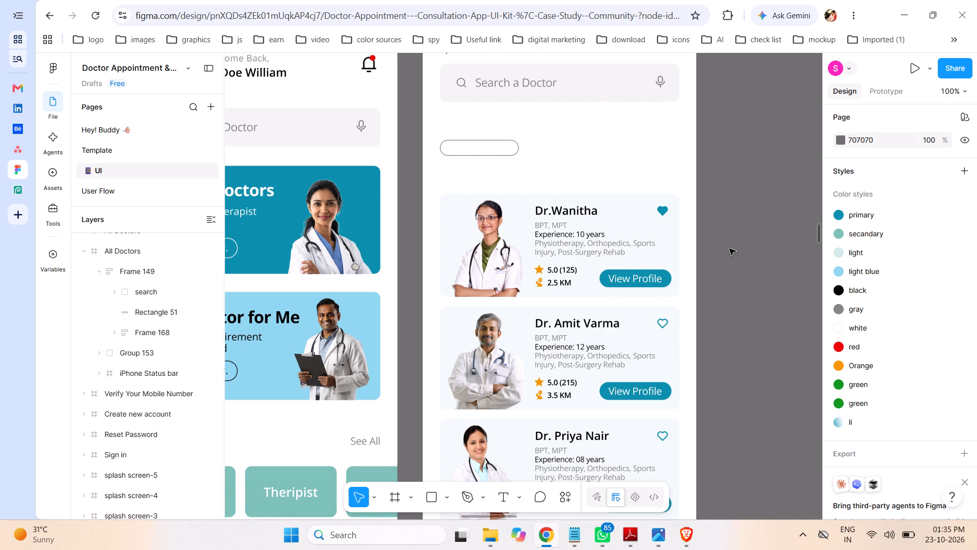
left_click(142, 312)
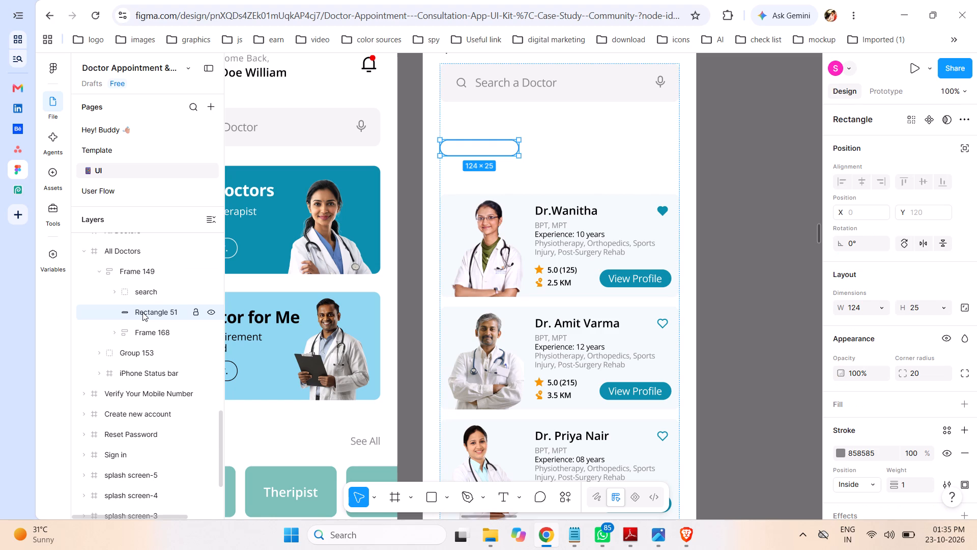
key("ctrl+equal")
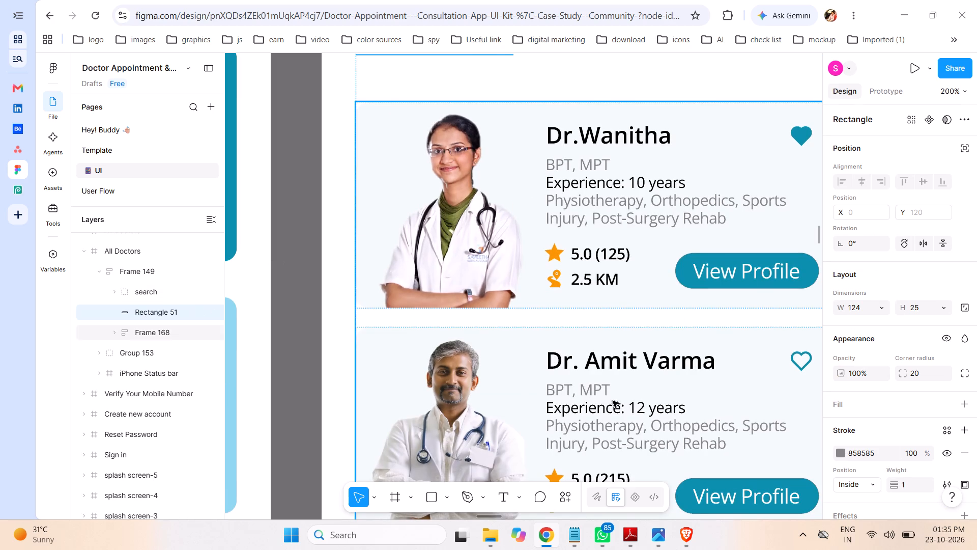
scroll(614, 224, "up", 7)
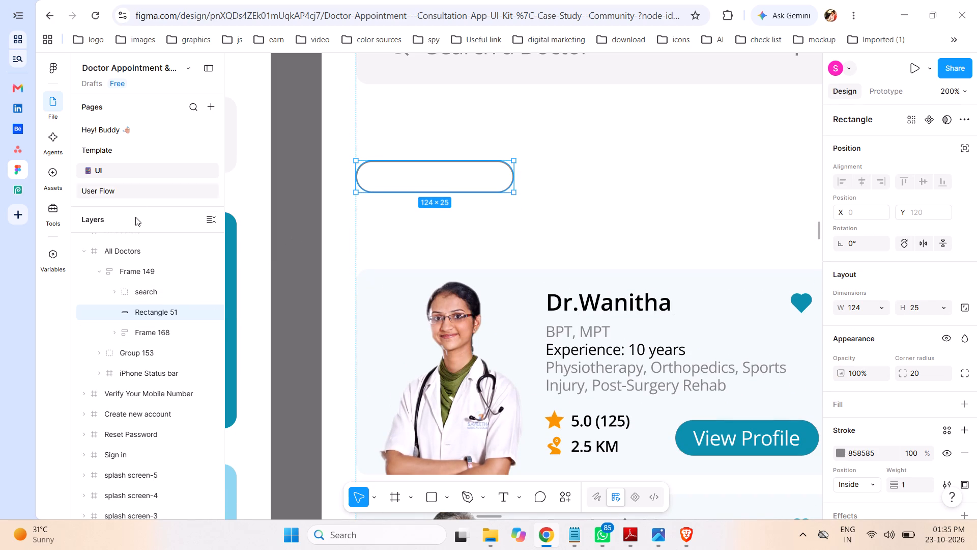
left_click(502, 498)
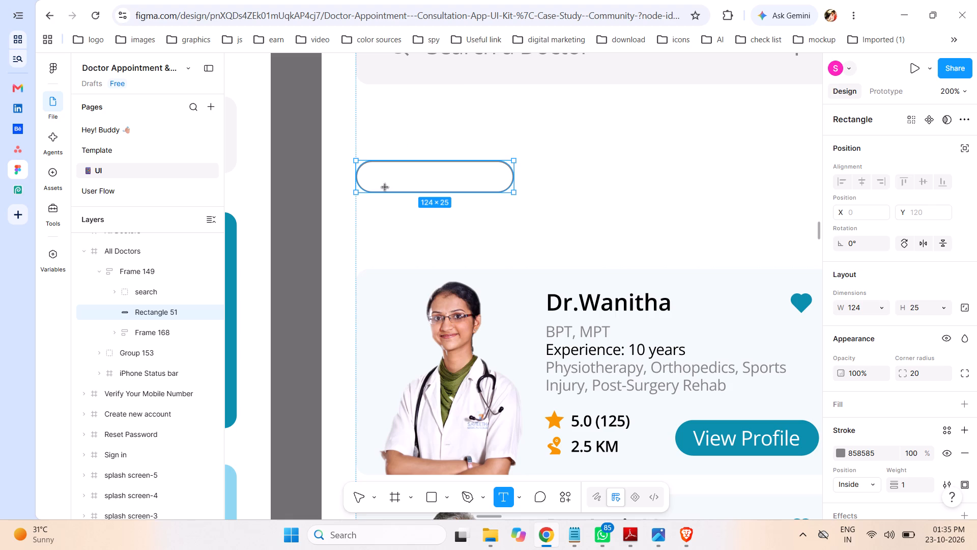
left_click(383, 178)
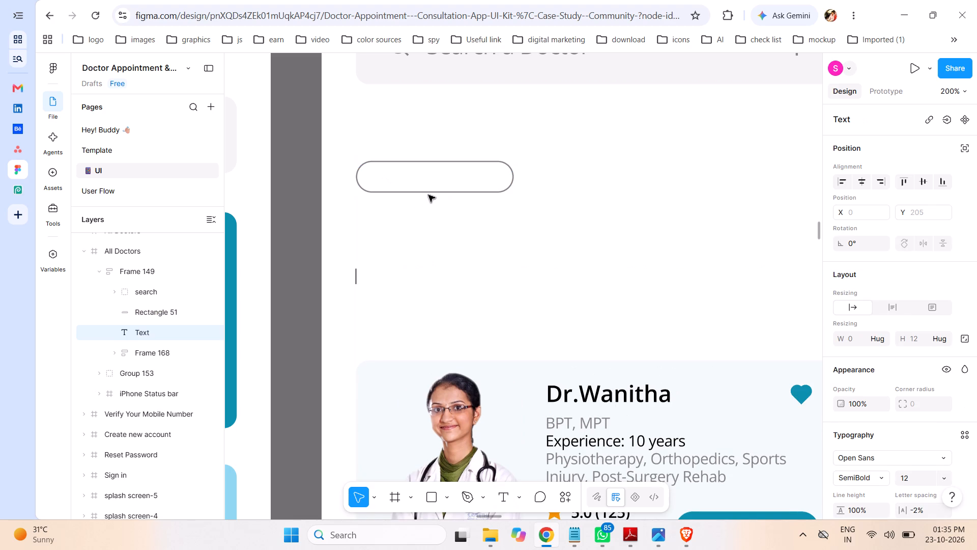
key("ctrl+v")
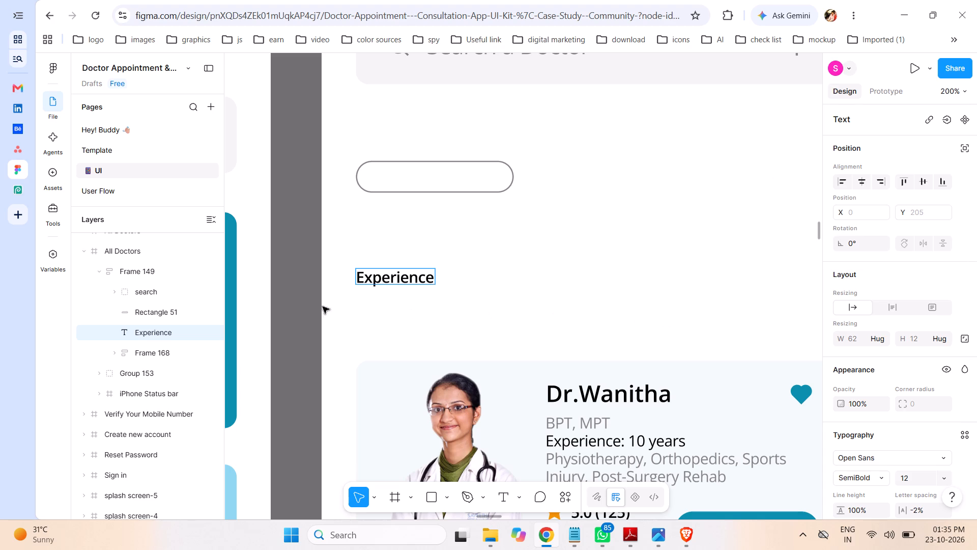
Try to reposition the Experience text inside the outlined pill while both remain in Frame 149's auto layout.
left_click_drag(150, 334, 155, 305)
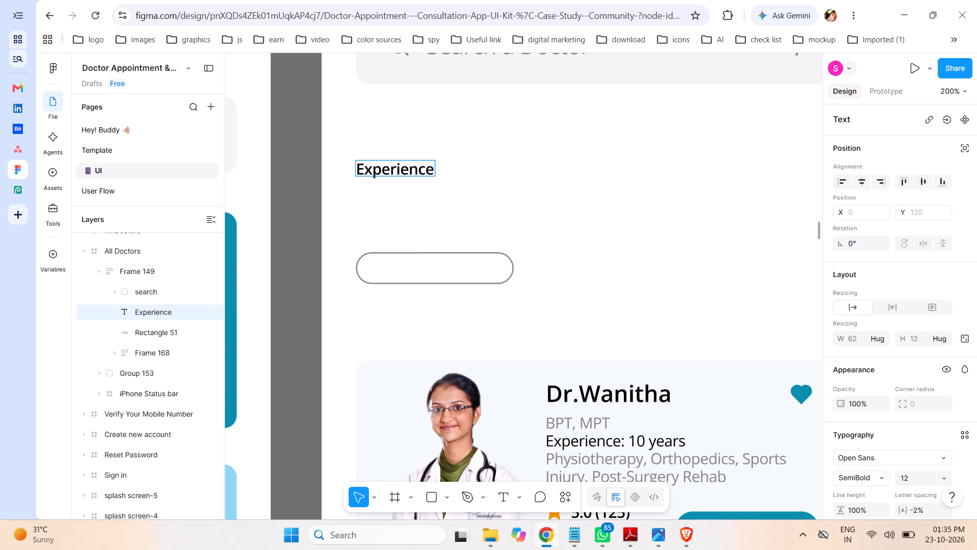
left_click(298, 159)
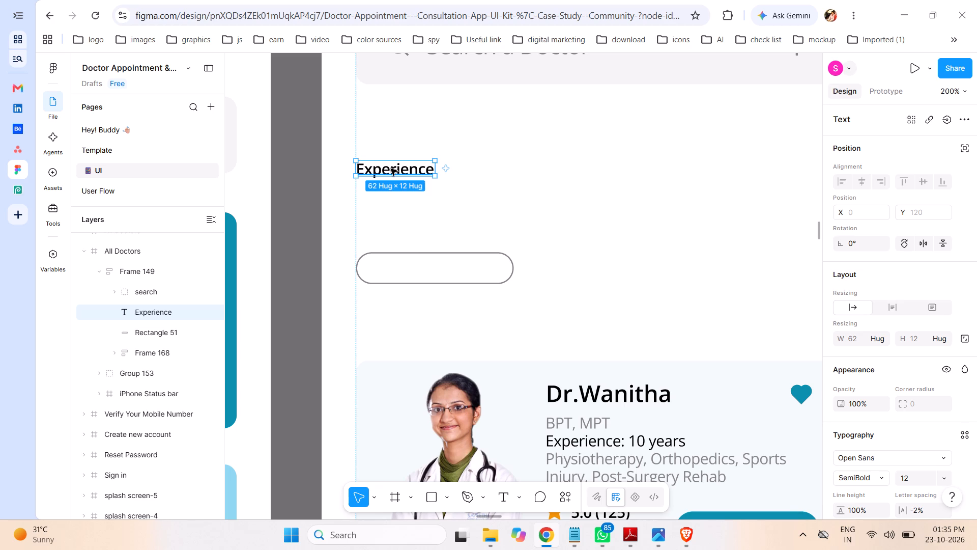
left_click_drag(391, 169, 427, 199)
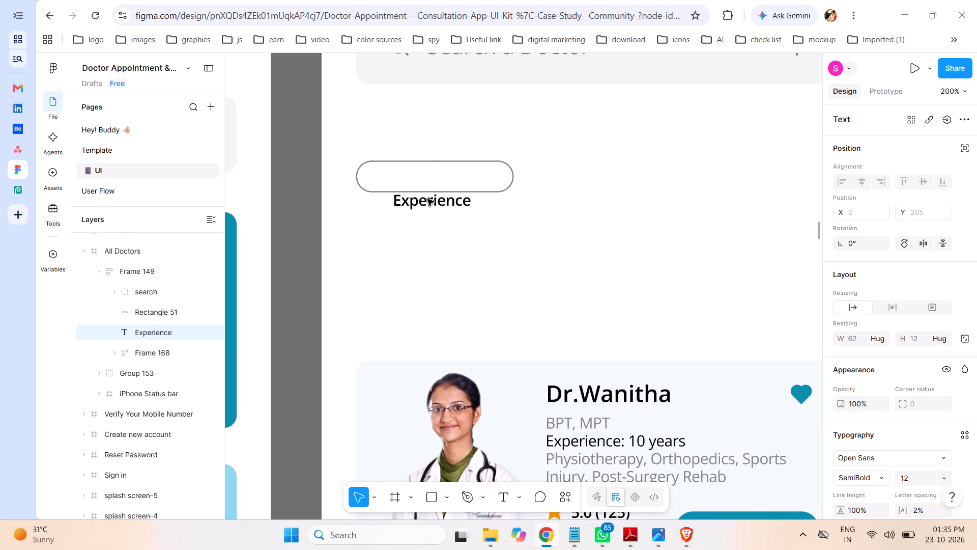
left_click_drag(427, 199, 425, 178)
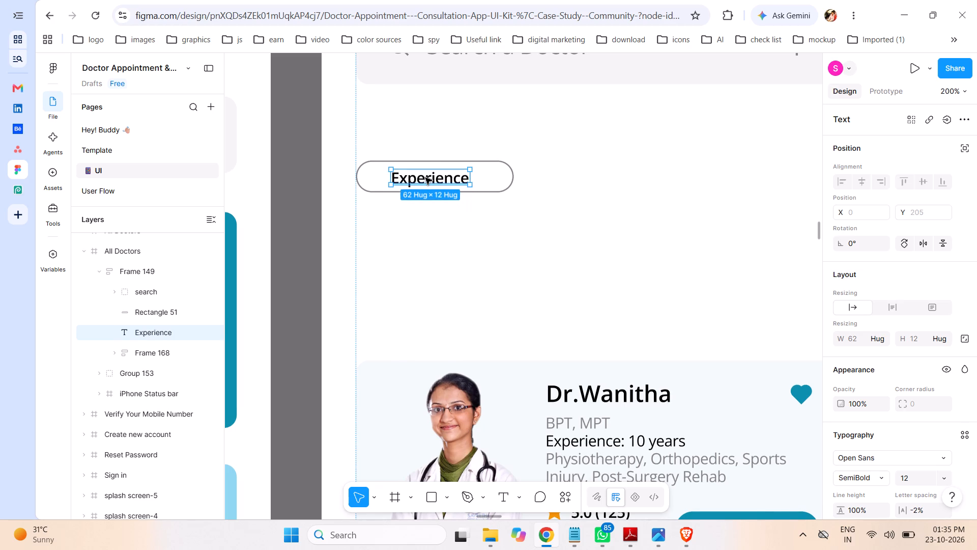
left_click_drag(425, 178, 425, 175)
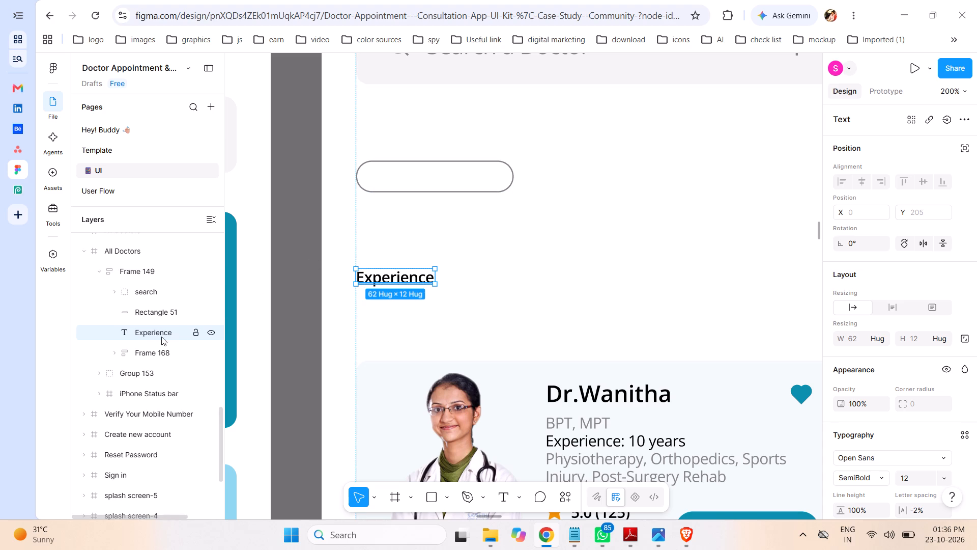
Move Rectangle 51 and the Experience text together out of Frame 149, directly under the All Doctors frame.
left_click(150, 314, "shift")
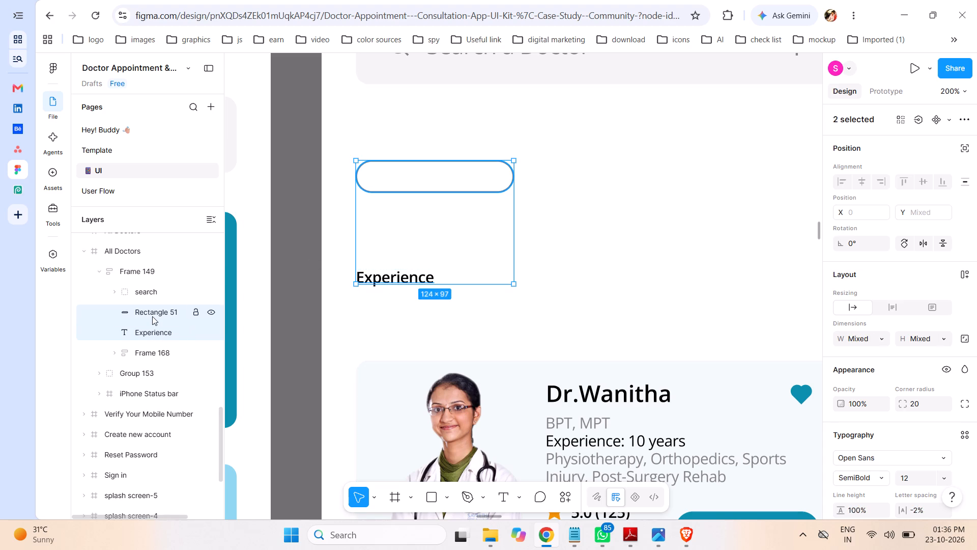
left_click_drag(152, 313, 150, 283)
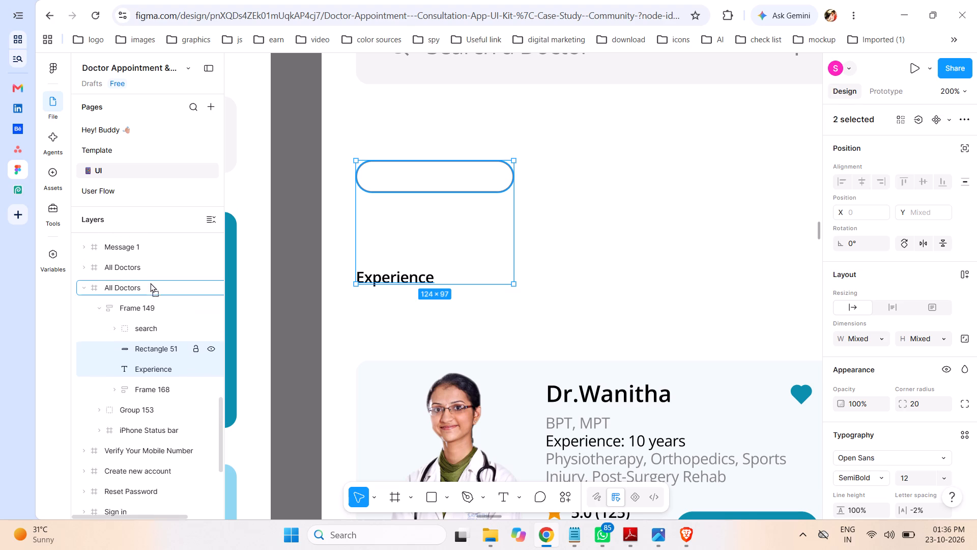
left_click_drag(150, 283, 141, 343)
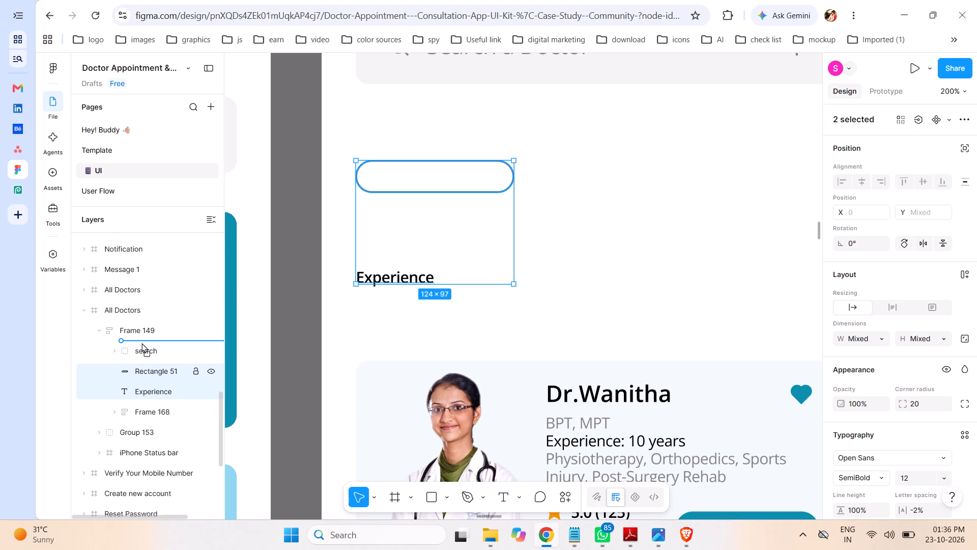
left_click_drag(141, 343, 141, 343)
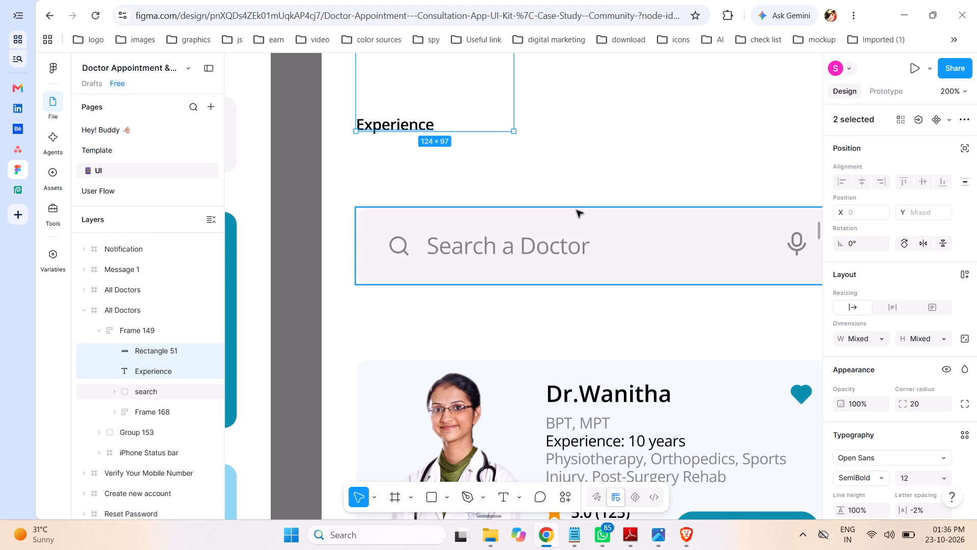
scroll(581, 211, "up", 6)
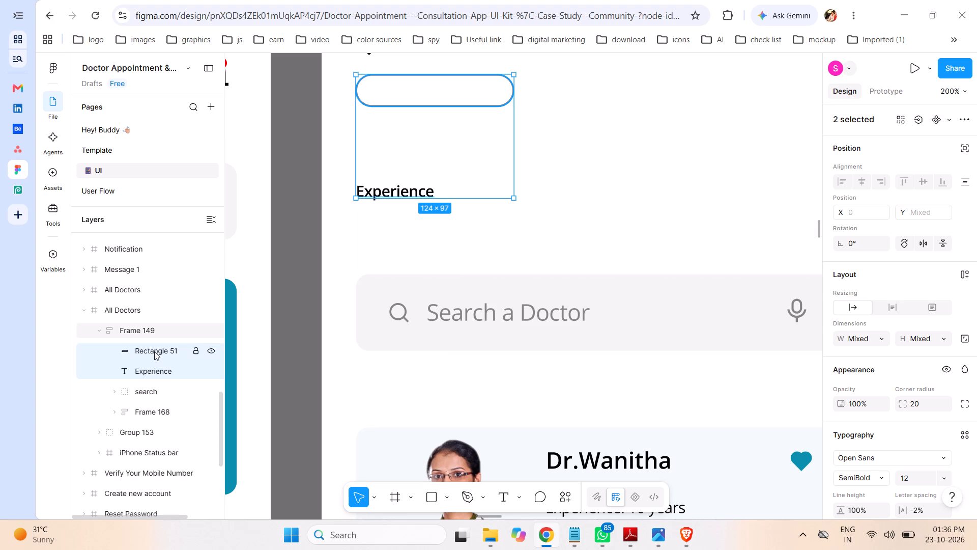
left_click_drag(154, 351, 148, 323)
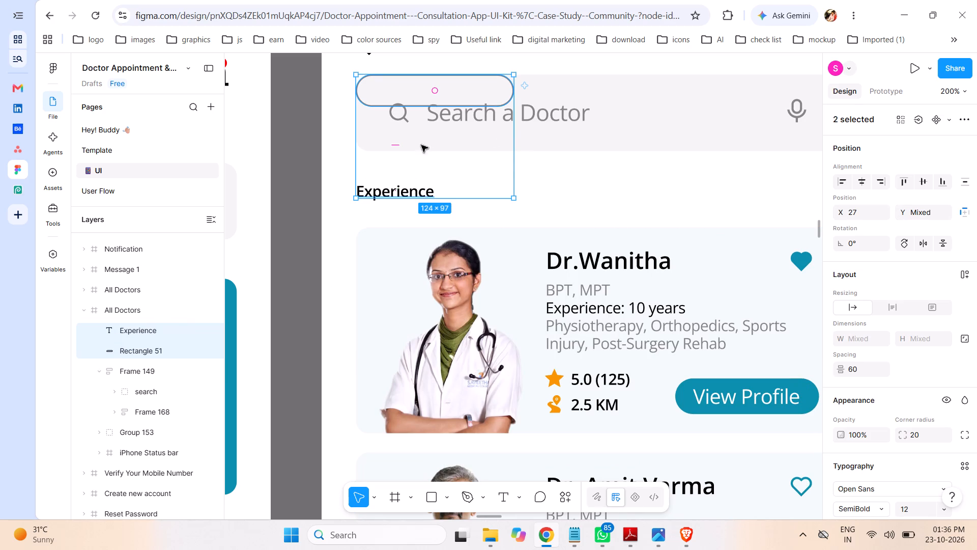
Move the pill-shaped rectangle down over the Experience text between the search bar and first card, at X 27, Y 192.
left_click(135, 354)
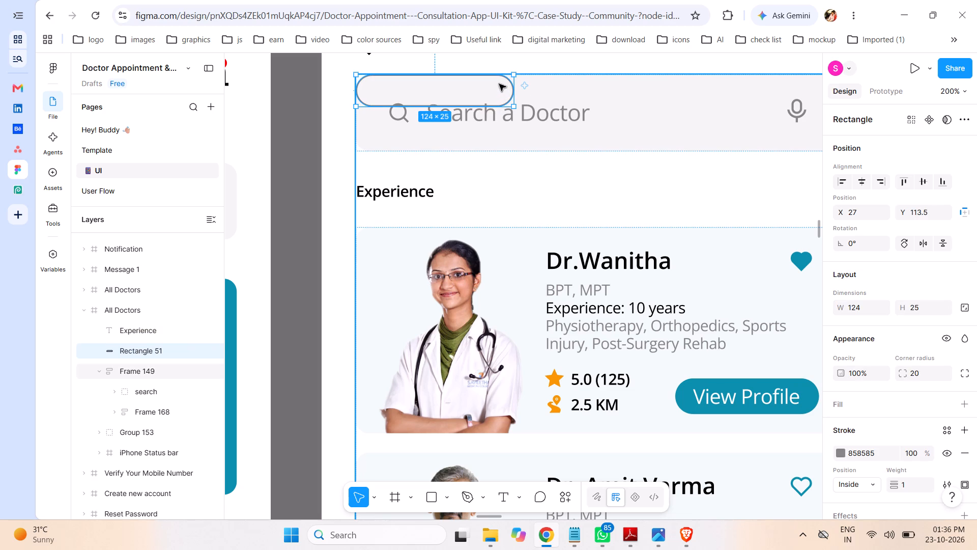
left_click_drag(499, 84, 489, 188)
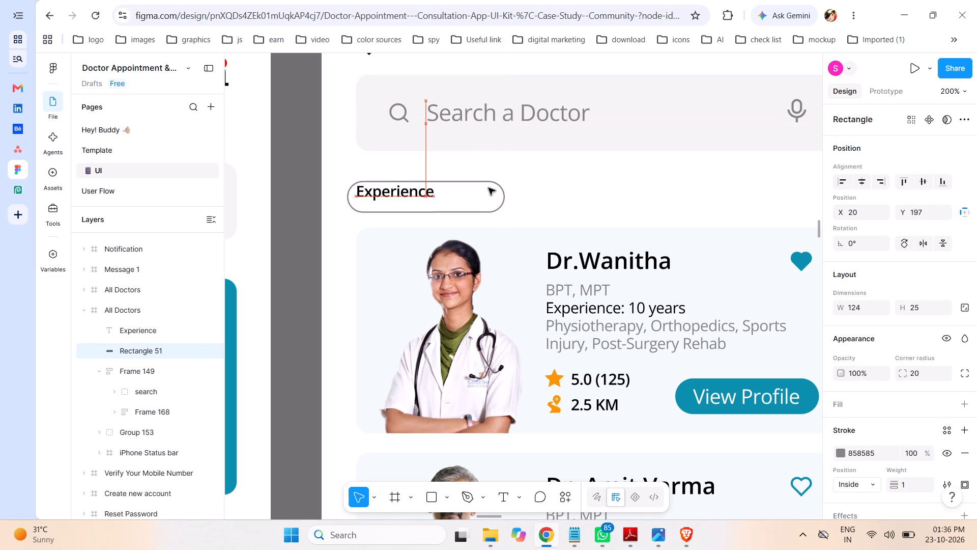
left_click_drag(489, 188, 493, 186)
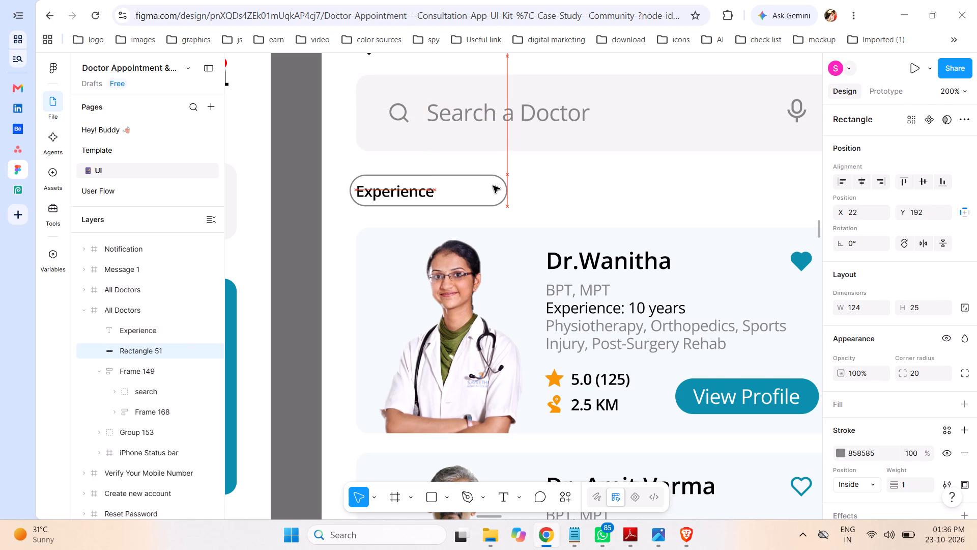
left_click_drag(493, 186, 500, 187)
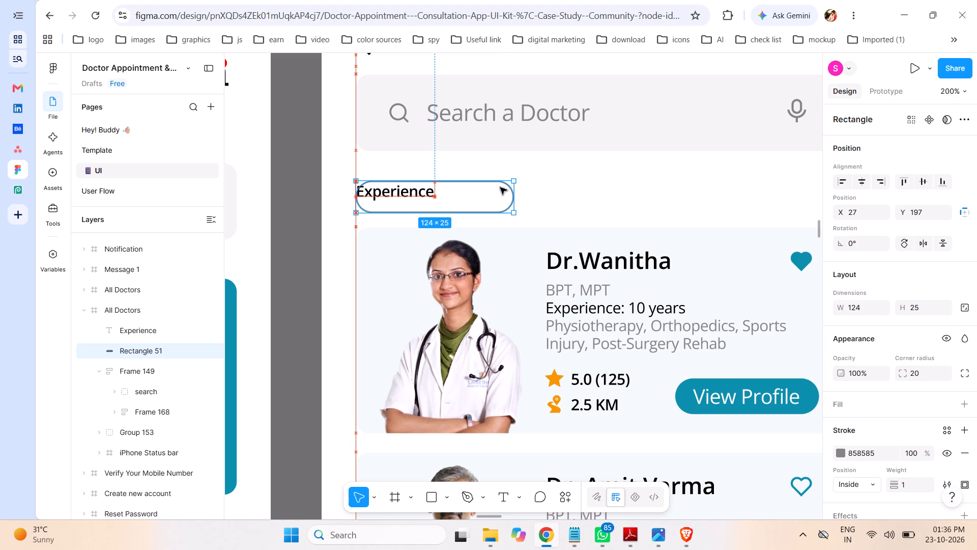
left_click_drag(500, 187, 500, 186)
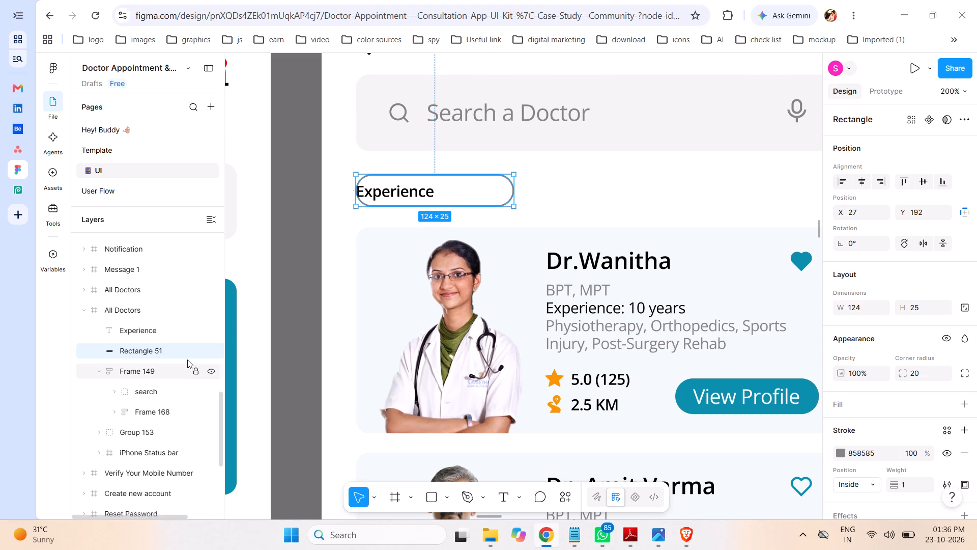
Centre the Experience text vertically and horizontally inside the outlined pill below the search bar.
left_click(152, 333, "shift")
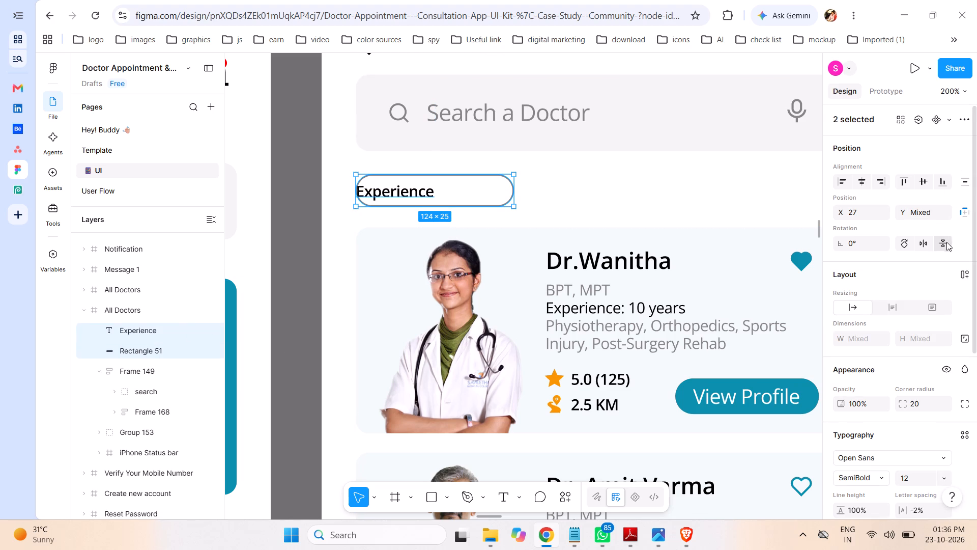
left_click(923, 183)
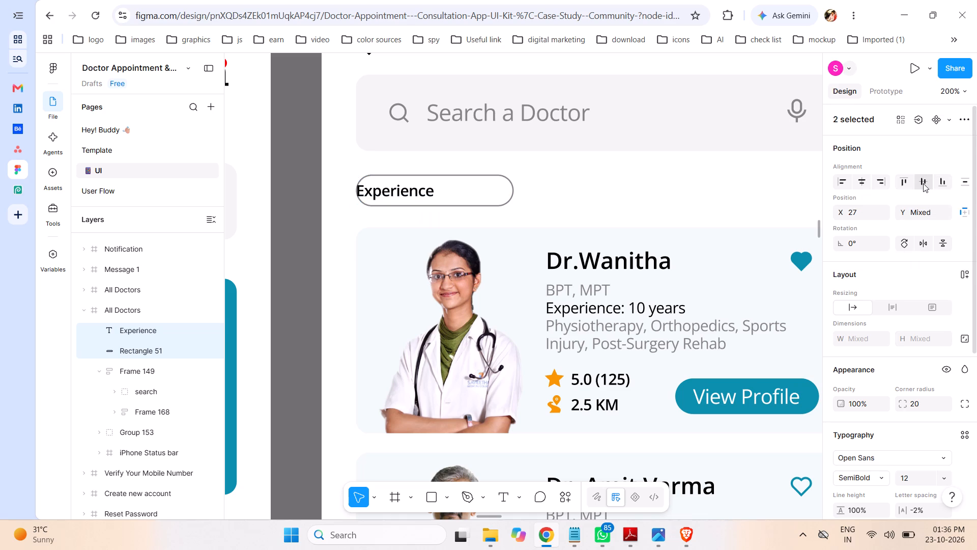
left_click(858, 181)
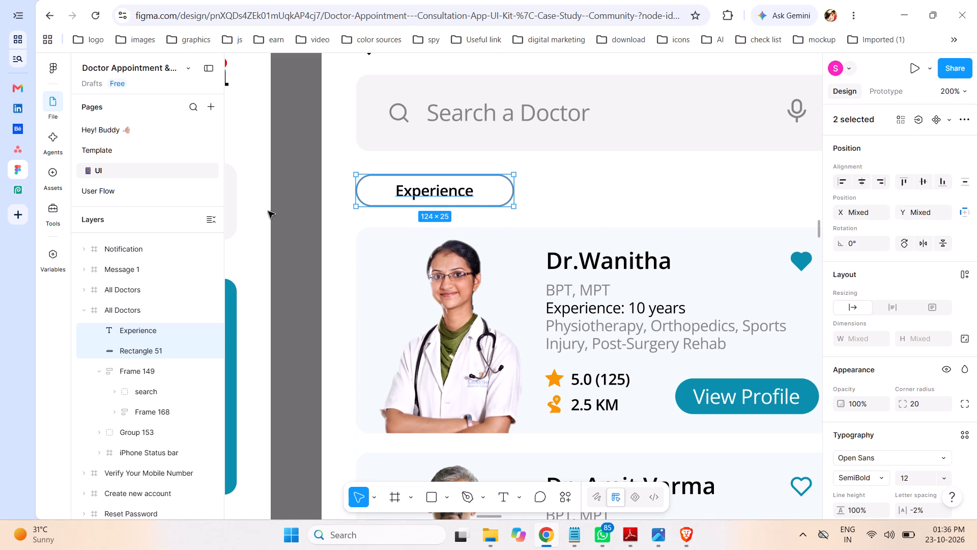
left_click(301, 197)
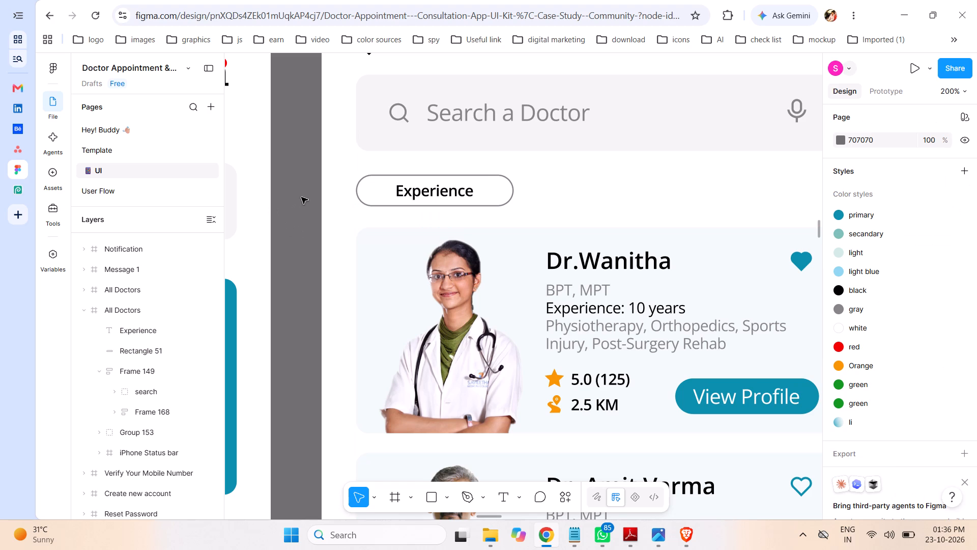
Narrow the outlined pill rectangle around the Experience text to 92 wide, keeping its height of 25.
key("ctrl+minus")
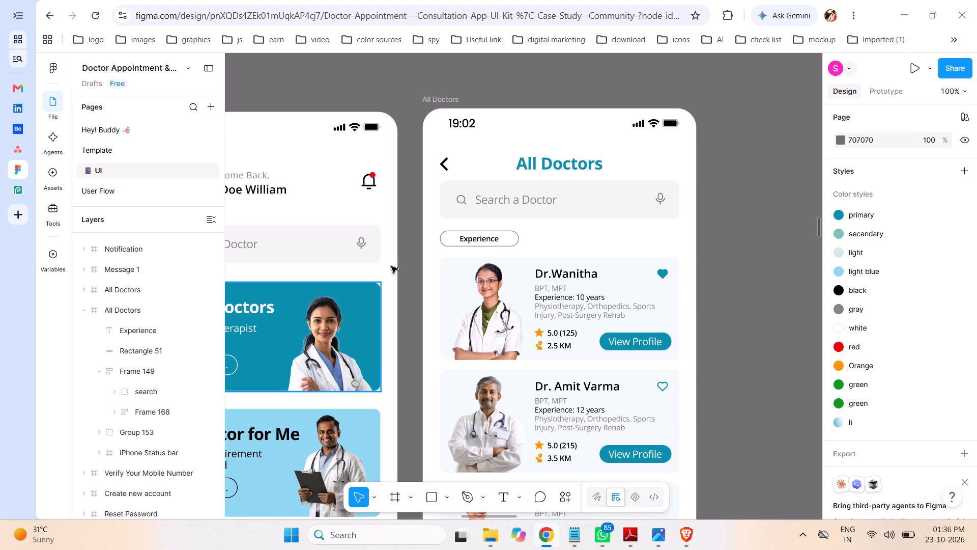
left_click(129, 352)
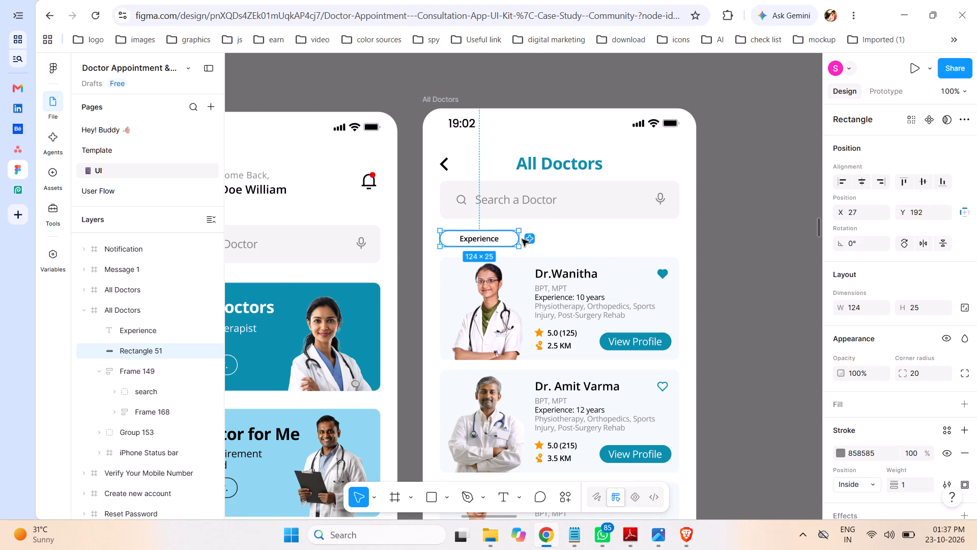
left_click_drag(520, 238, 505, 239)
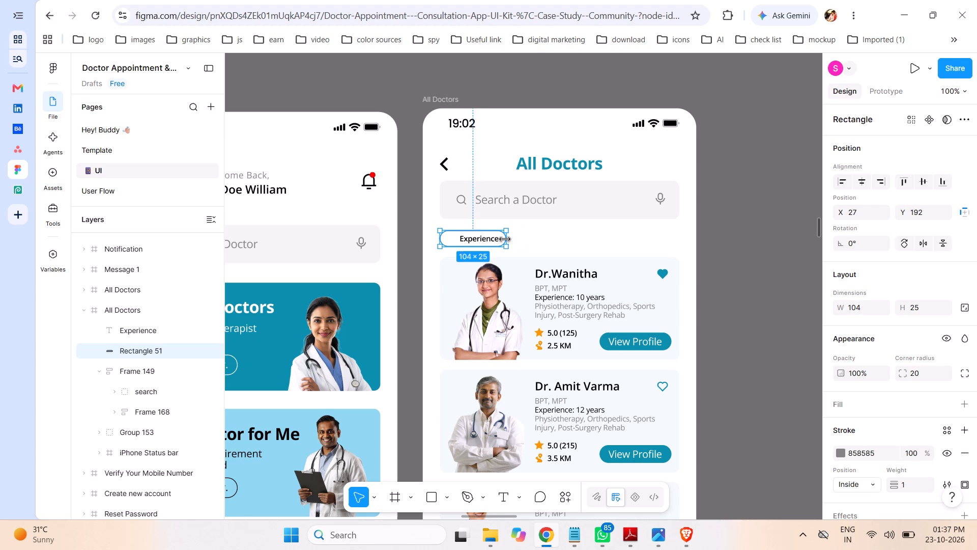
left_click_drag(505, 239, 498, 240)
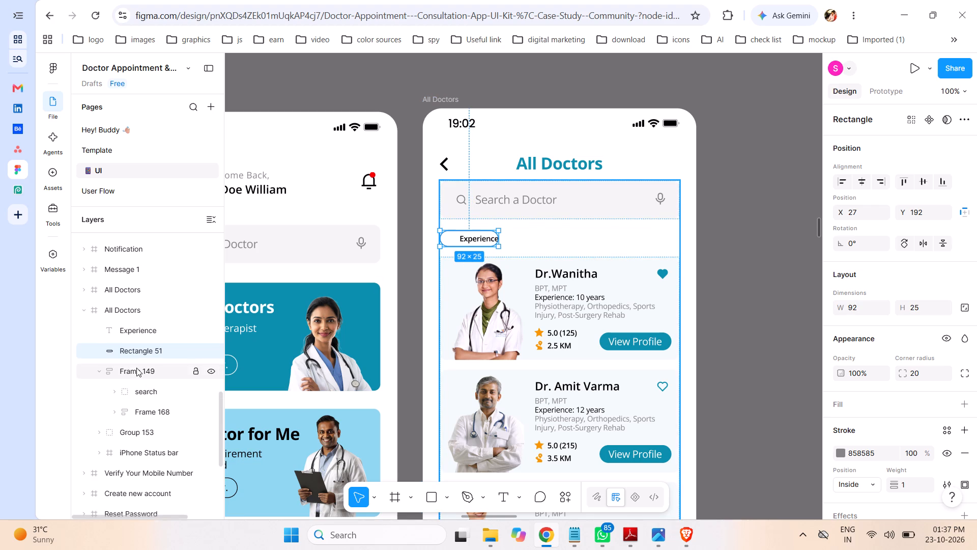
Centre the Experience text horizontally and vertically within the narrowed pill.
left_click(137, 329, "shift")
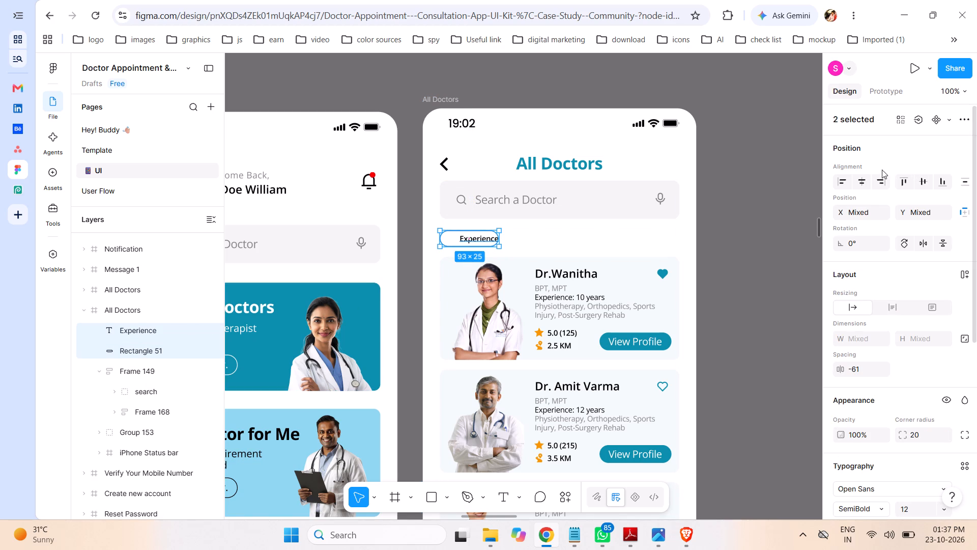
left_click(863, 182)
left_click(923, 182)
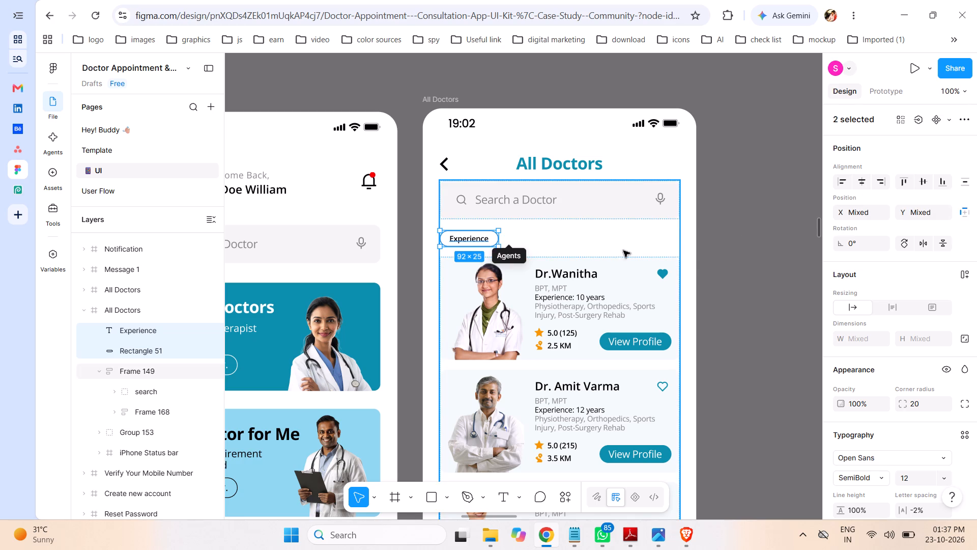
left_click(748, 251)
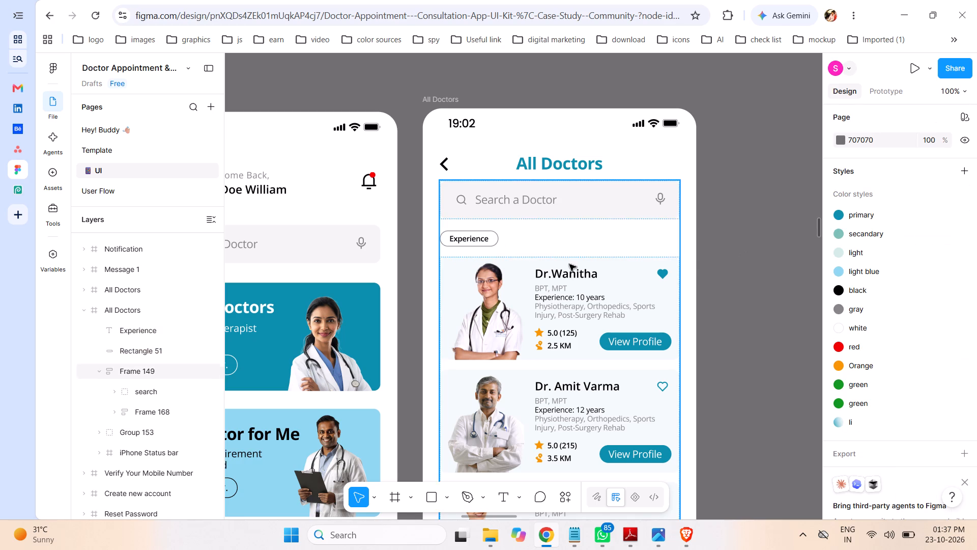
Cut the Experience text out of the filter pill and discard its emptied text layer.
key("z")
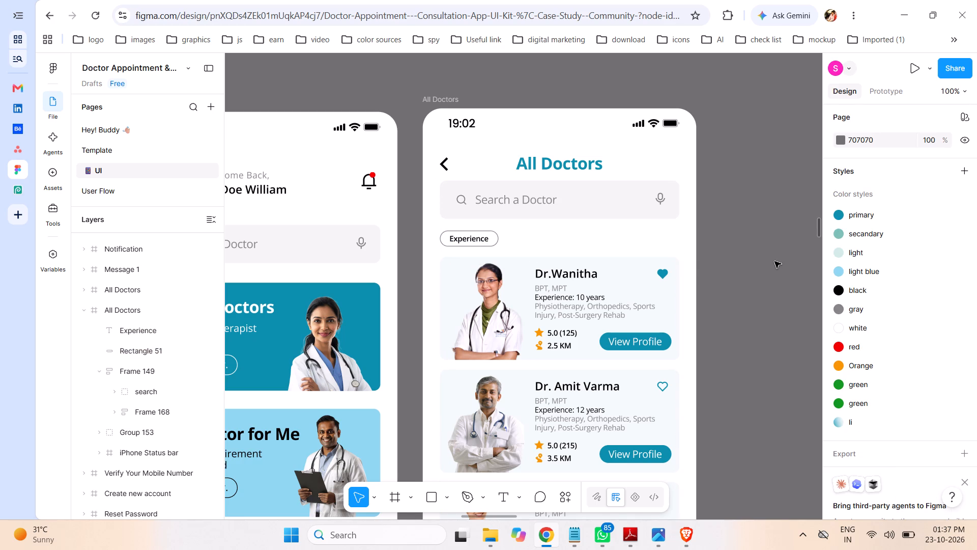
key("ctrl+equal")
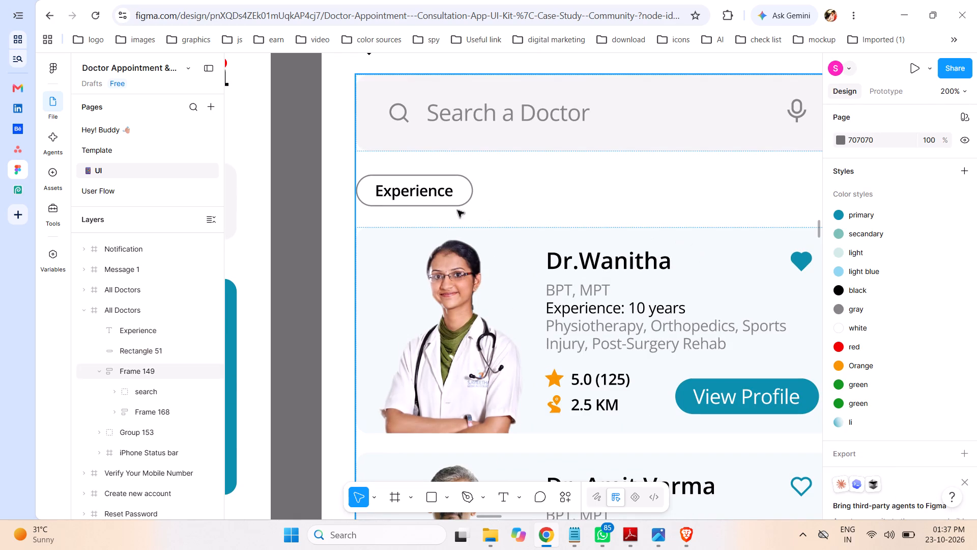
left_click(441, 207)
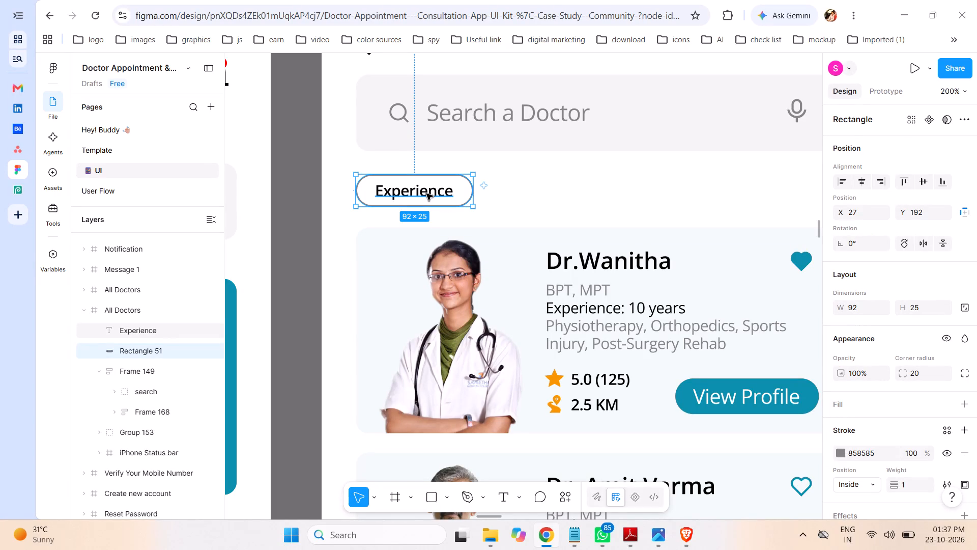
double_click(425, 195)
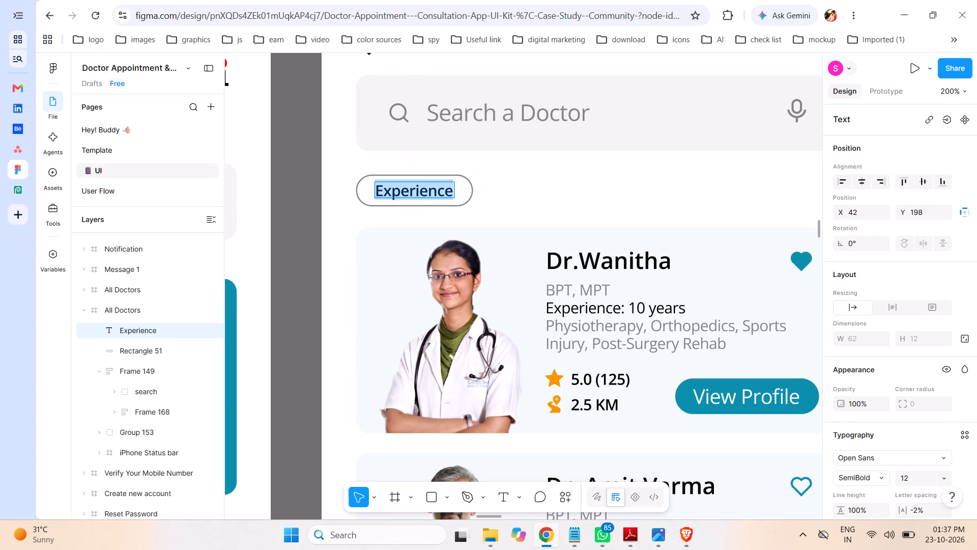
key("ctrl+x")
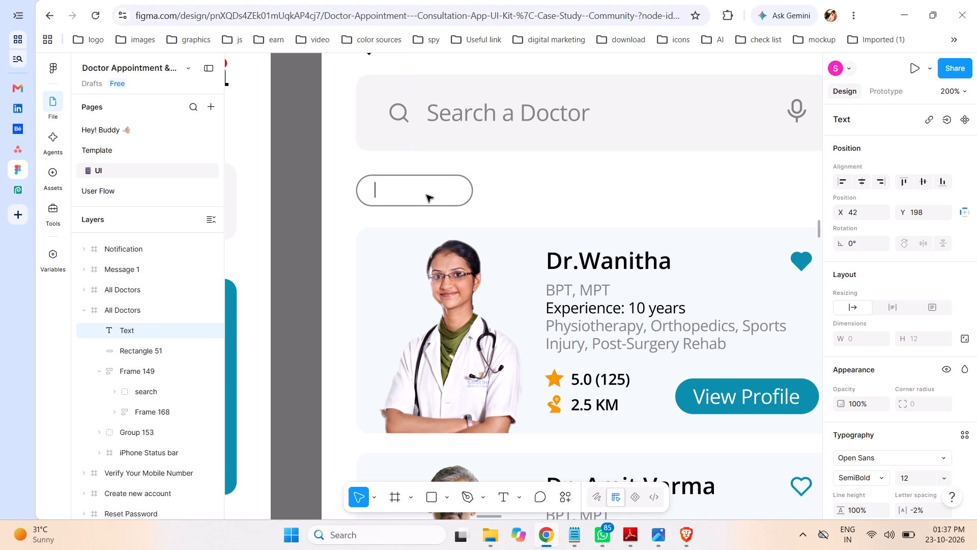
key("BackSpace")
left_click(289, 183)
Set the horizontal constraint of the pill rectangle, Rectangle 51, to Center.
left_click(139, 329)
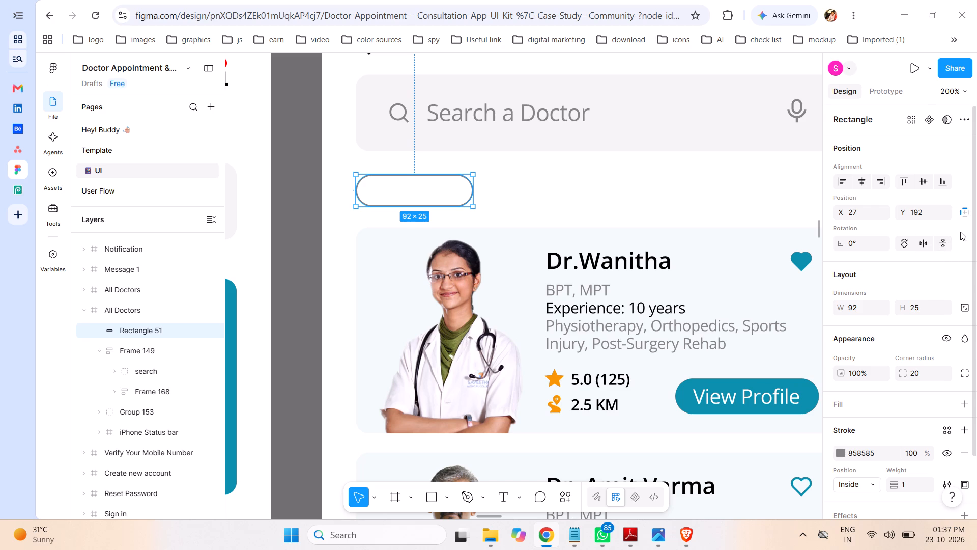
left_click(965, 214)
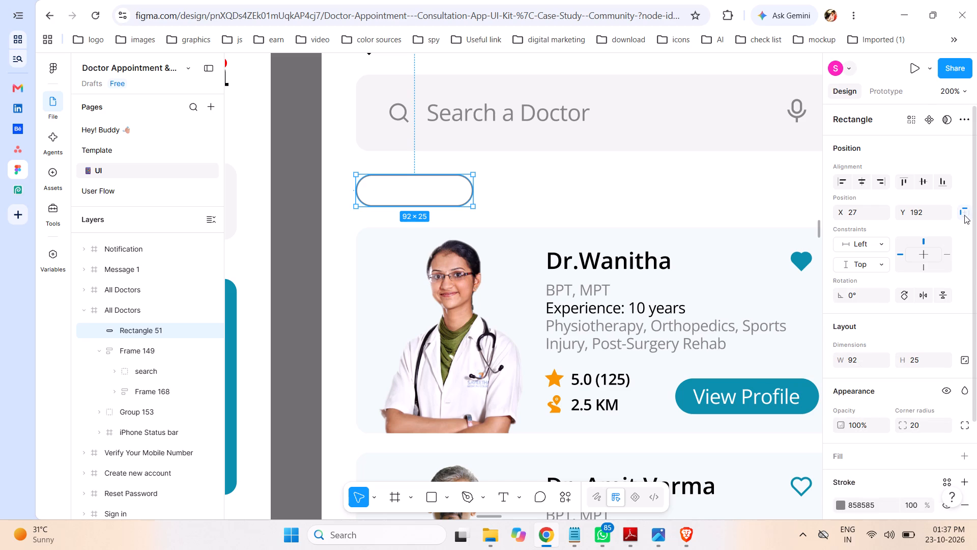
left_click(923, 255)
Add auto layout to the empty pill rectangle so that it is wrapped in its own frame.
right_click(457, 184)
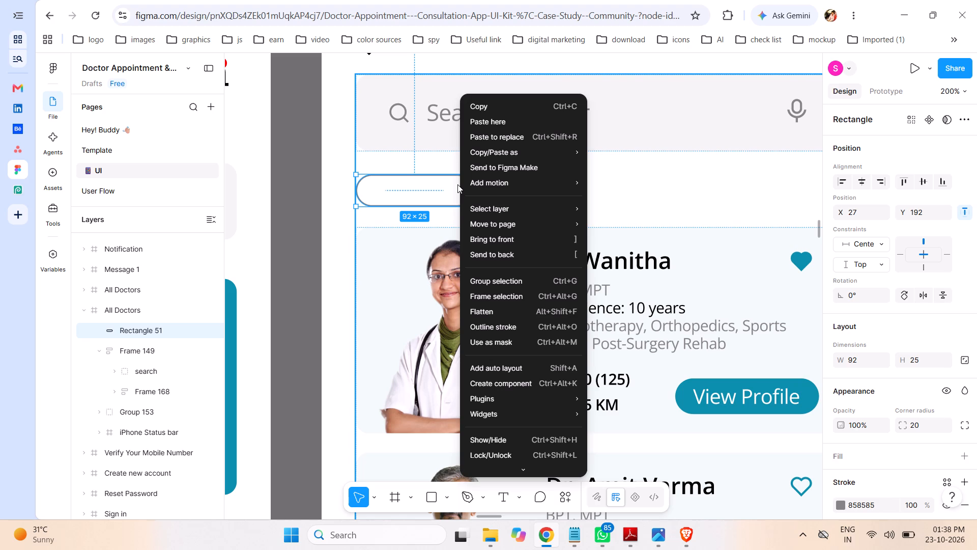
left_click(491, 368)
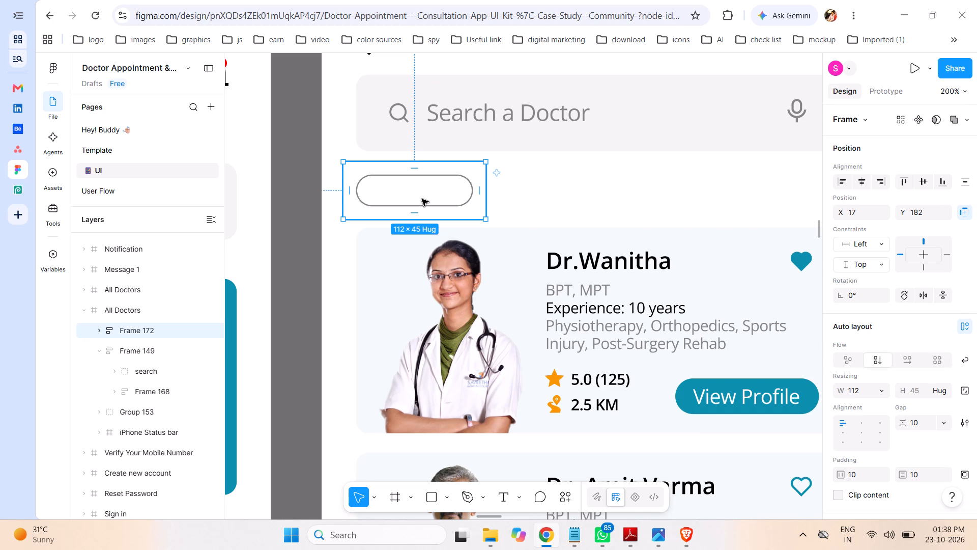
Try to delete the empty auto-layout pill frame, Frame 172, below the search bar.
left_click(422, 199)
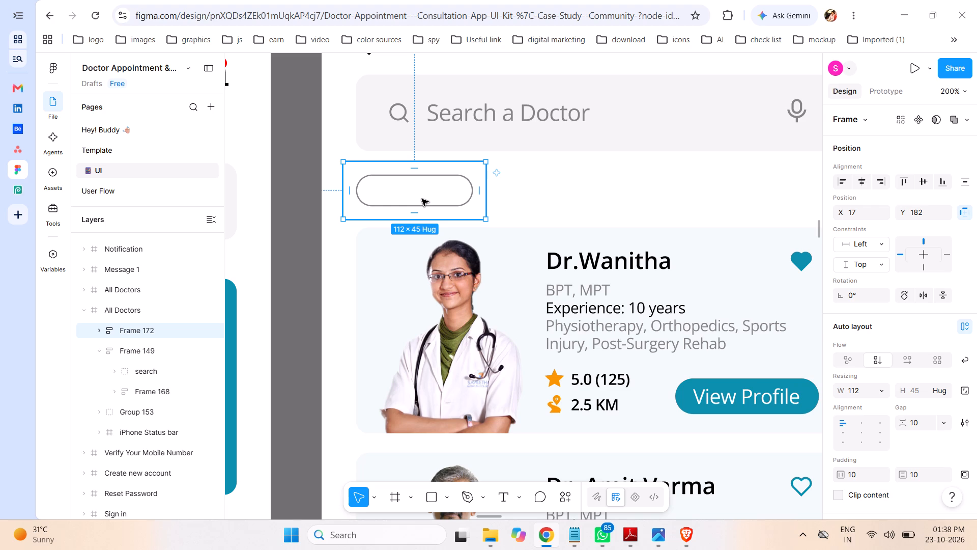
double_click(422, 199)
left_click(118, 328)
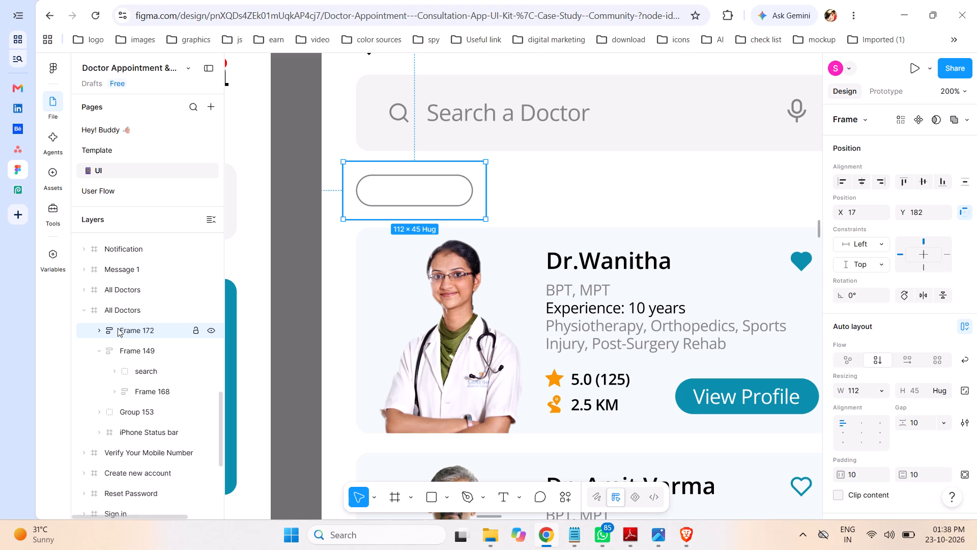
left_click(458, 207)
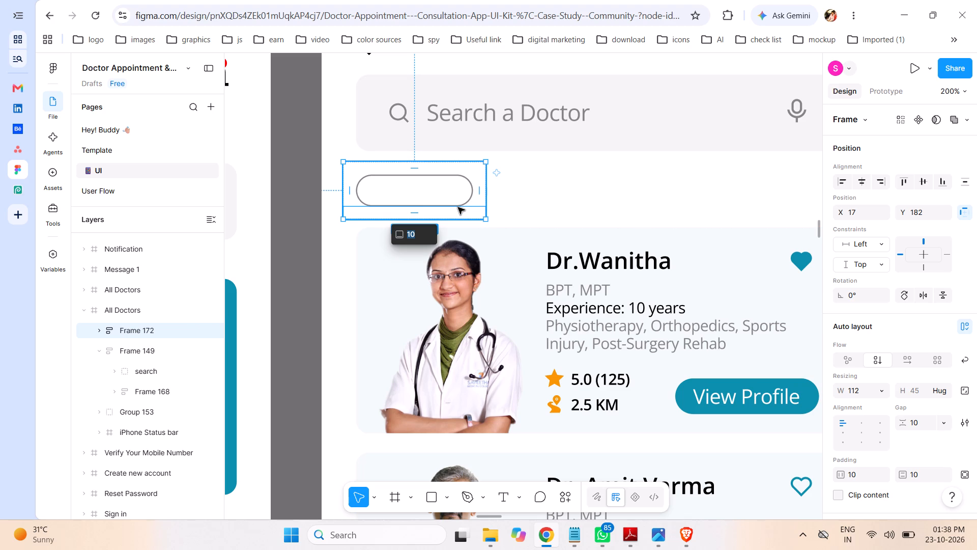
key("Delete")
key("Delete")
left_click(472, 197)
key("Delete")
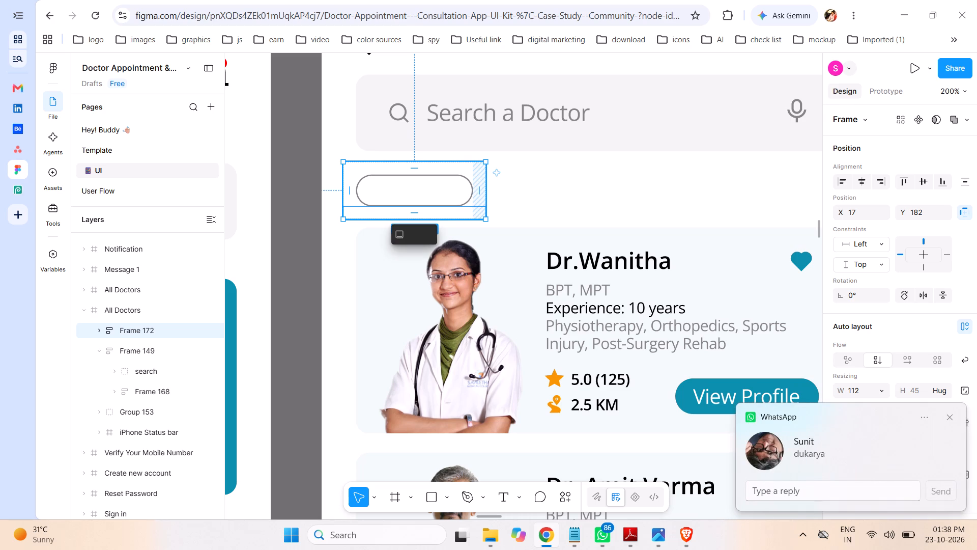
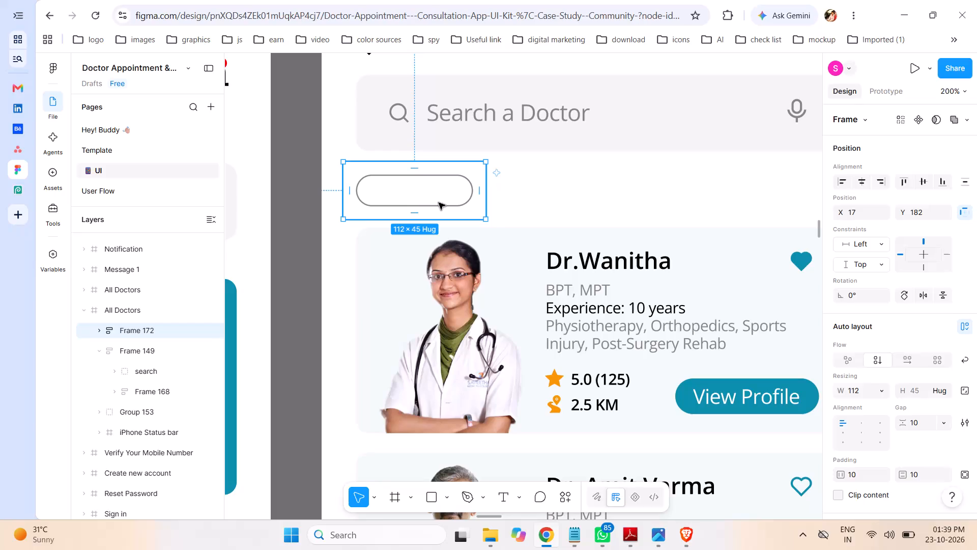
Delete the empty pill's auto-layout frame, Frame 172, from the All Doctors screen.
left_click(132, 330)
key("Delete")
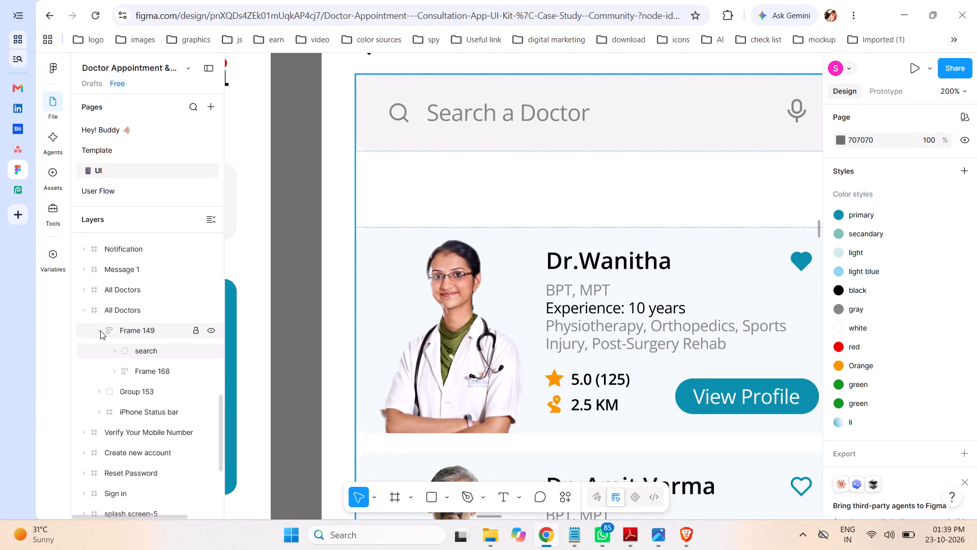
Select Frame 149, the auto-layout frame holding the search bar and the doctor cards.
left_click(141, 332)
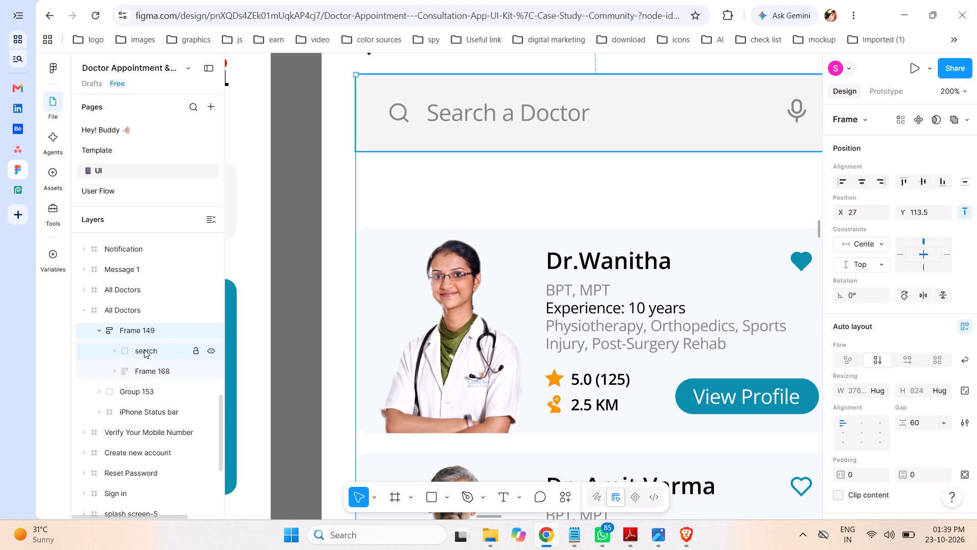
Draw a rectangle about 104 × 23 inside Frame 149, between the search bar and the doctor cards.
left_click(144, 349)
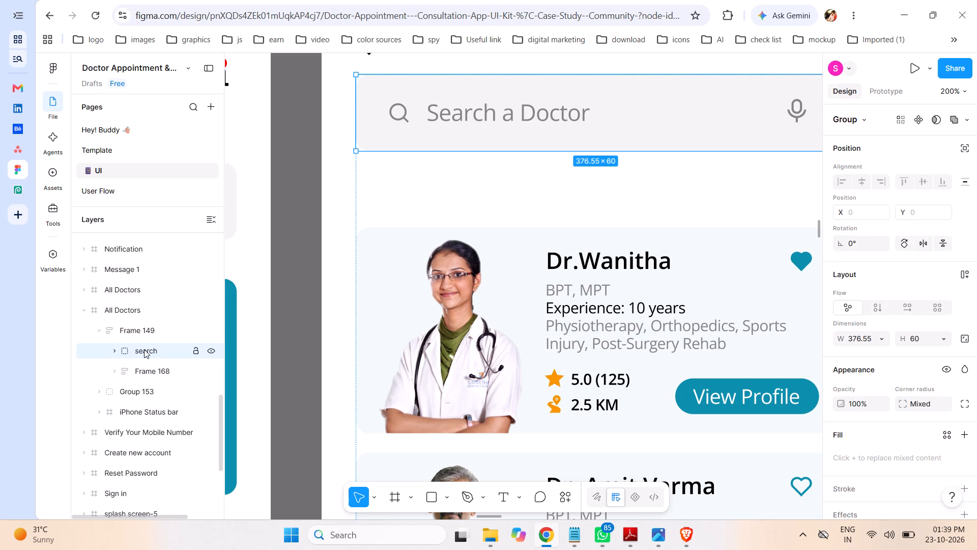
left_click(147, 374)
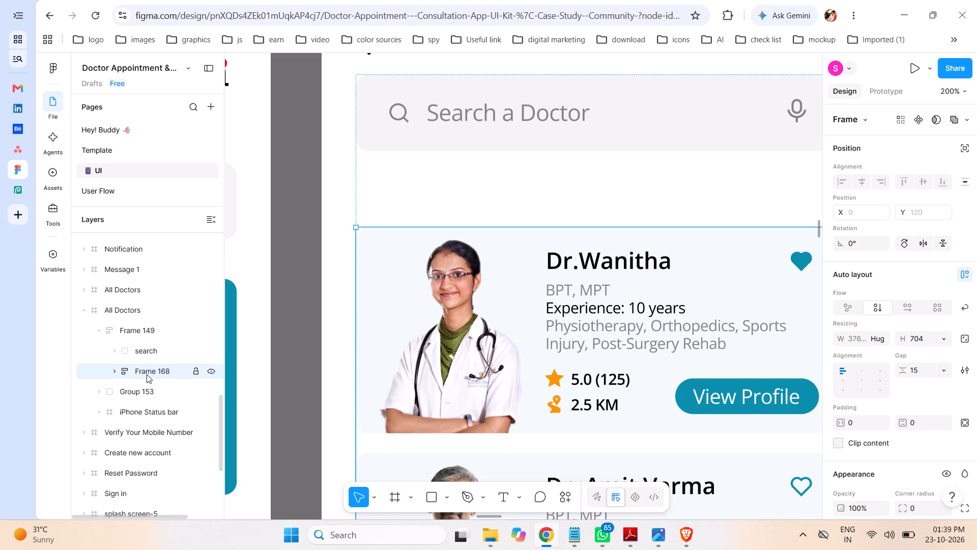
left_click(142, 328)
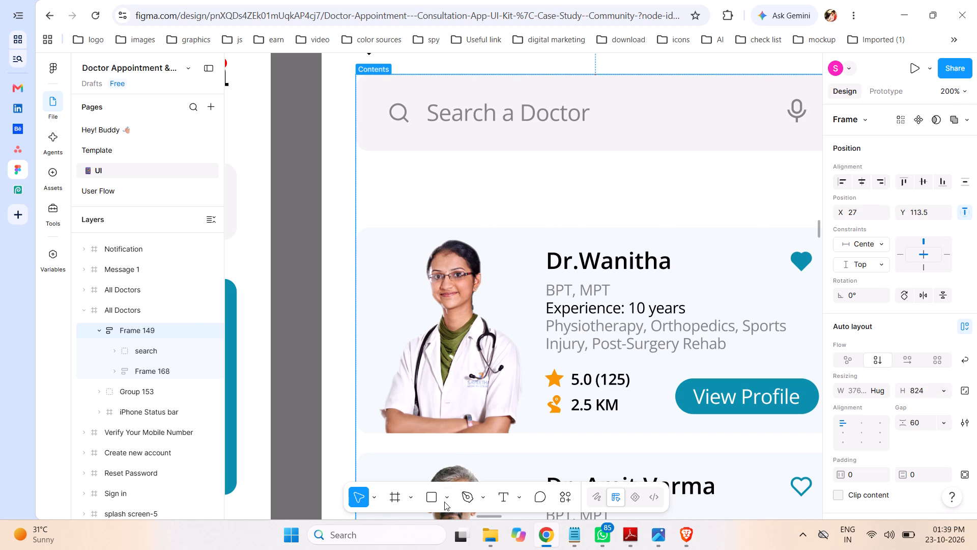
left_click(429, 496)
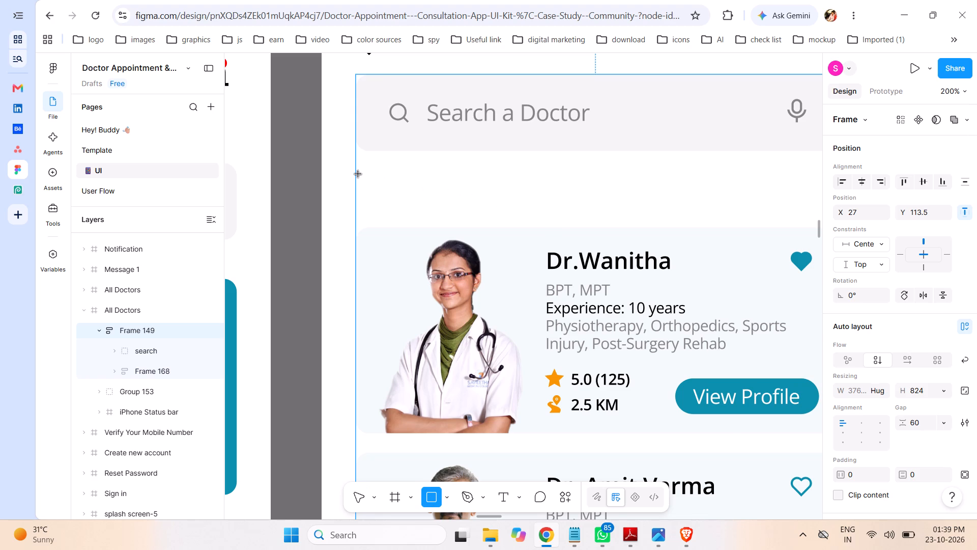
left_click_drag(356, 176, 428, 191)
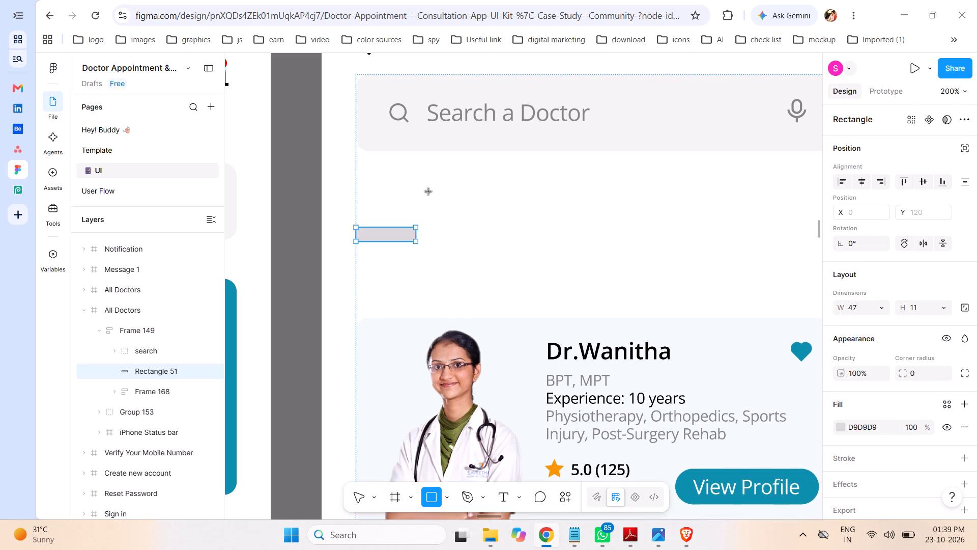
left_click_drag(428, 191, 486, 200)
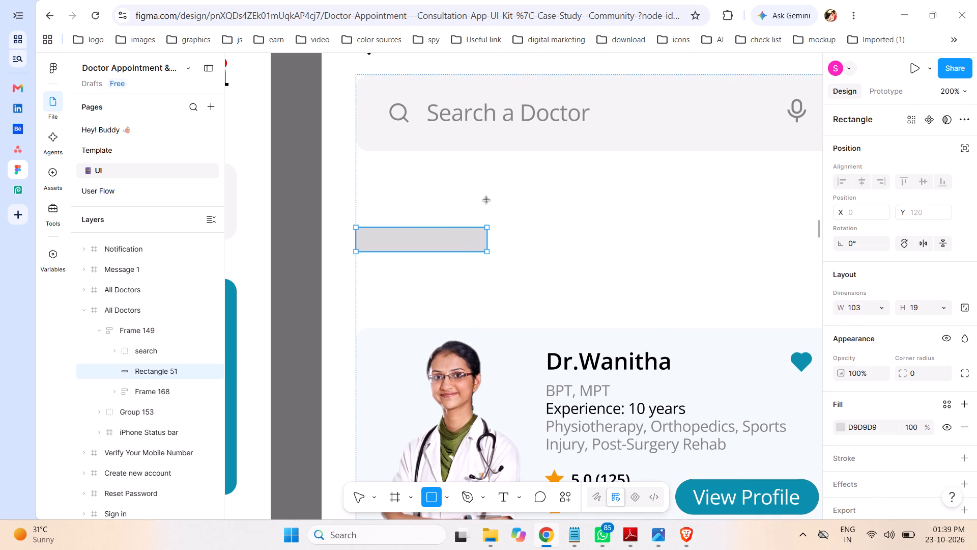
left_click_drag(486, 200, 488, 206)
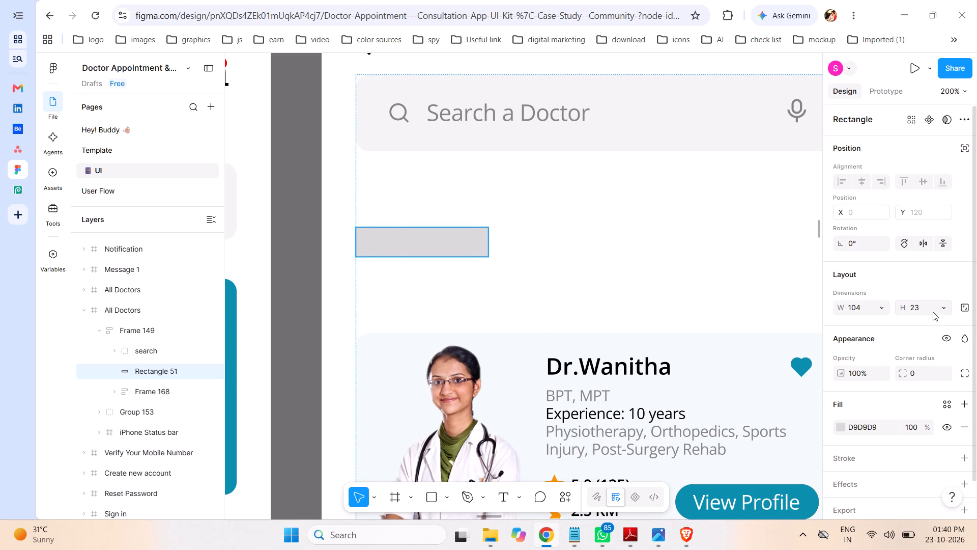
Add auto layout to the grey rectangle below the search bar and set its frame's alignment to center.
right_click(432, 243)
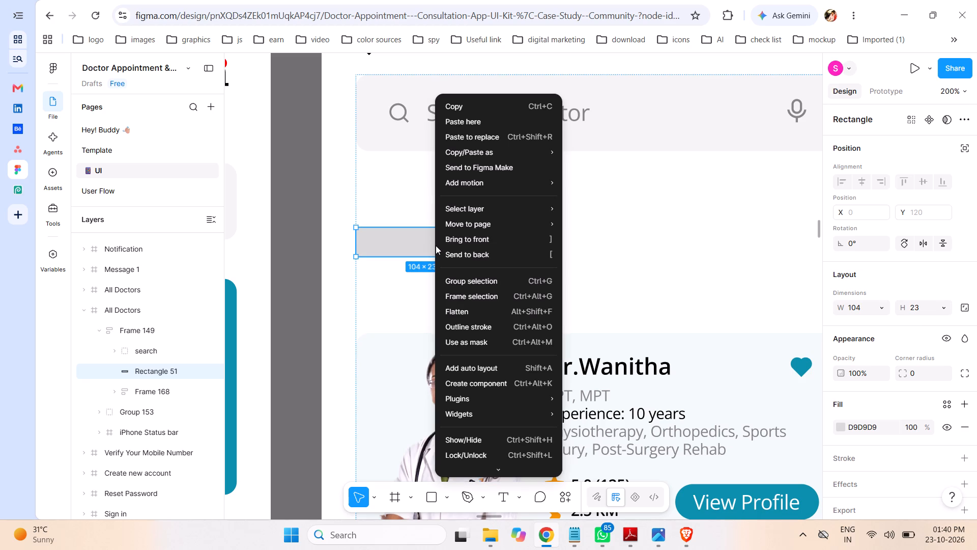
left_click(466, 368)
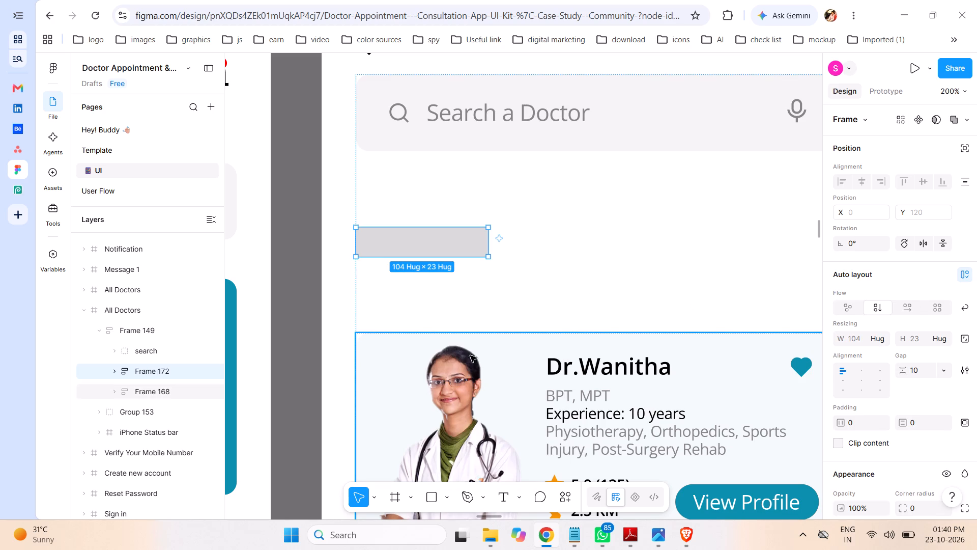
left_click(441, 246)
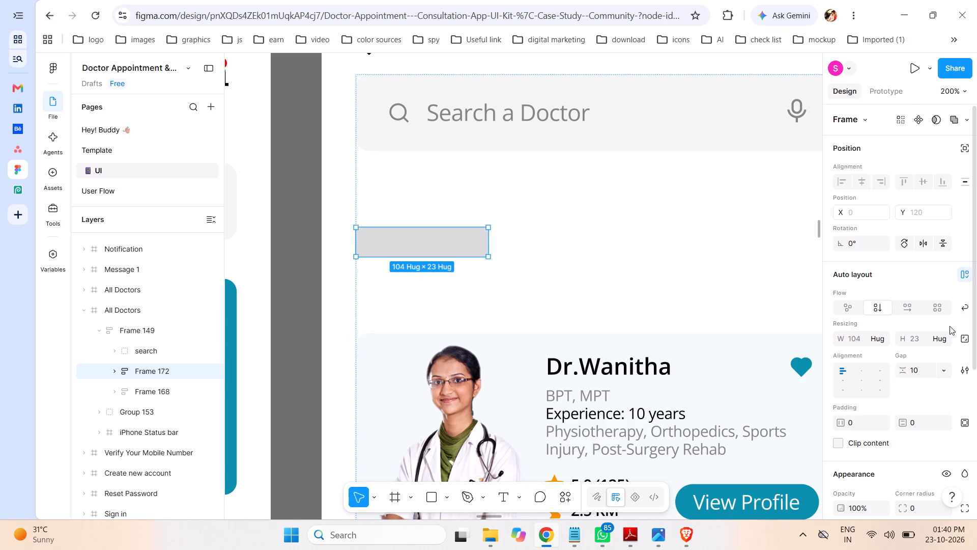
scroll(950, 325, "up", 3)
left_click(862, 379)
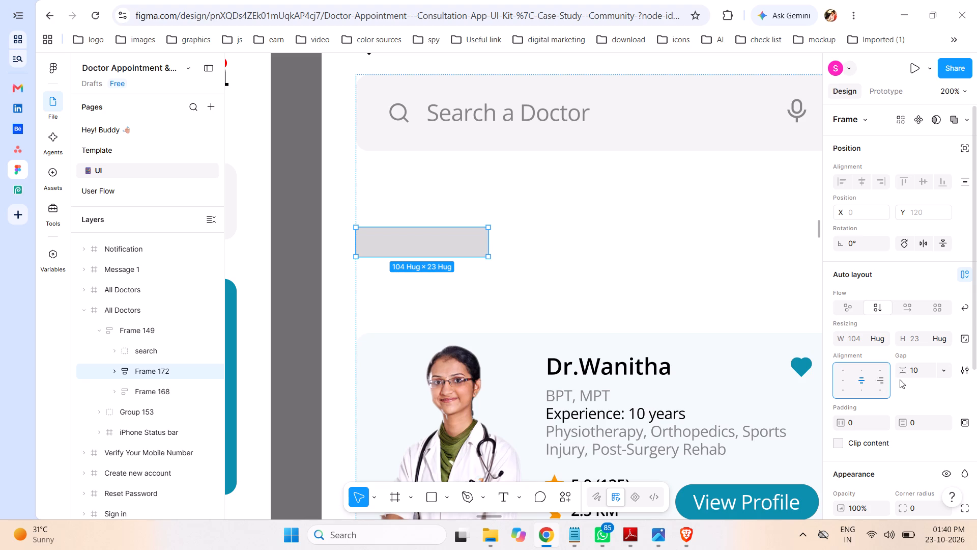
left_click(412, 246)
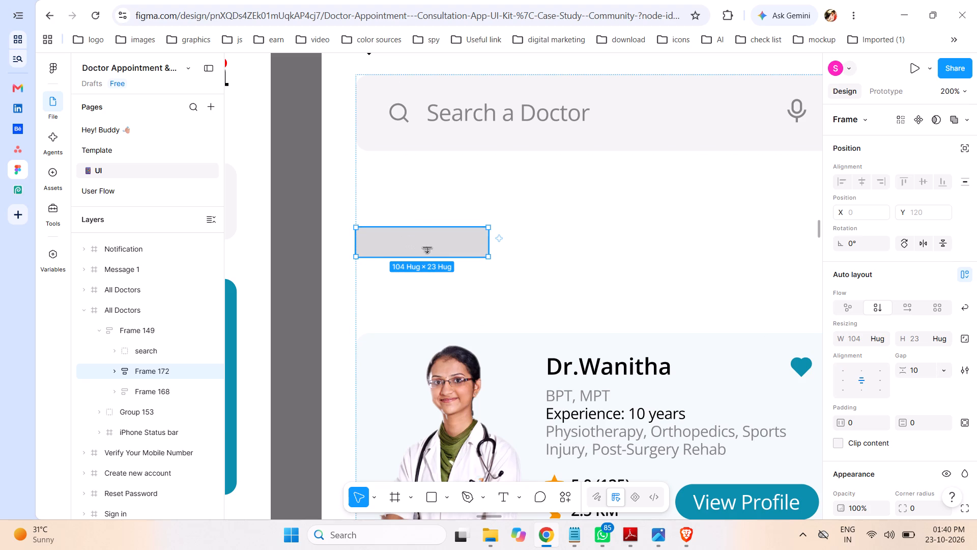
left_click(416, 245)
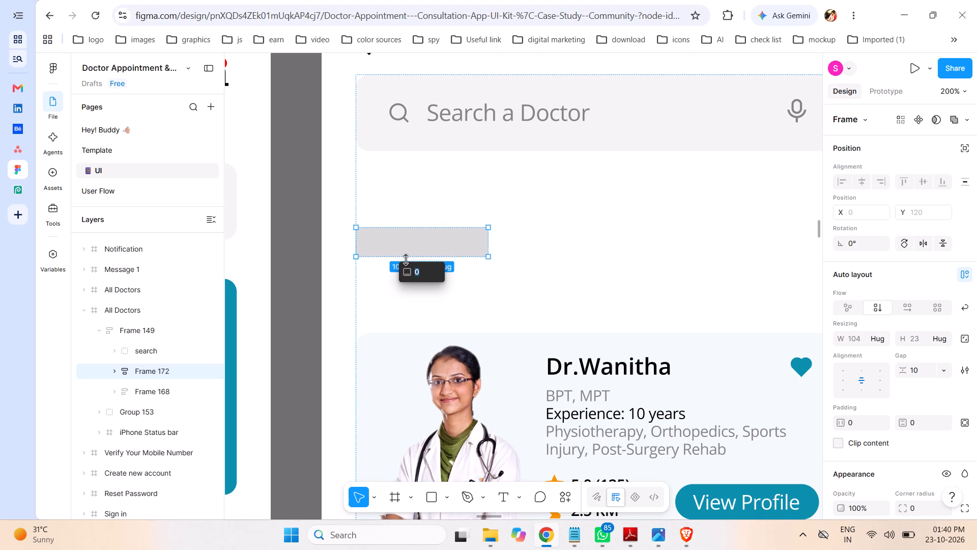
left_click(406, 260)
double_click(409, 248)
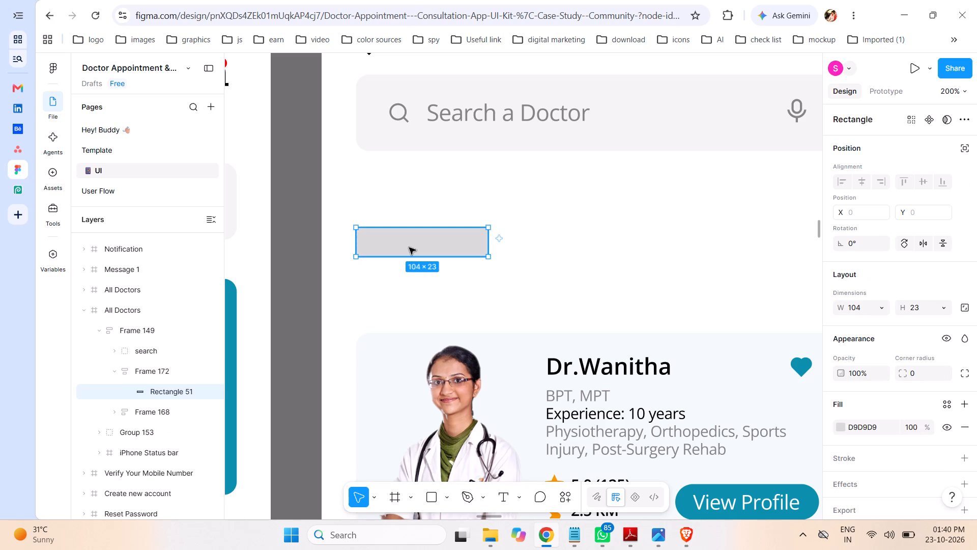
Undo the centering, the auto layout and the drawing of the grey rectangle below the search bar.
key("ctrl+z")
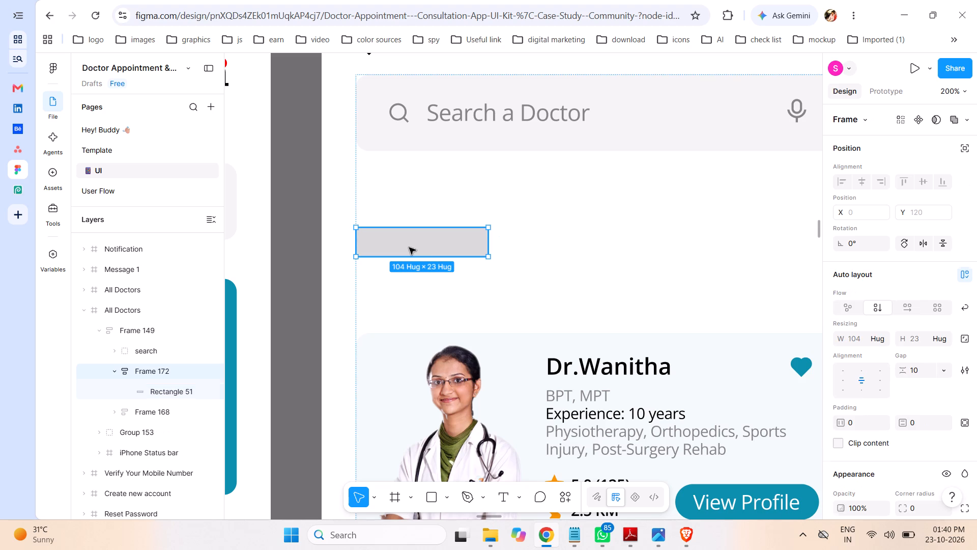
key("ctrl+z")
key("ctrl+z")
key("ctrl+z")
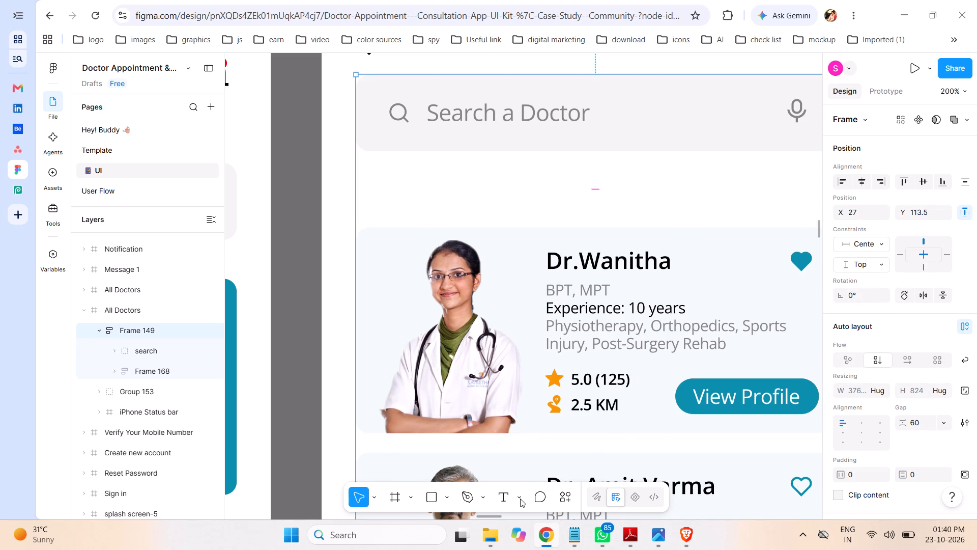
Add a text layer in Frame 149 between the search bar and the doctor cards, pasting in the cut word "Experience".
left_click(505, 496)
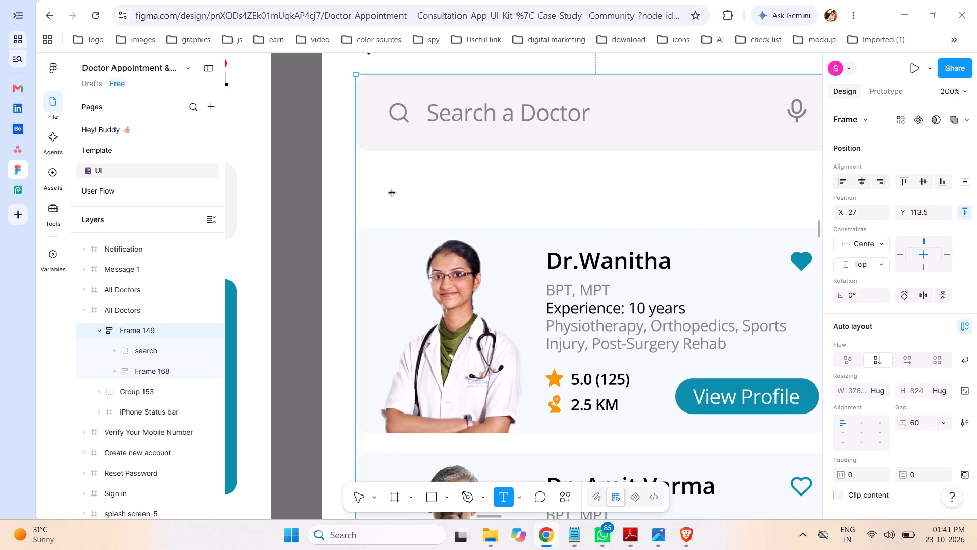
left_click(392, 192)
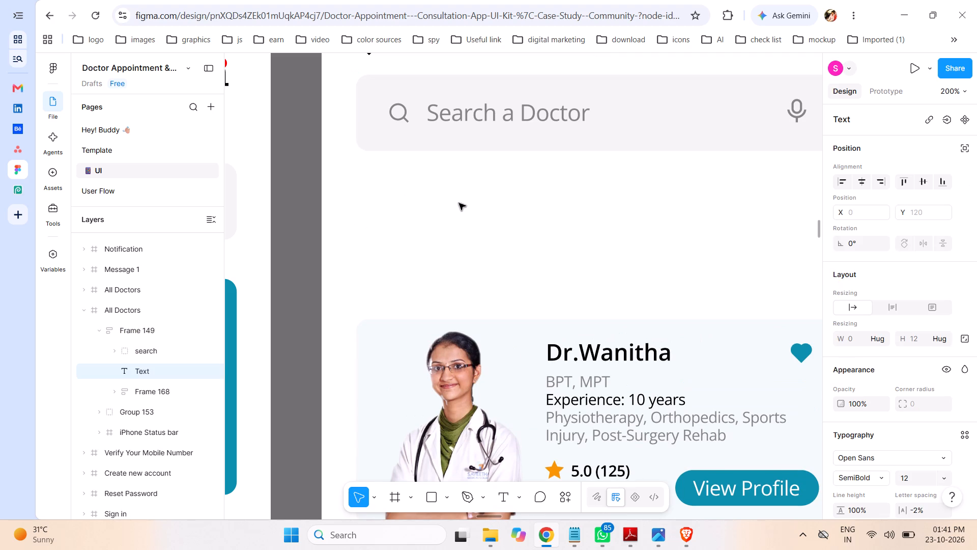
key("ctrl+v")
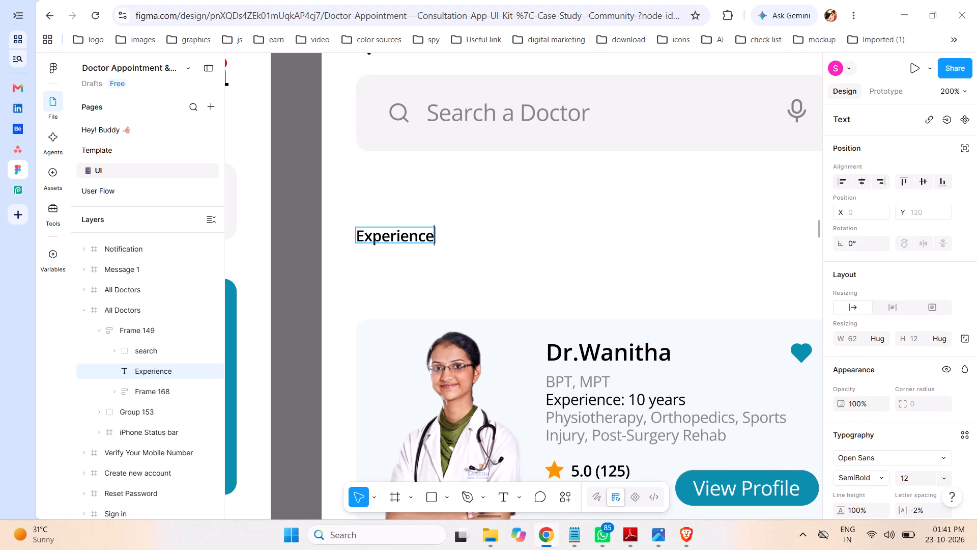
key("ctrl+a")
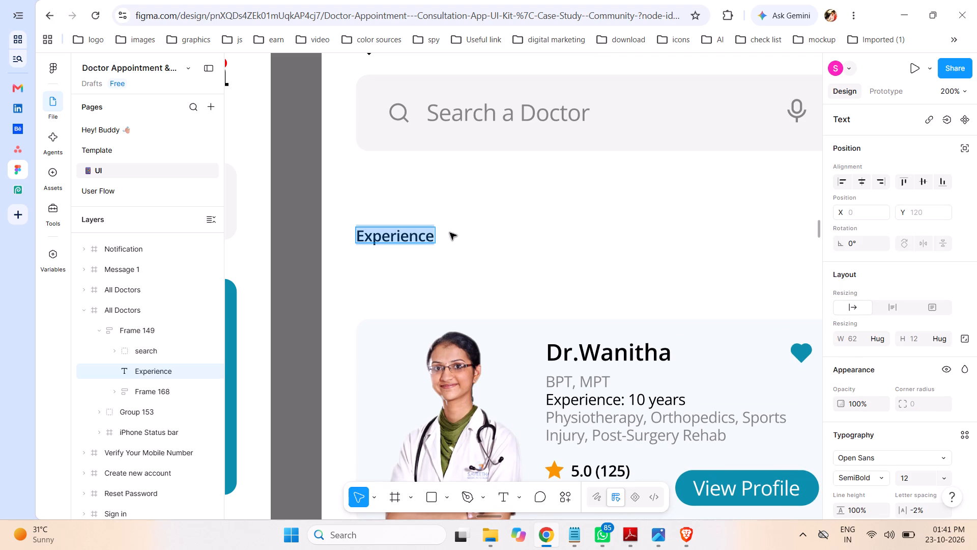
left_click(304, 210)
Wrap the Experience text layer in its own auto layout frame.
right_click(393, 236)
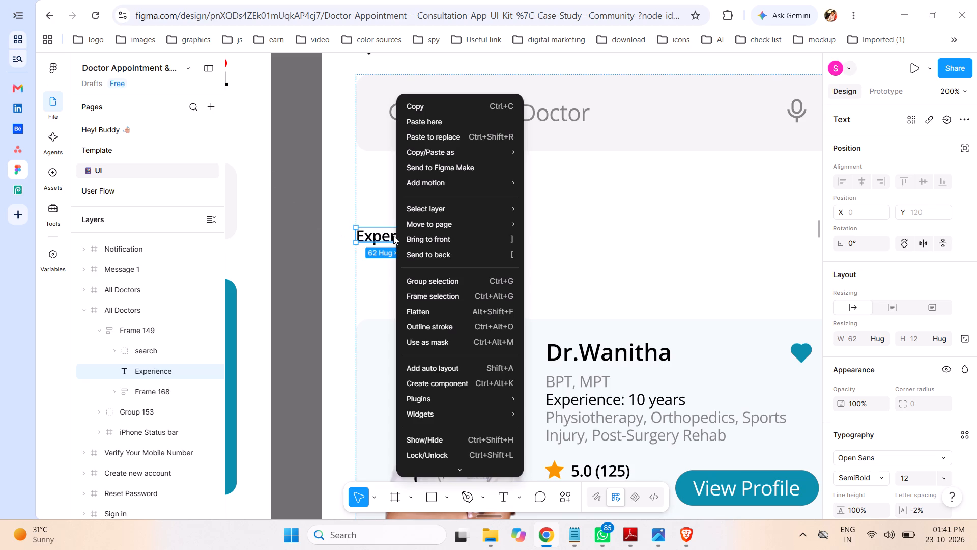
left_click(442, 368)
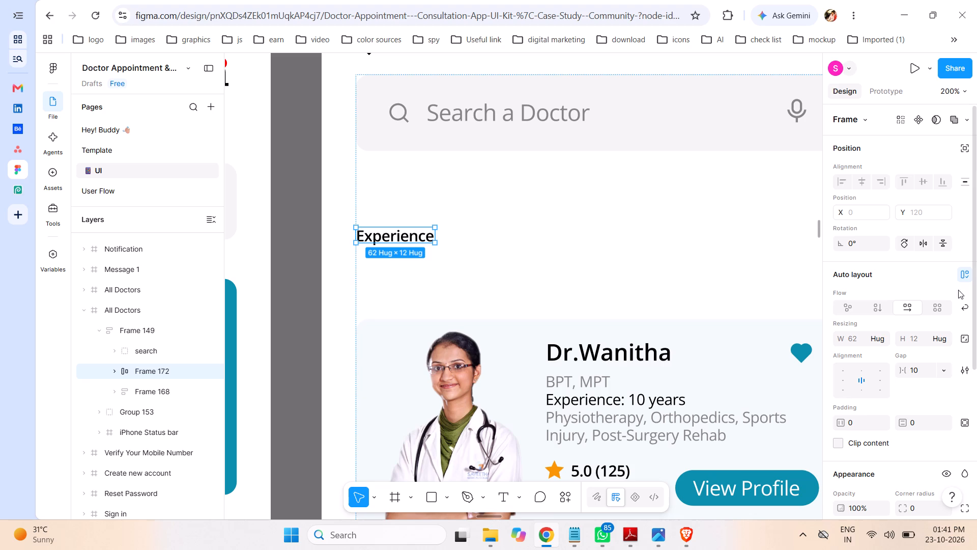
Add a stroke in grey 858585 to the auto layout frame around the Experience text.
scroll(921, 338, "down", 4)
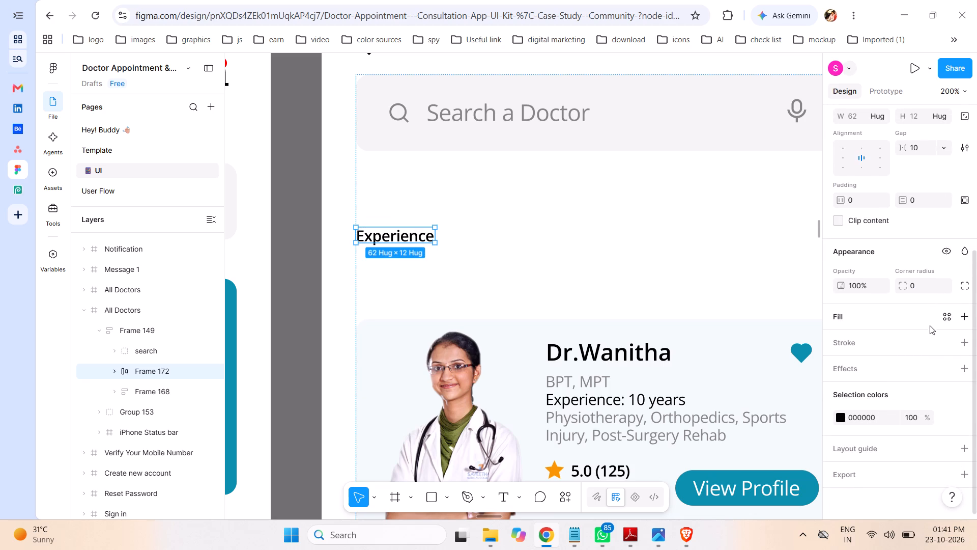
scroll(933, 349, "down", 3)
left_click(882, 346)
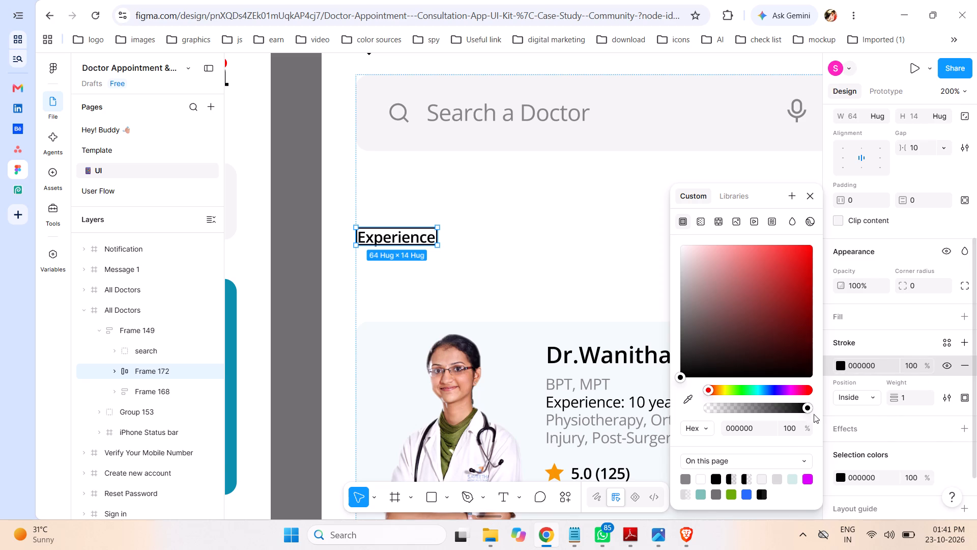
left_click(684, 479)
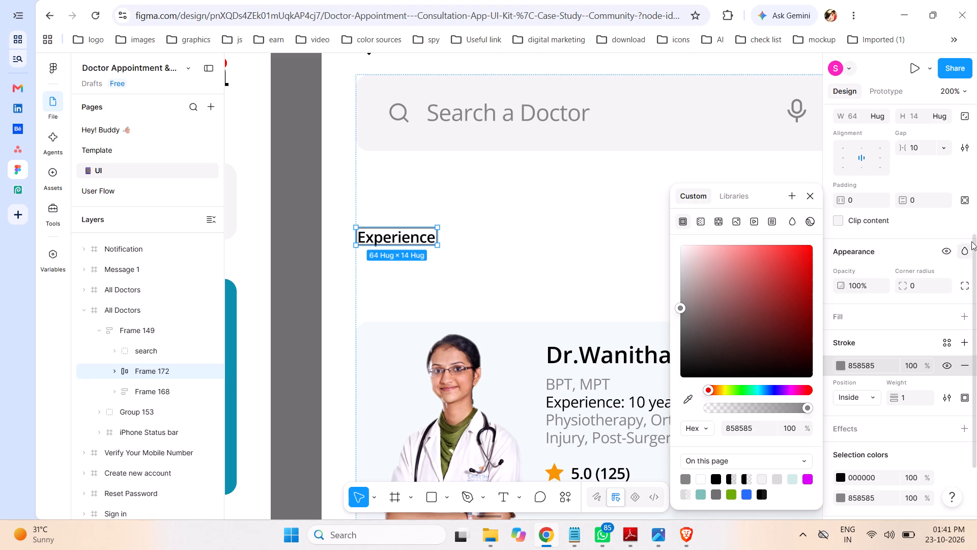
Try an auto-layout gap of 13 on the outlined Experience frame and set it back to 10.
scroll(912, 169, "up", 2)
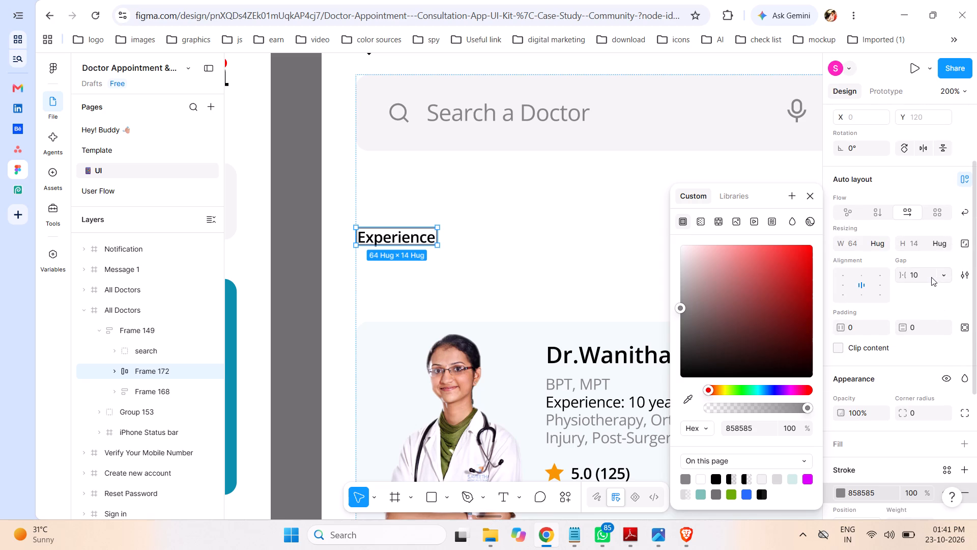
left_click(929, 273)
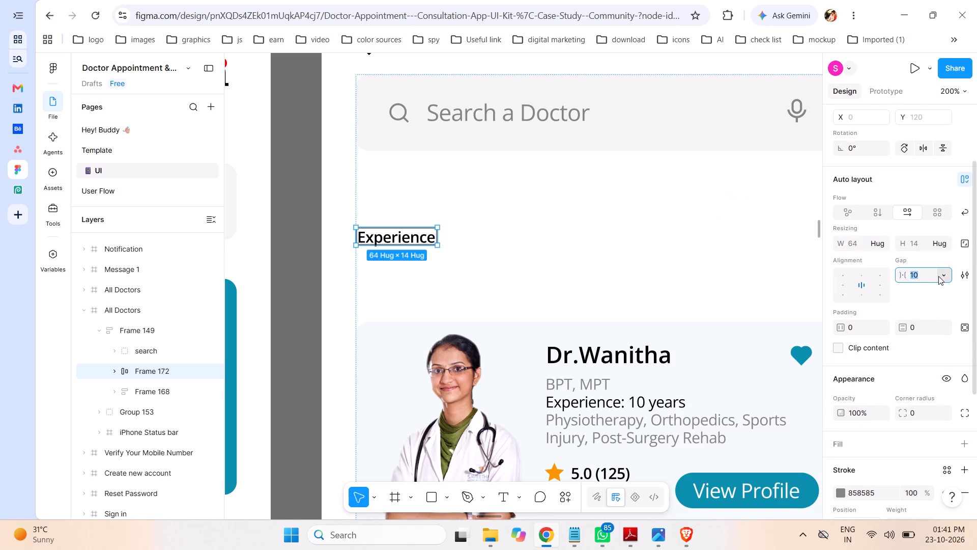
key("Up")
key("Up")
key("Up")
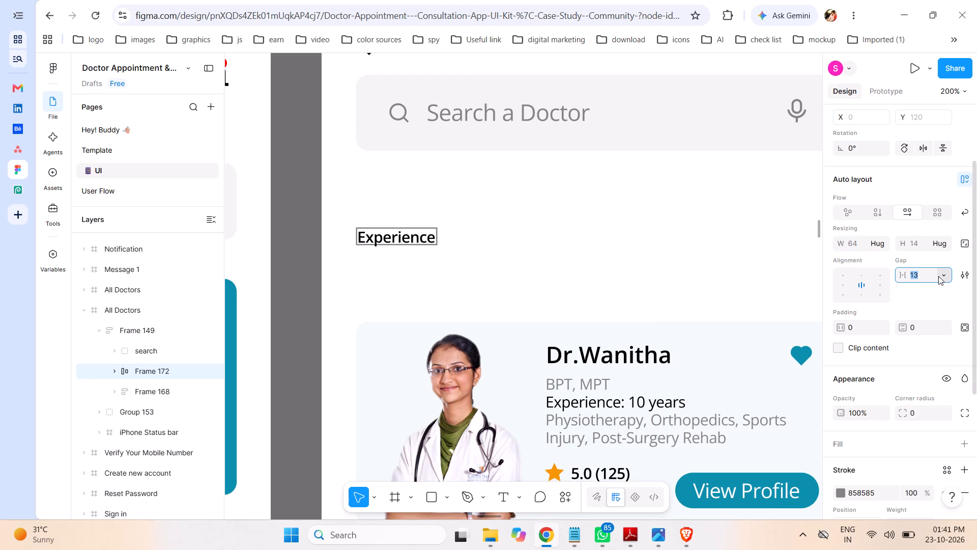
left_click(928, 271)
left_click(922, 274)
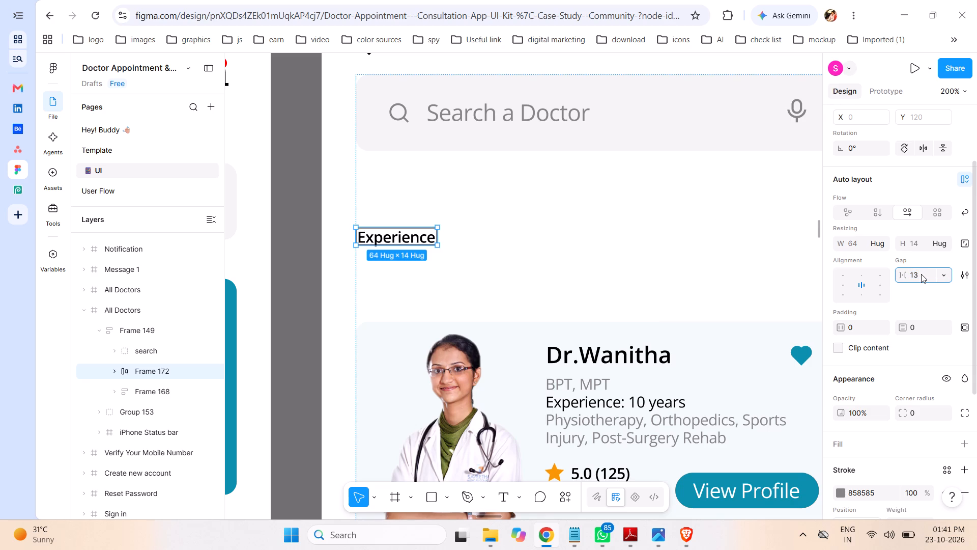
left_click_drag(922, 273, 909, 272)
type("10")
Open the horizontal padding of the Experience frame for editing.
left_click(859, 326)
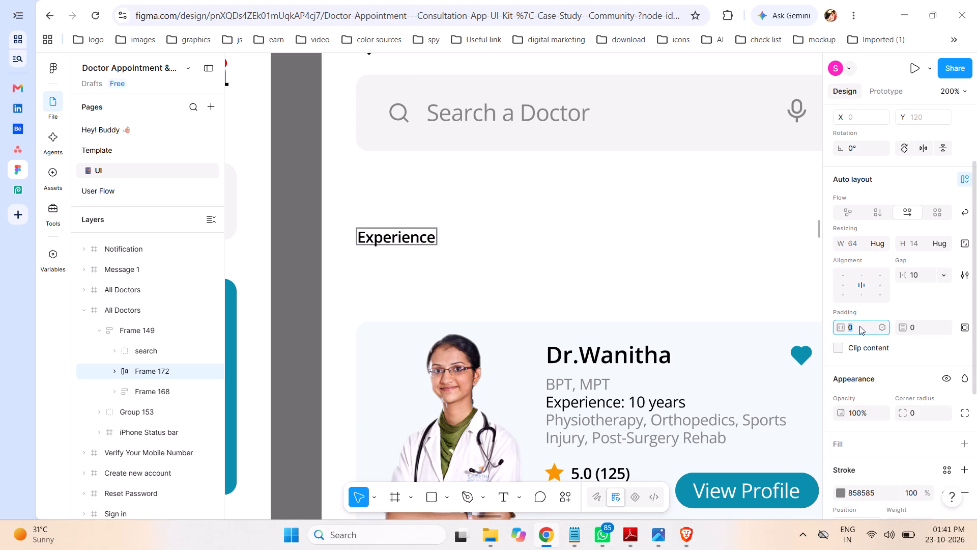
Set the Experience frame's horizontal padding to 10, and try a vertical padding of 10 before reducing it to 5.
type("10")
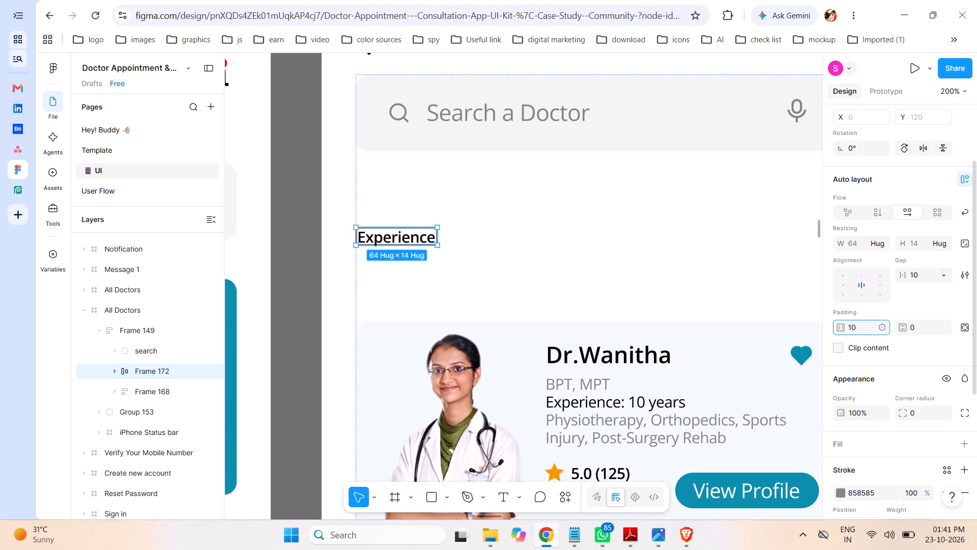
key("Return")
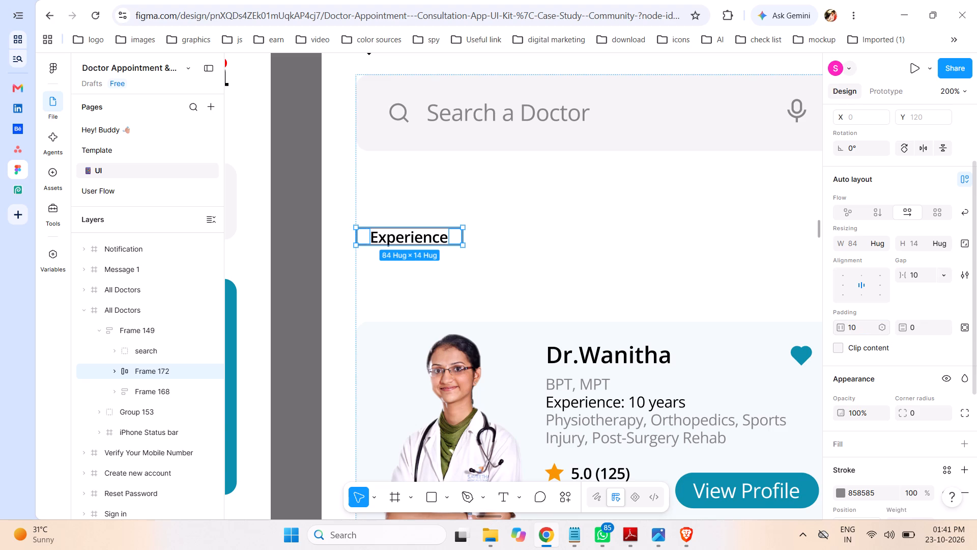
left_click(921, 327)
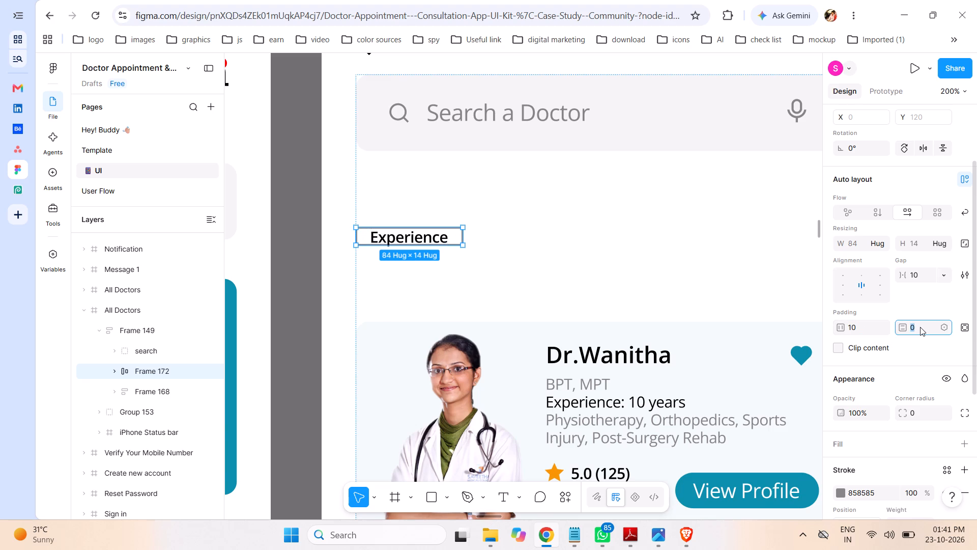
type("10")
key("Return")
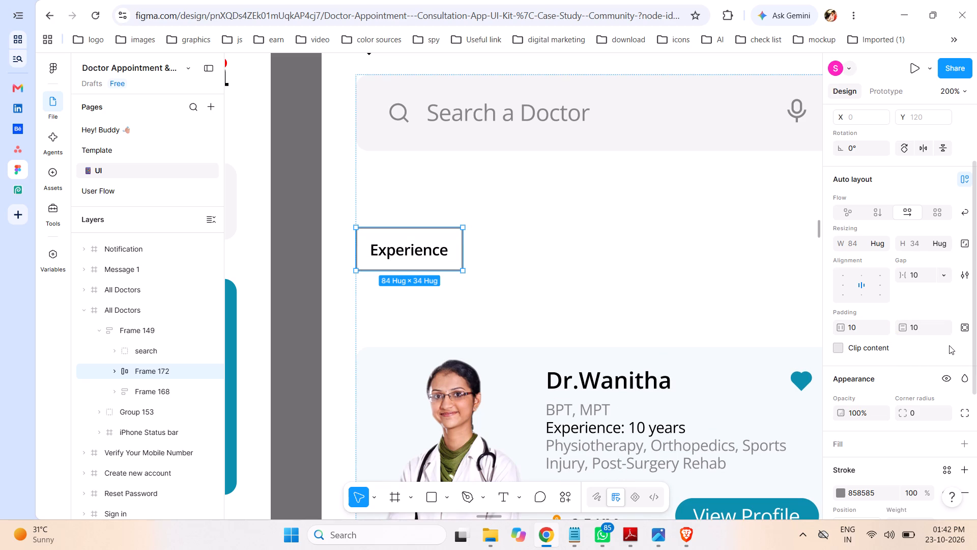
left_click(919, 326)
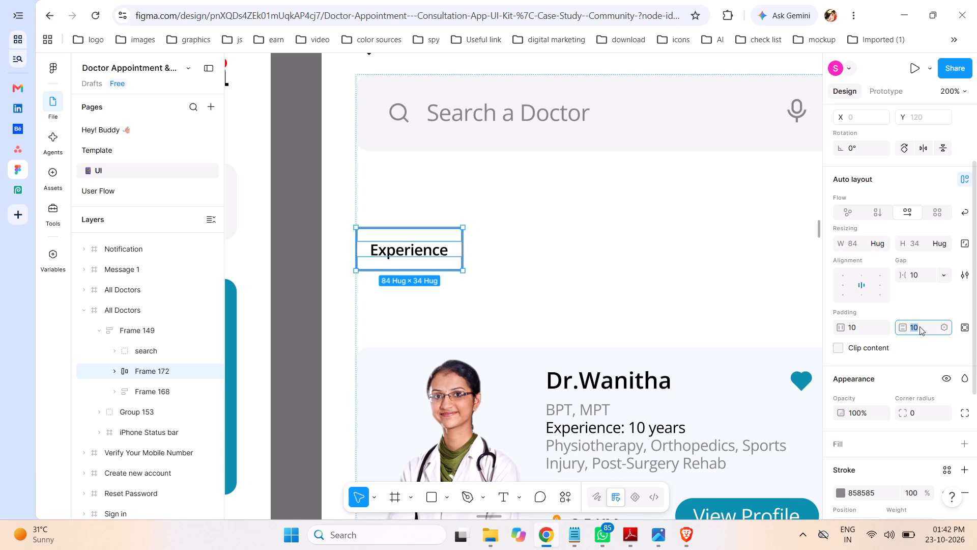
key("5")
key("Return")
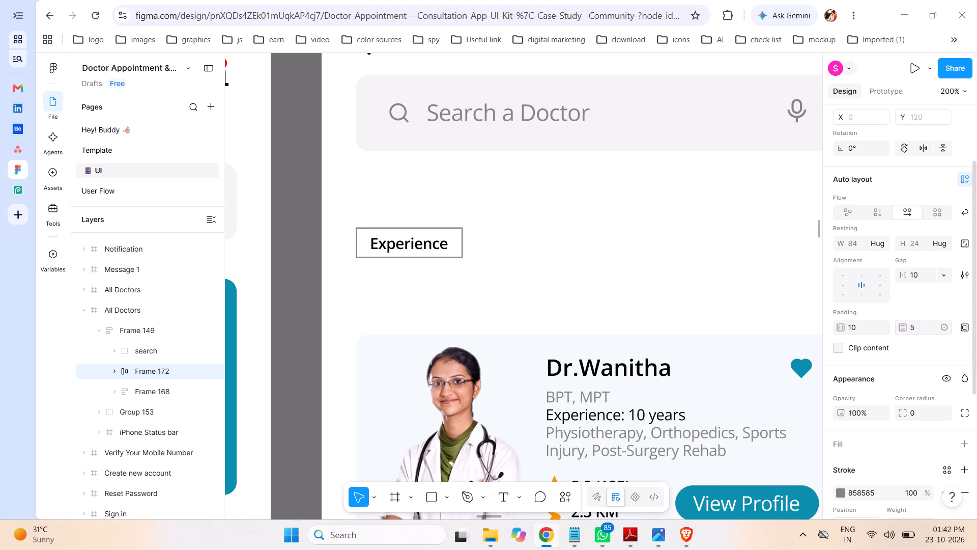
Round the Experience frame into a pill, trying a corner radius of 10 before setting it to 20.
left_click(919, 411)
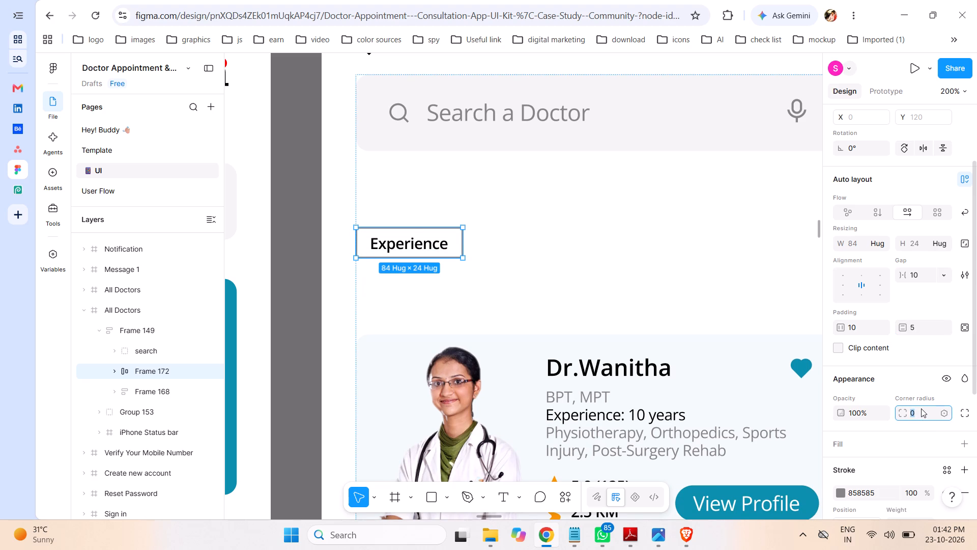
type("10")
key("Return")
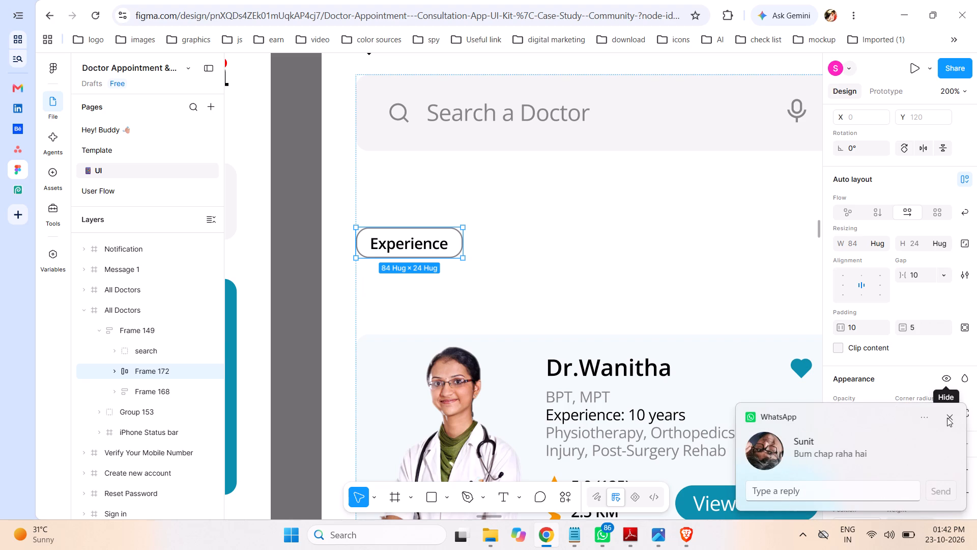
left_click(947, 418)
left_click(922, 411)
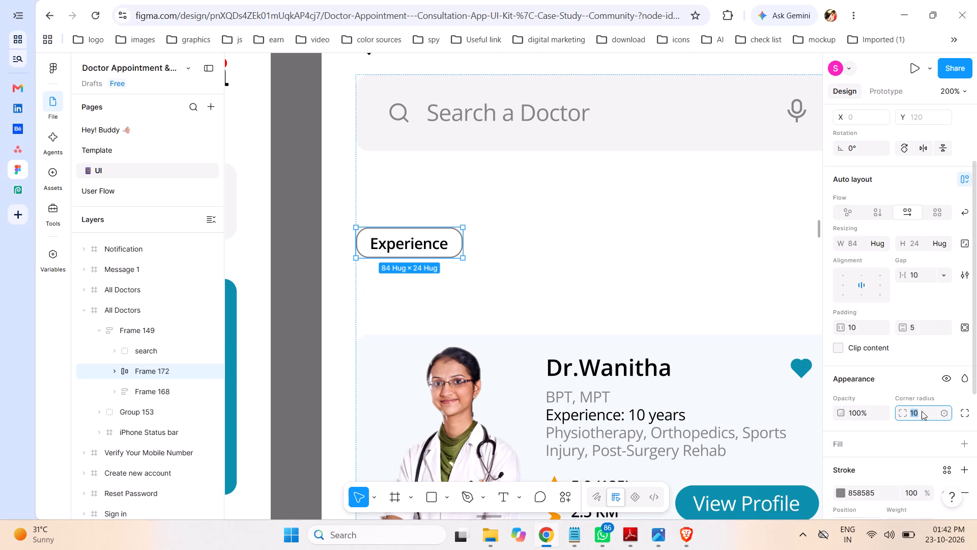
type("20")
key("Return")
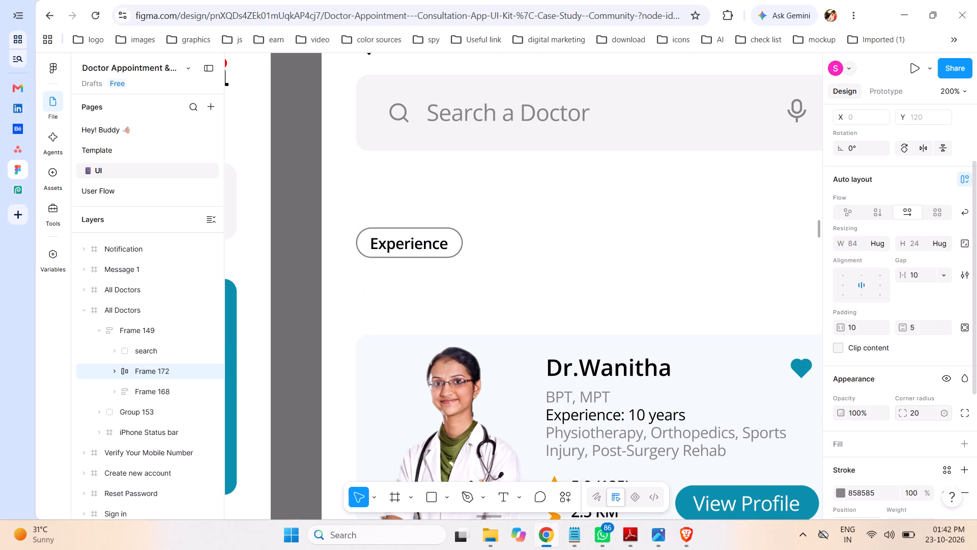
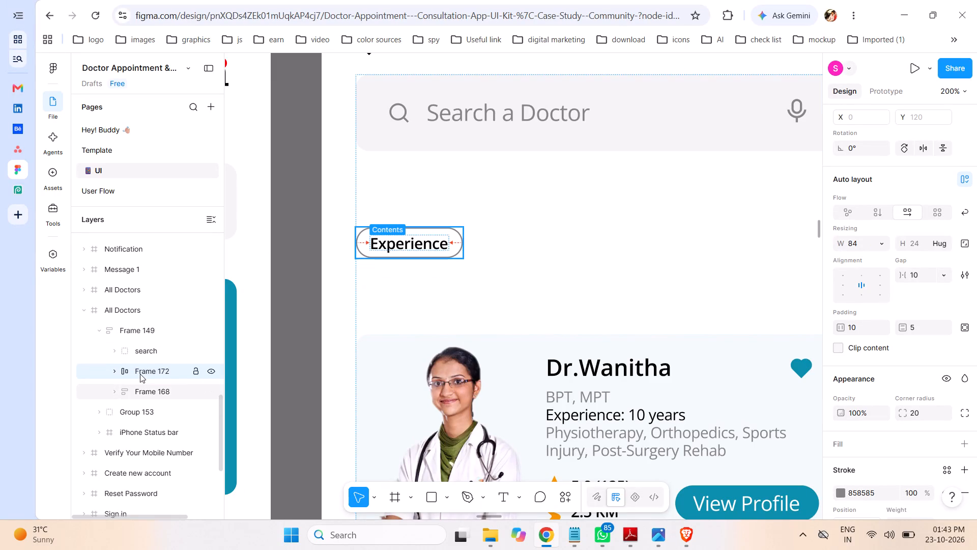
Clear the selection and reselect Frame 172, the outlined Experience pill inside Frame 149 of the All Doctors screen.
left_click(299, 311)
left_click(126, 371)
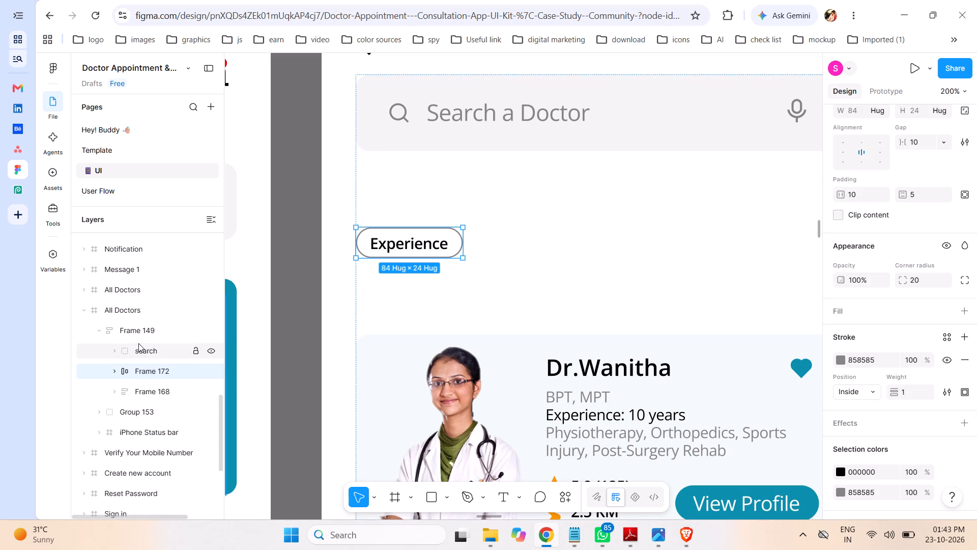
Tighten the vertical auto-layout gap of Frame 149, trying 30 and 20 and settling on 15.
key("ctrl+s")
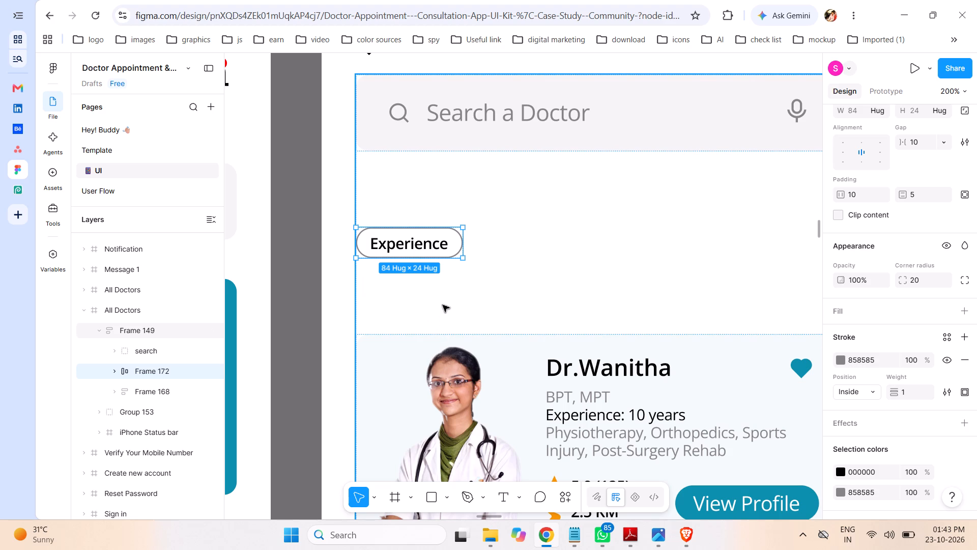
left_click(130, 329)
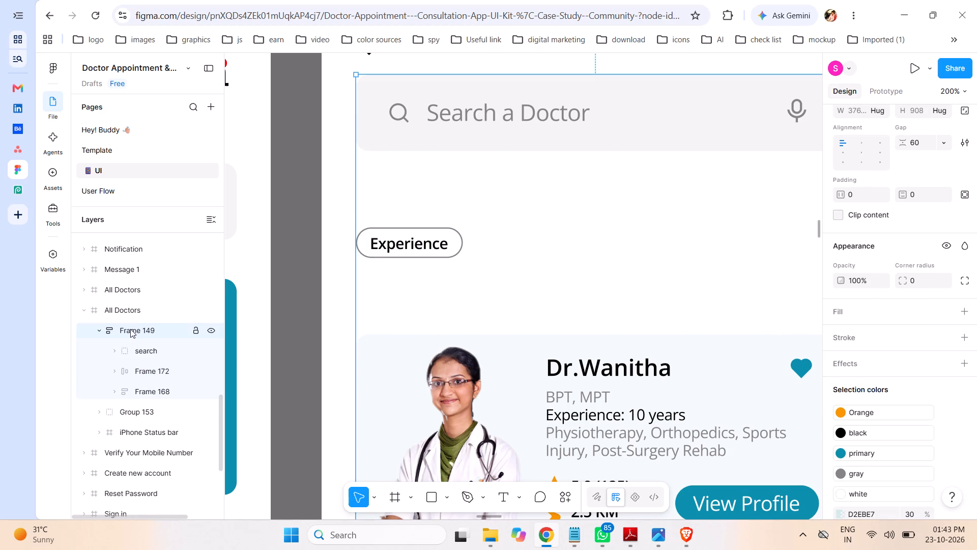
left_click(143, 392)
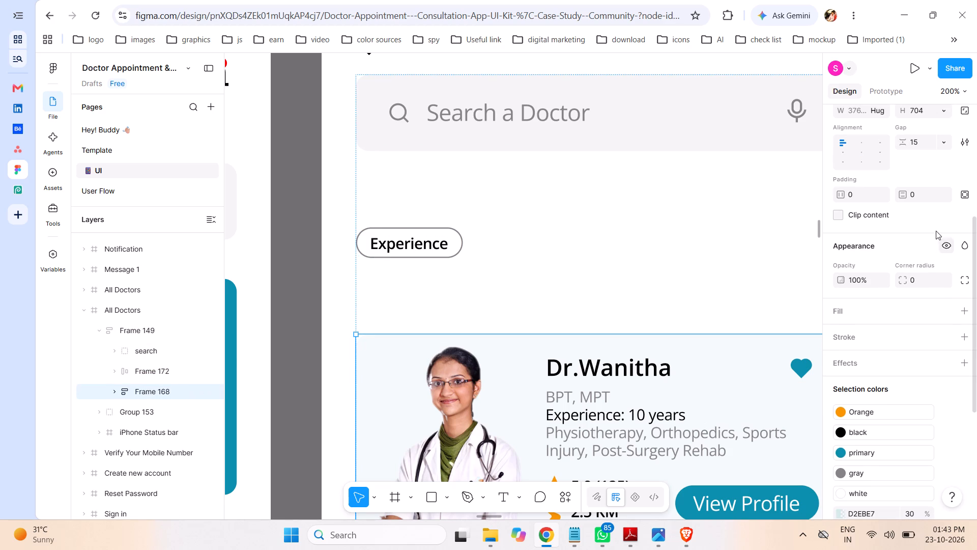
scroll(935, 230, "up", 2)
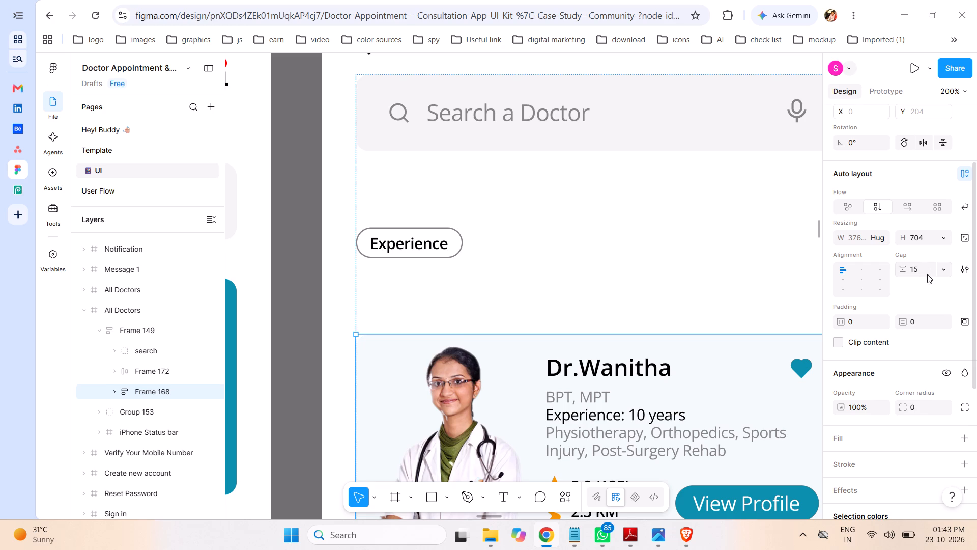
left_click(132, 331)
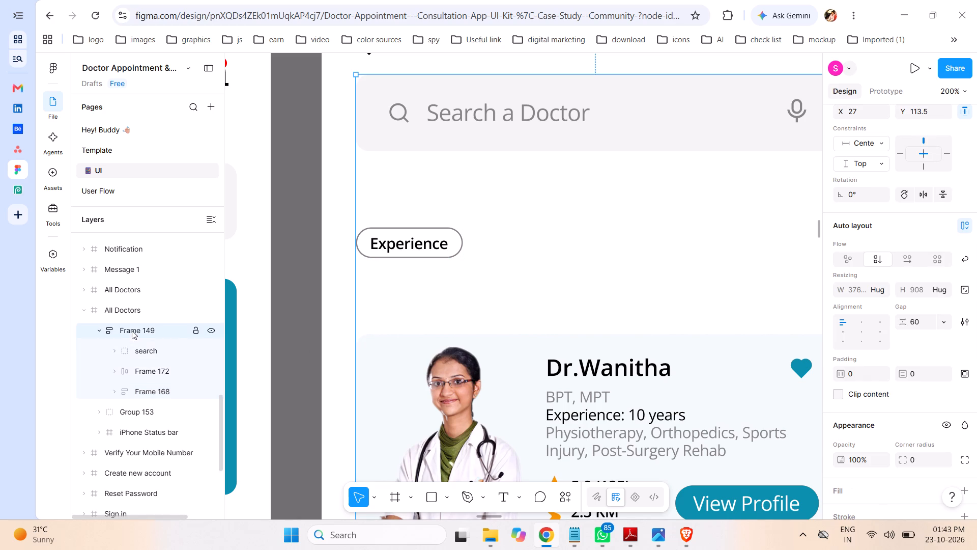
left_click(927, 320)
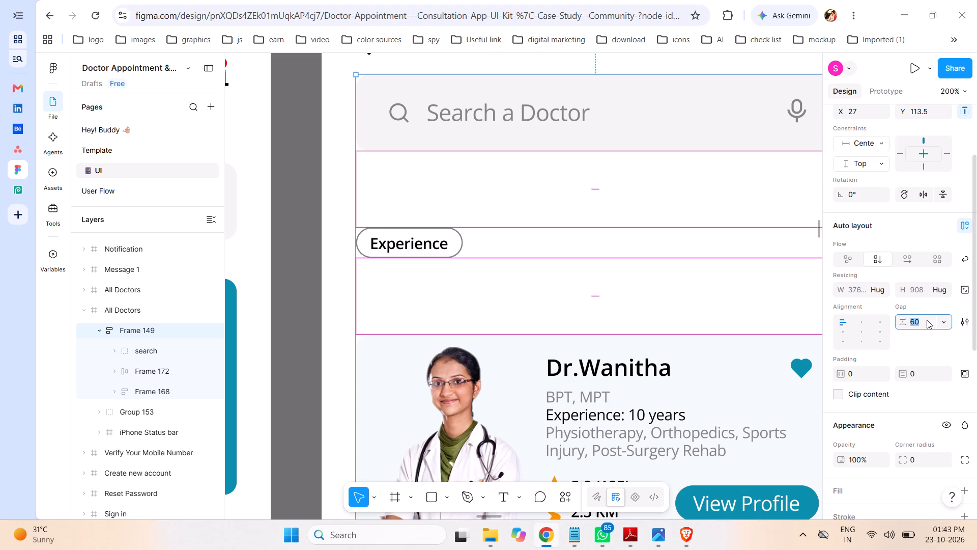
type("30")
key("Return")
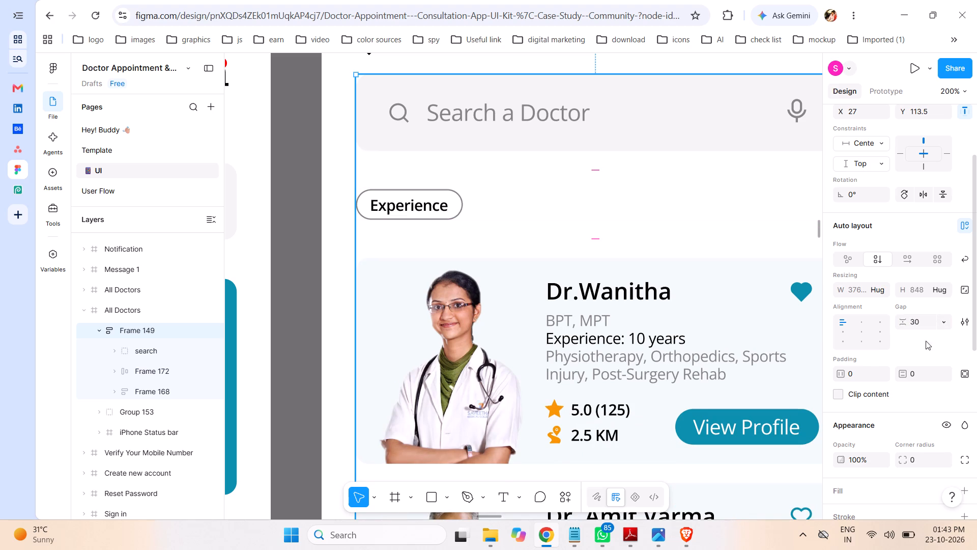
left_click(921, 320)
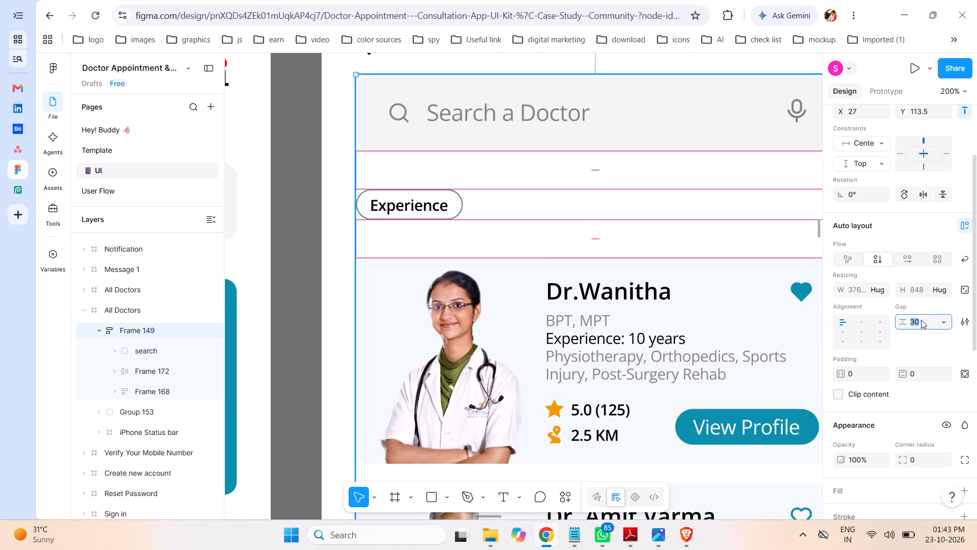
type("20")
key("Return")
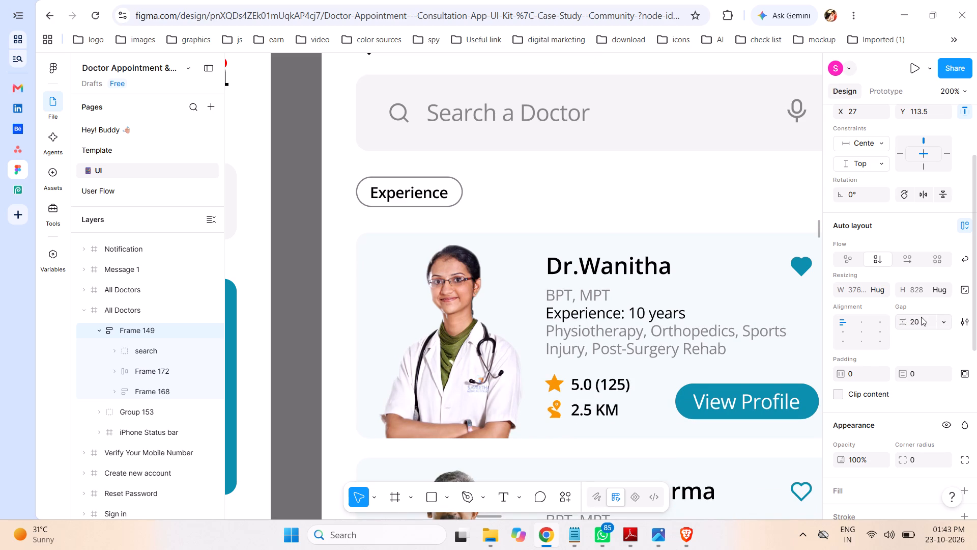
left_click(921, 321)
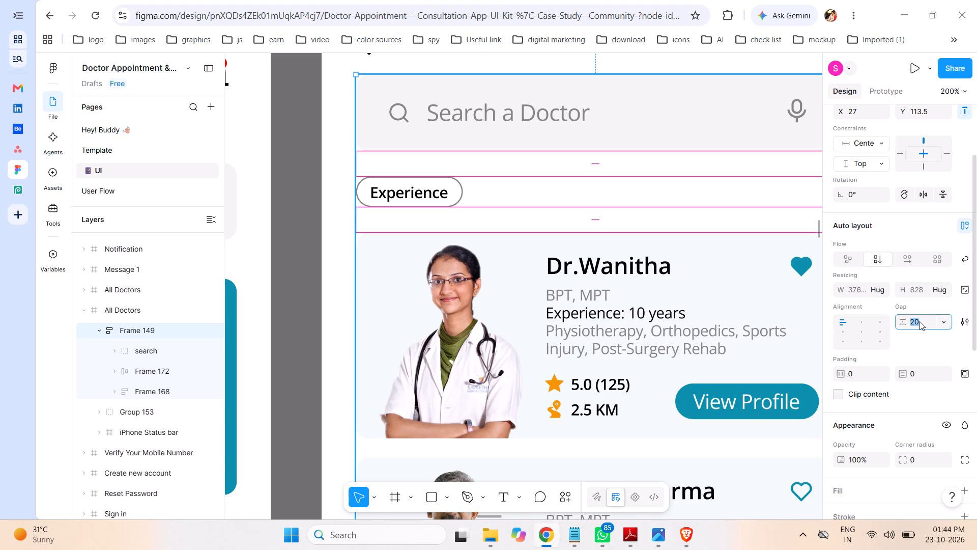
type("15")
key("Return")
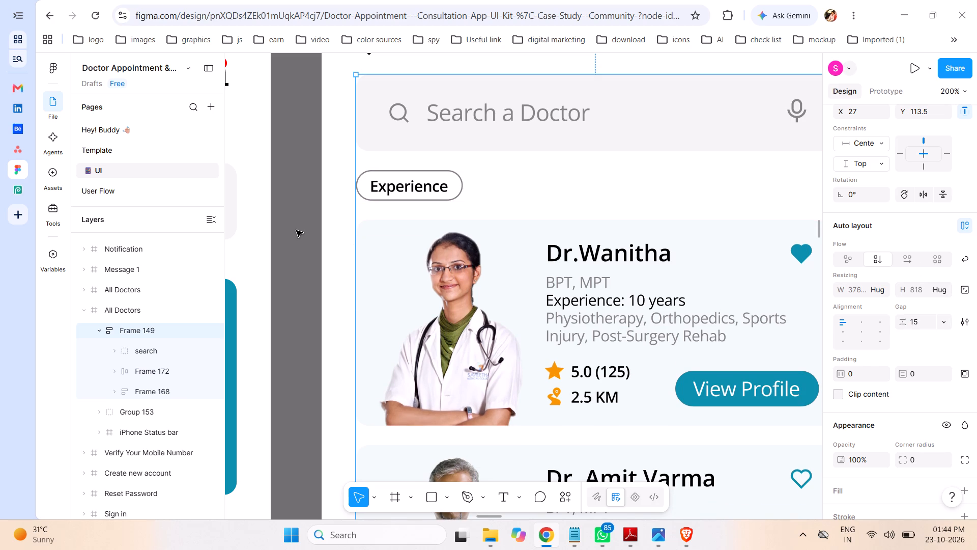
Examine the spacing on the All Doctors screen from the search bar down to the last doctor card.
key("ctrl+minus")
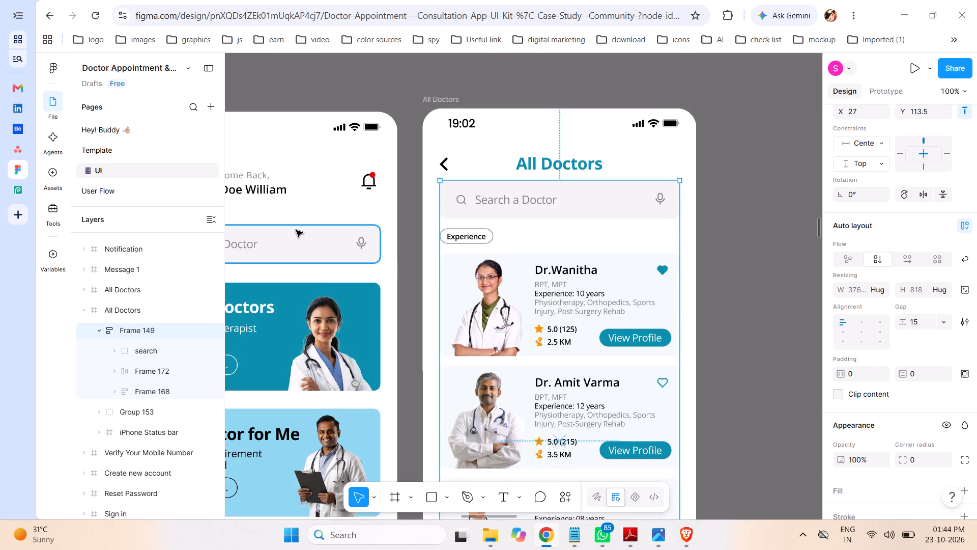
left_click(734, 266)
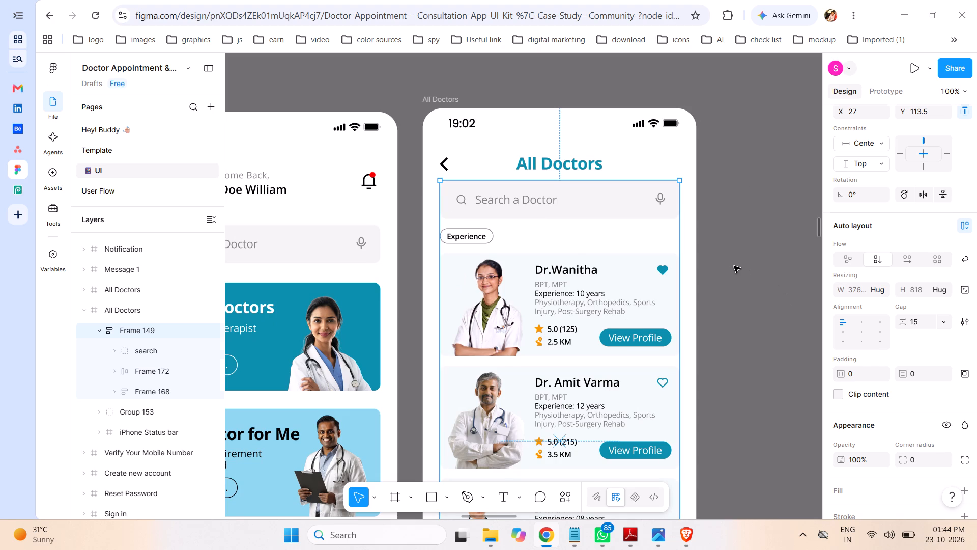
scroll(731, 255, "down", 3)
scroll(732, 255, "up", 3)
scroll(732, 255, "down", 6)
scroll(731, 259, "up", 1)
scroll(731, 259, "down", 6)
scroll(730, 259, "up", 2)
scroll(730, 259, "down", 3)
scroll(728, 259, "up", 1)
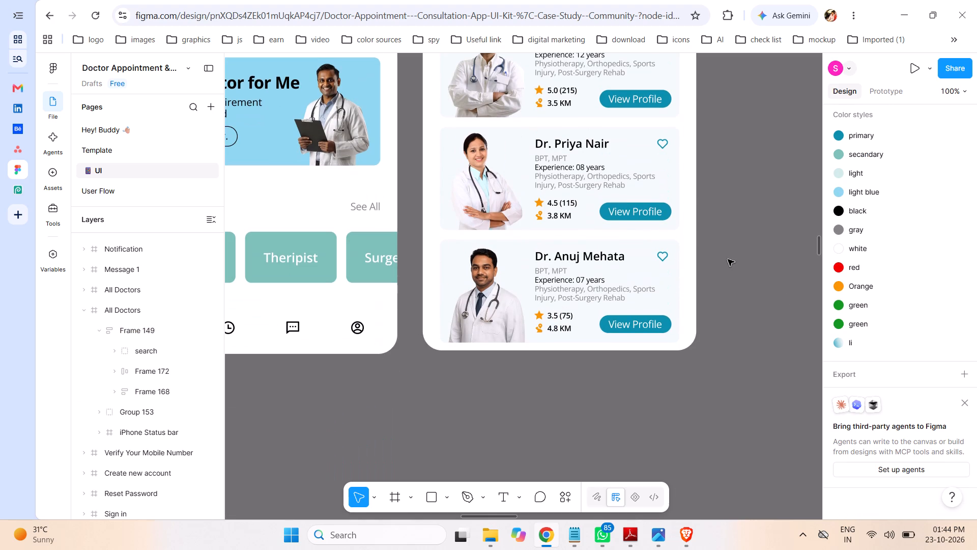
scroll(728, 259, "up", 4)
scroll(728, 259, "down", 1)
scroll(728, 259, "up", 3)
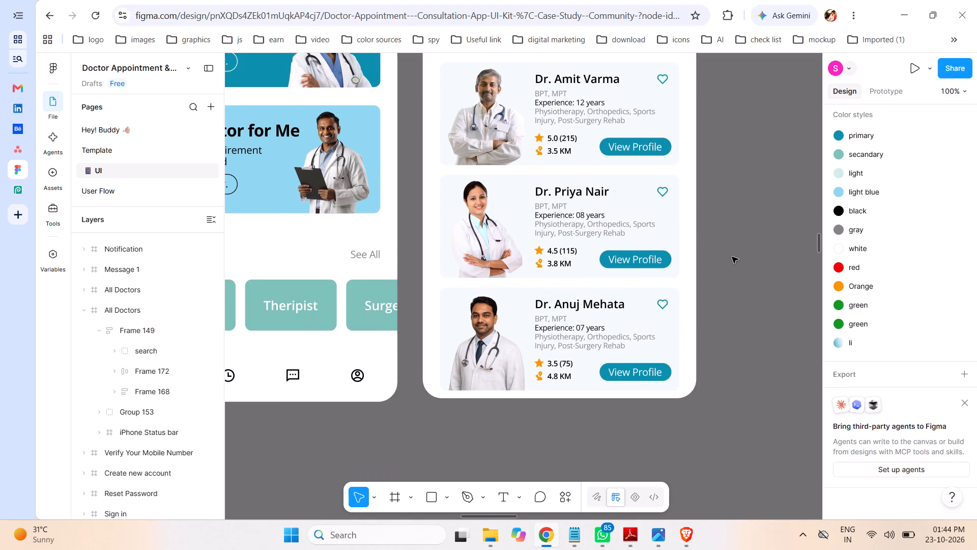
scroll(732, 257, "up", 3)
scroll(732, 257, "down", 1)
scroll(732, 257, "up", 12)
scroll(732, 256, "down", 3)
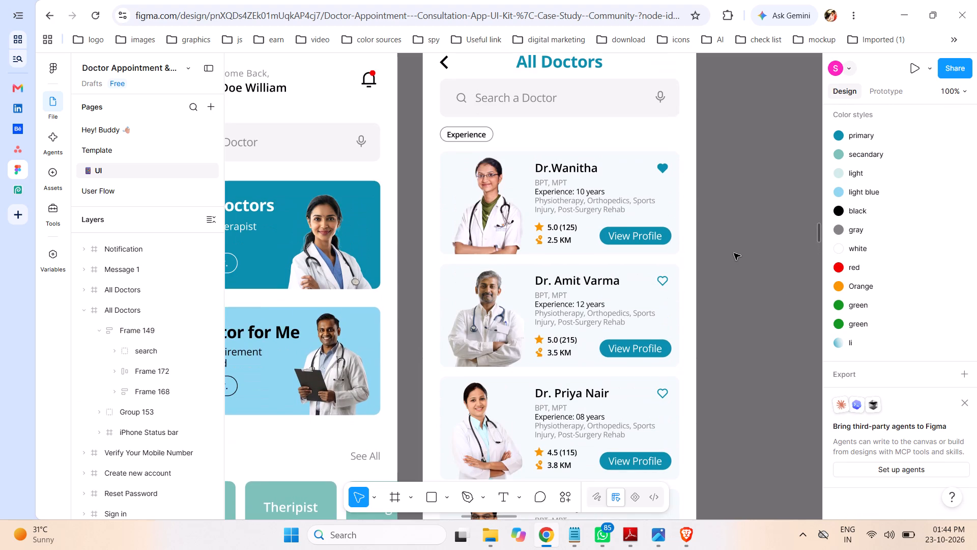
scroll(737, 253, "up", 7)
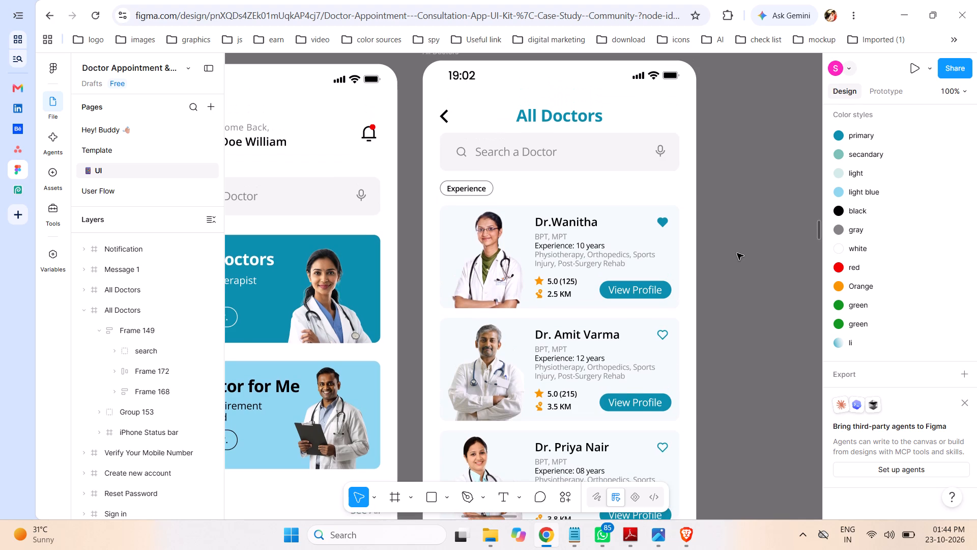
Duplicate the outlined Experience pill, Frame 172, inside Frame 149.
left_click(144, 372)
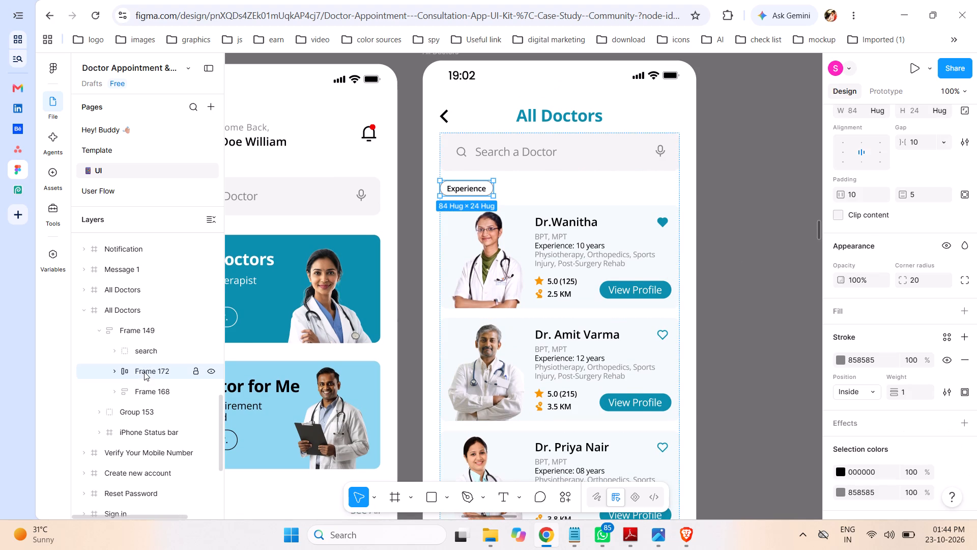
key("ctrl+c")
key("ctrl+v")
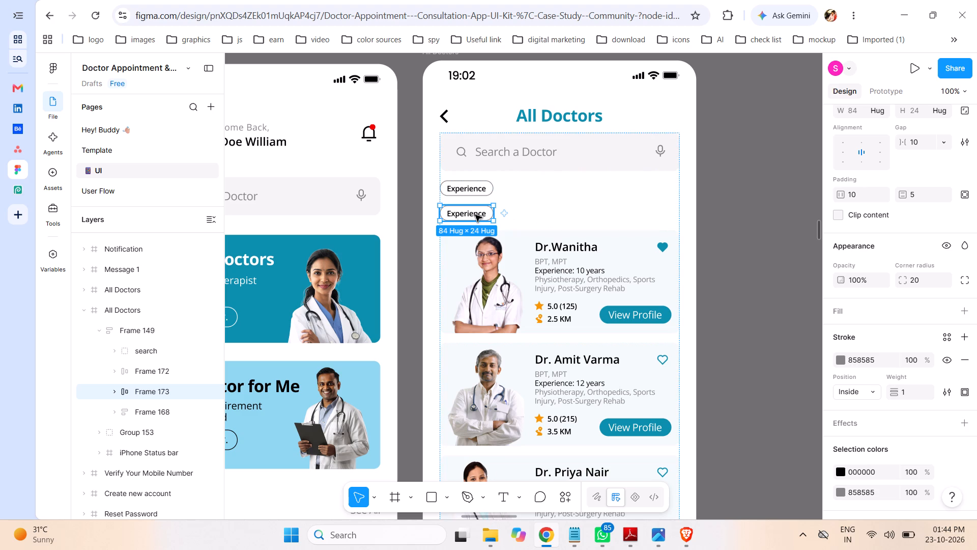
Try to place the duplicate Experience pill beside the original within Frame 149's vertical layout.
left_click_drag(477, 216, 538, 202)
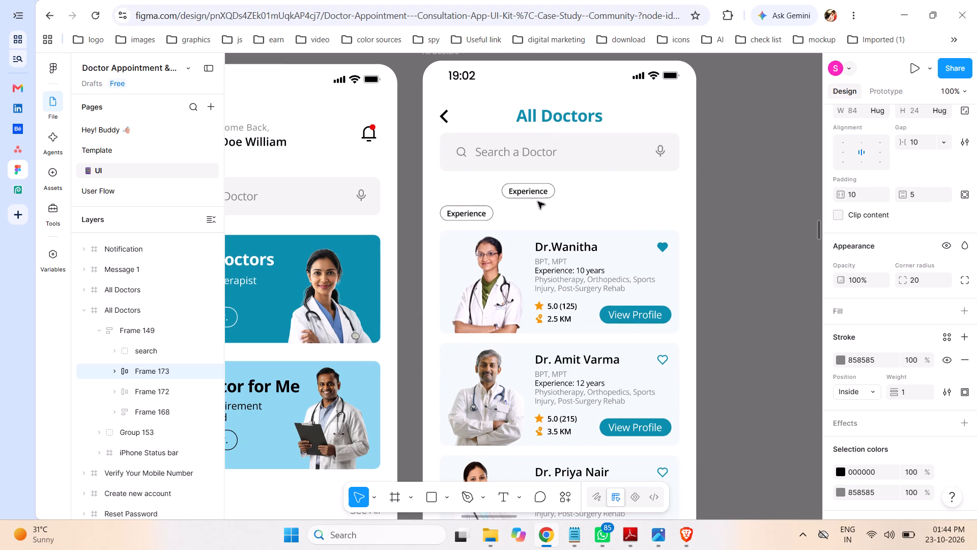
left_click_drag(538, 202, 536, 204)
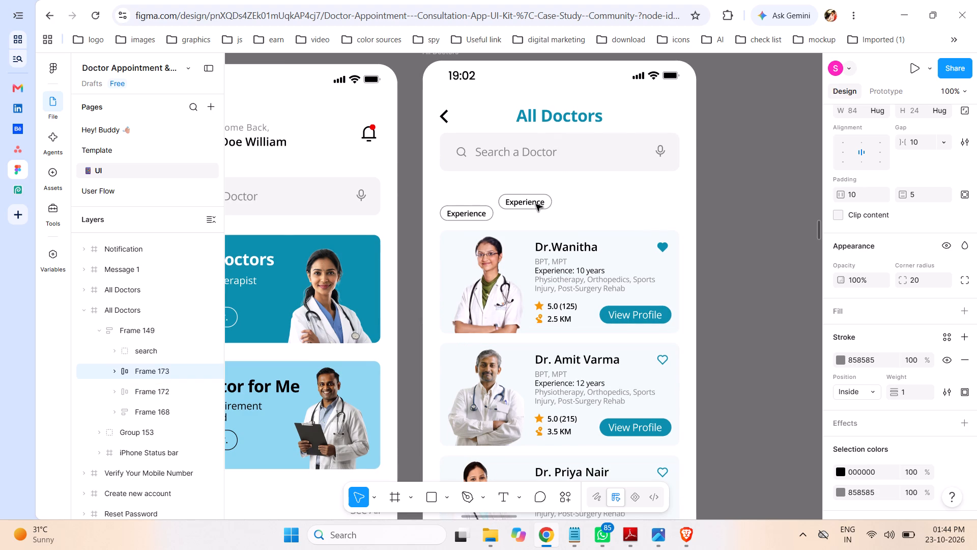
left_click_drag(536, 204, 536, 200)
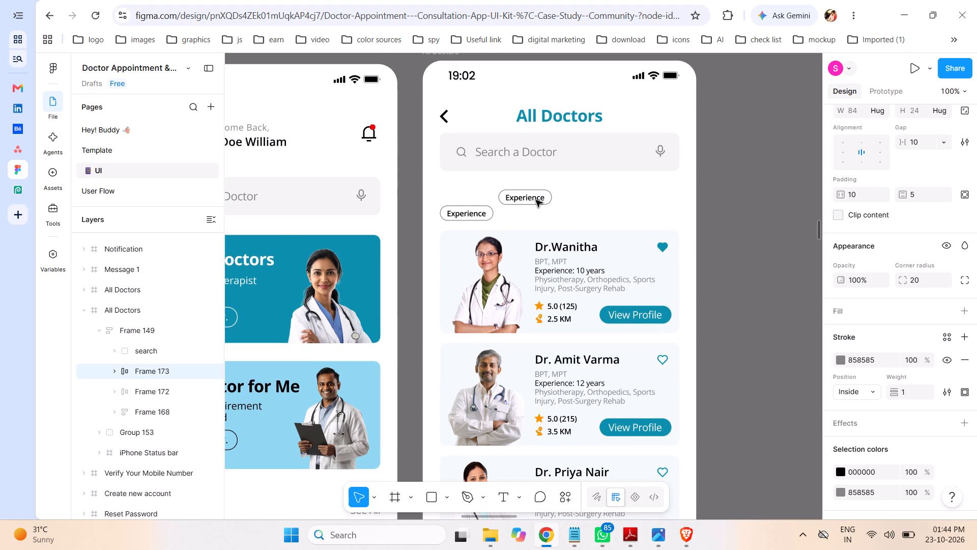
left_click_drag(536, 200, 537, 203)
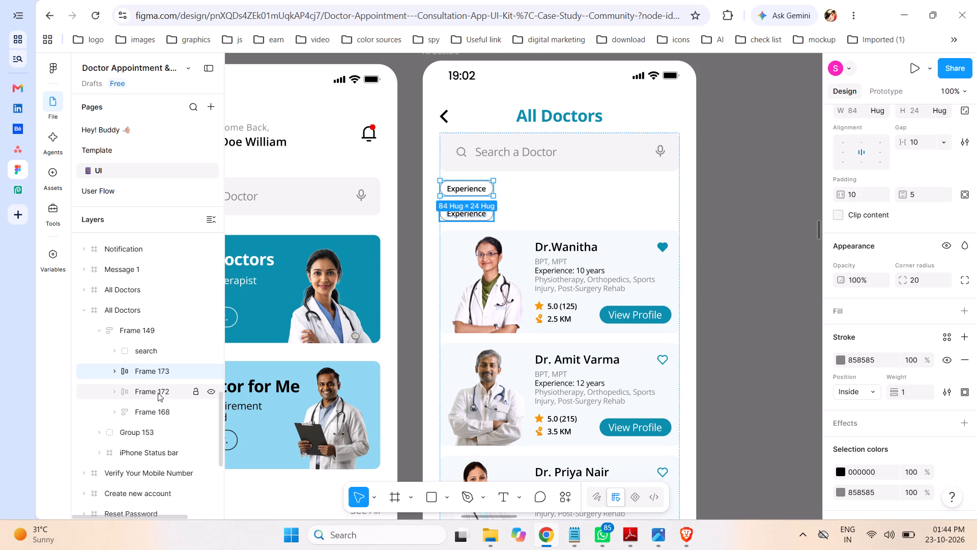
Group the two Experience pills, Frame 173 and Frame 172, inside Frame 149.
left_click(153, 391, "shift")
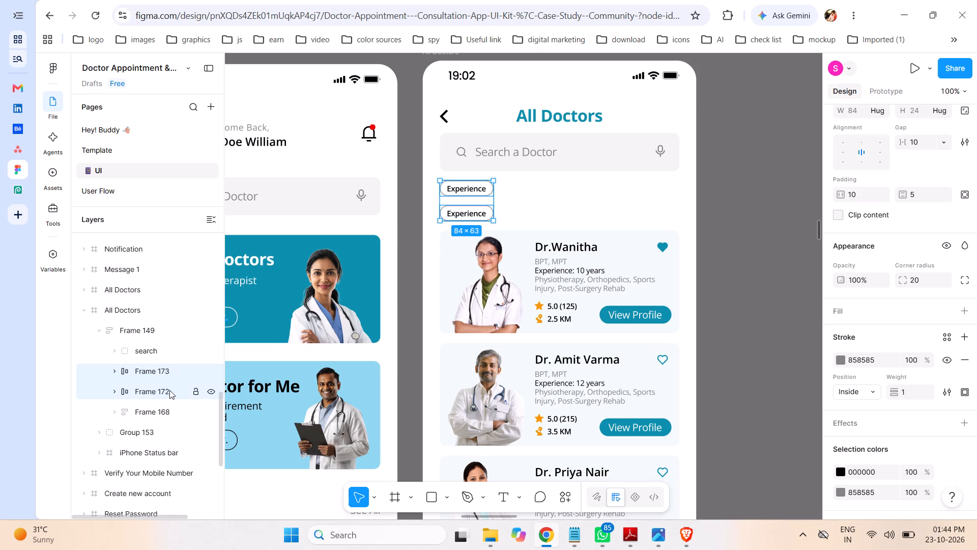
key("ctrl+g")
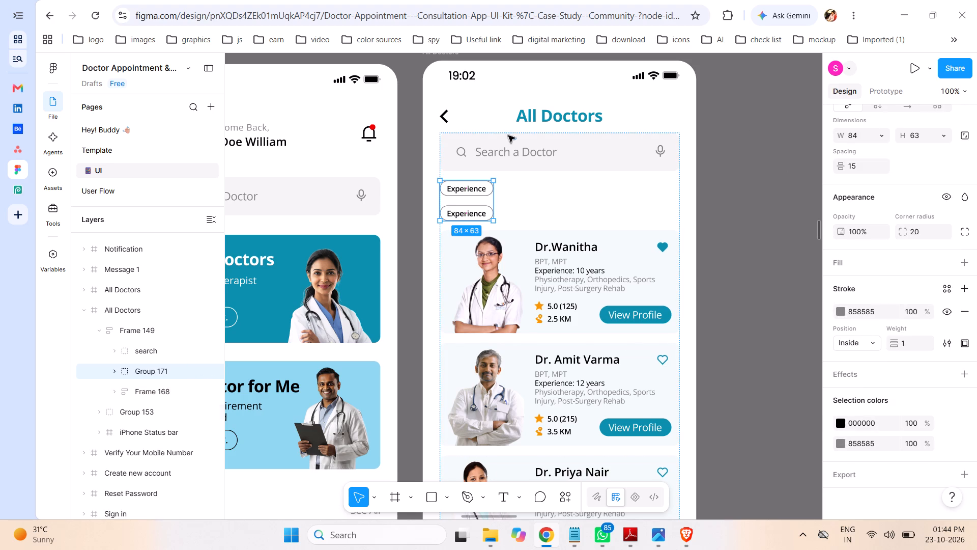
Move Frame 173 inside the new group to the right of the original Experience pill, about 12 px apart in one row.
left_click(115, 373)
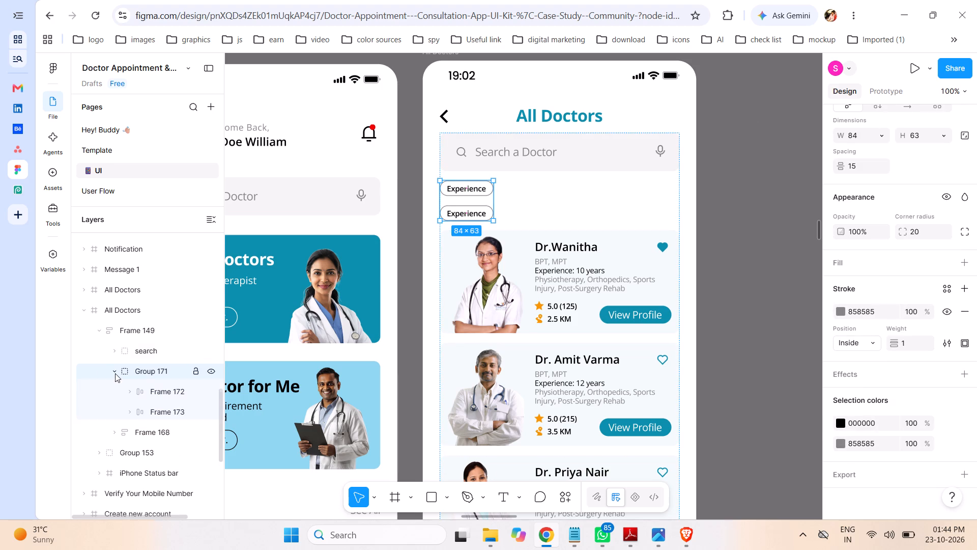
left_click(171, 409)
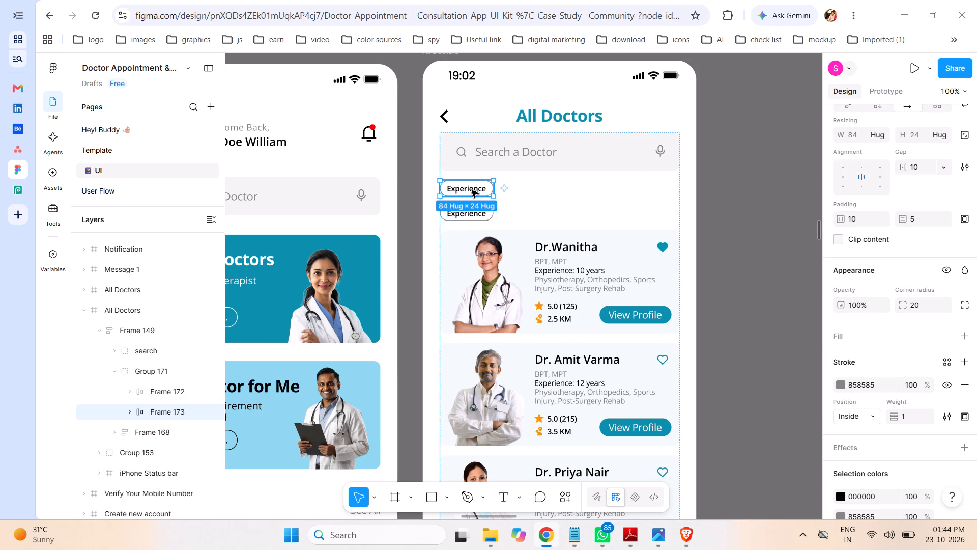
left_click_drag(472, 190, 534, 206)
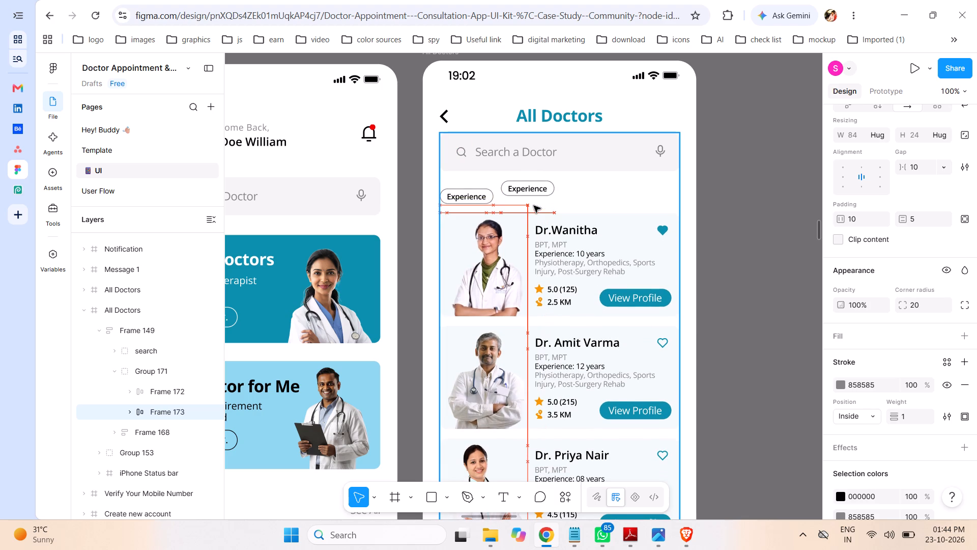
left_click_drag(534, 206, 532, 213)
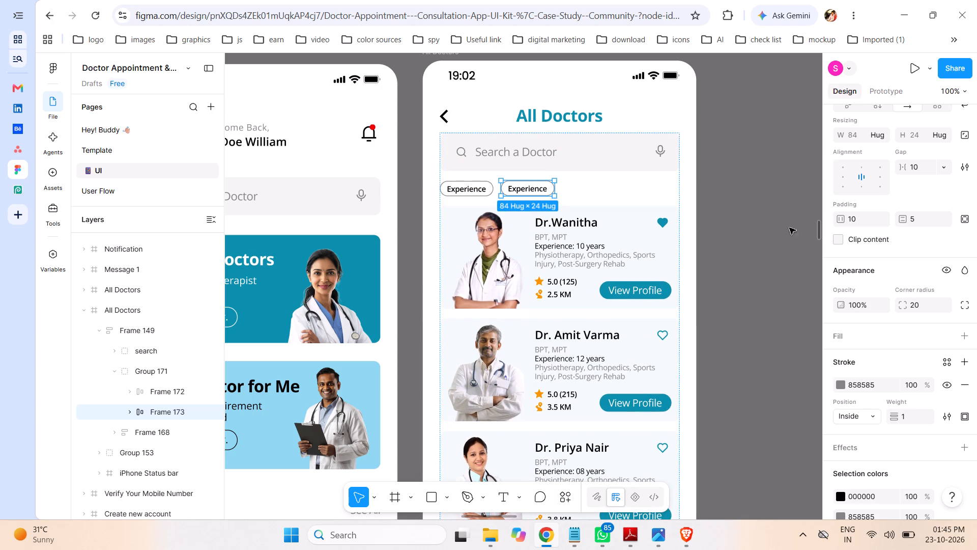
Align the vertical centers of the two Experience pills and deselect them.
left_click(165, 393, "shift")
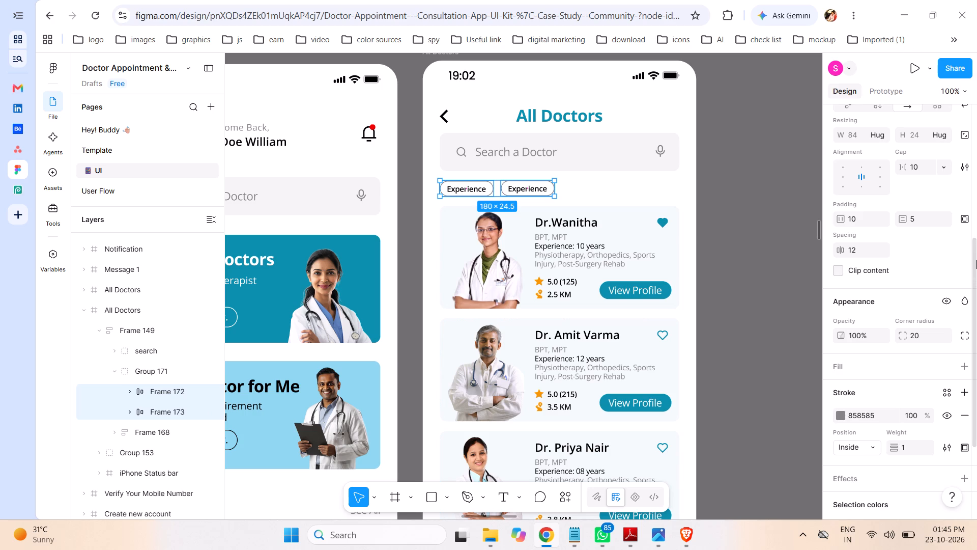
scroll(943, 199, "up", 11)
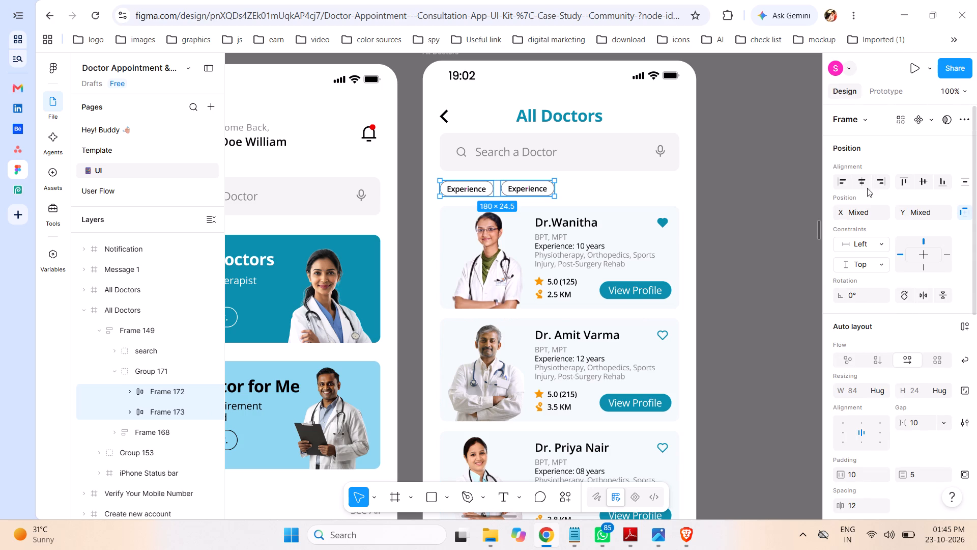
left_click(922, 182)
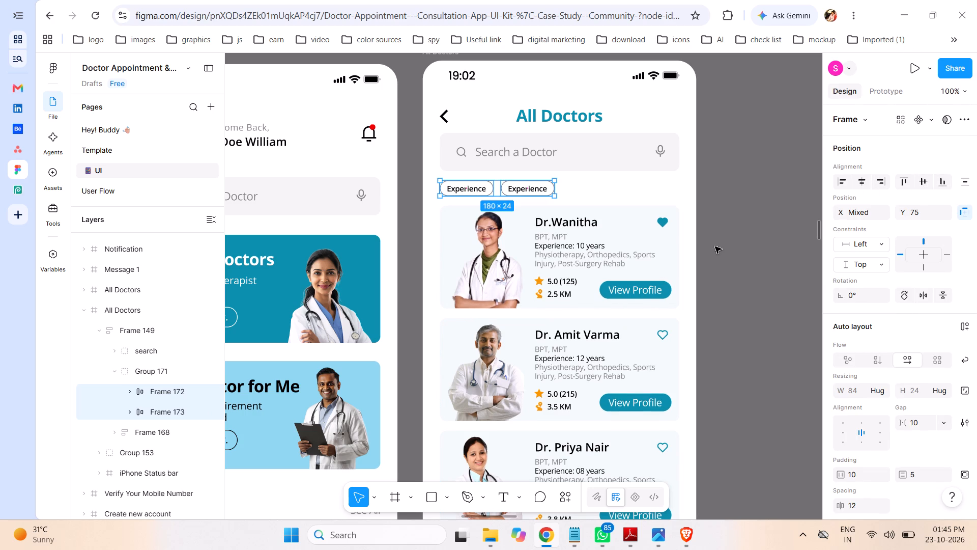
left_click(743, 218)
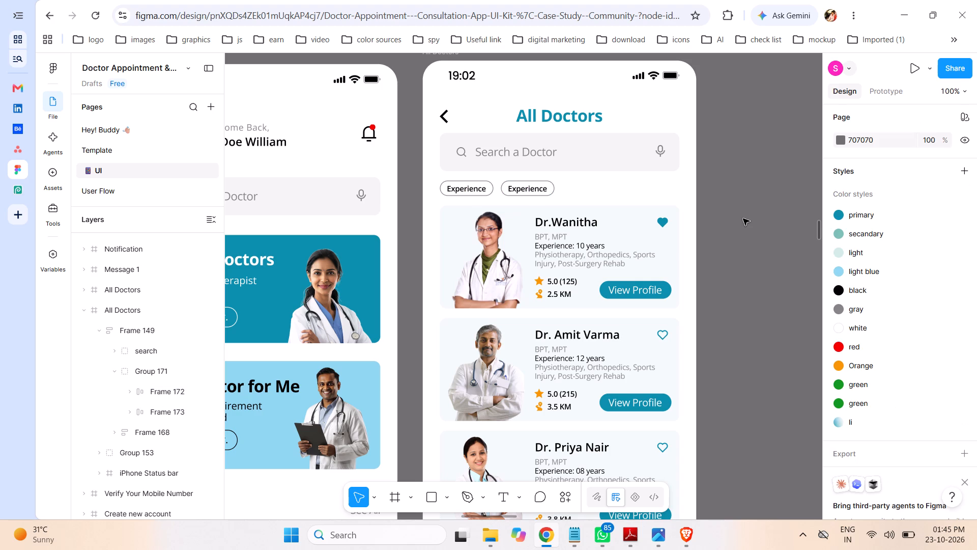
Rename the Frame 172 layer in Group 171 as Experience.
double_click(156, 391)
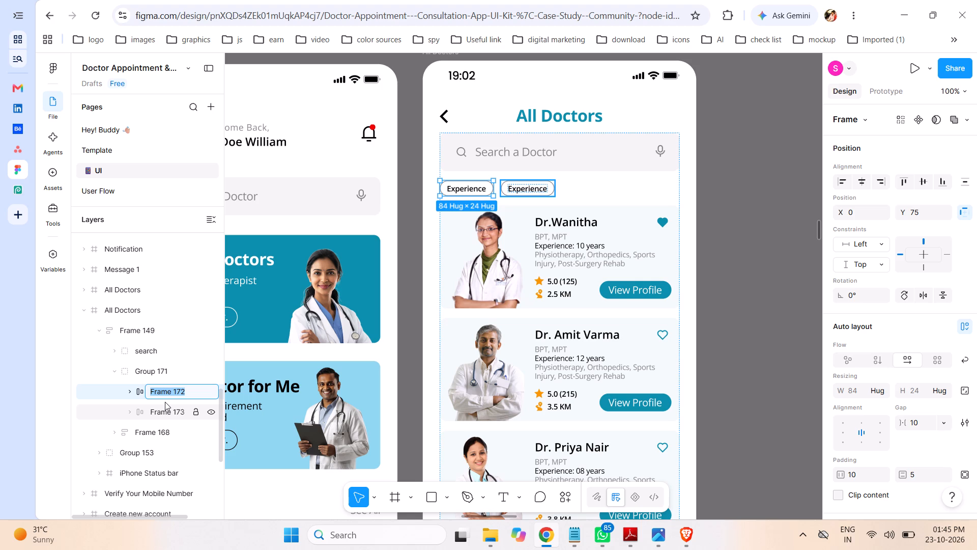
key("shift+e")
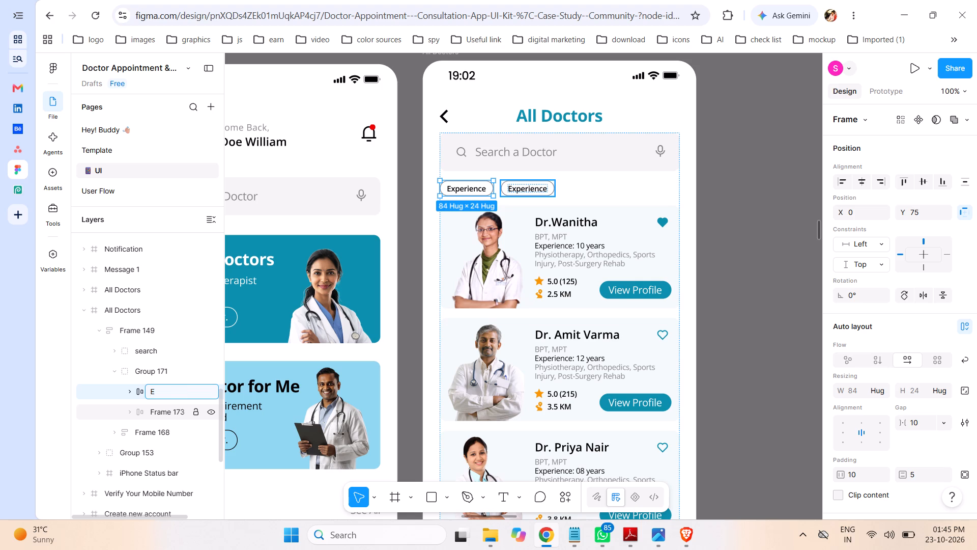
type("xp")
type("erience")
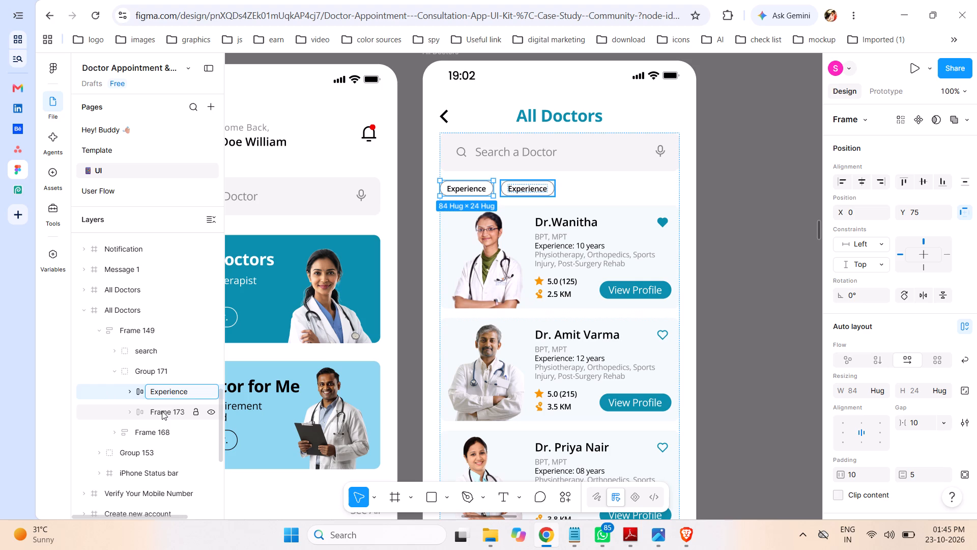
left_click(162, 411)
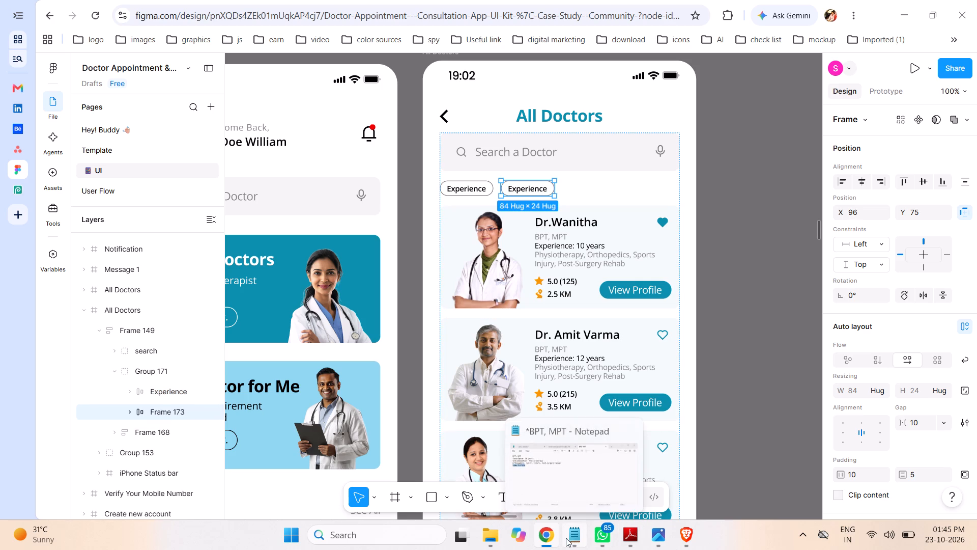
Copy "Rating" from the doctor profile list in the Adobe Reader PDF and rename Figma's Frame 173 layer in Group 171 with it.
left_click(655, 536)
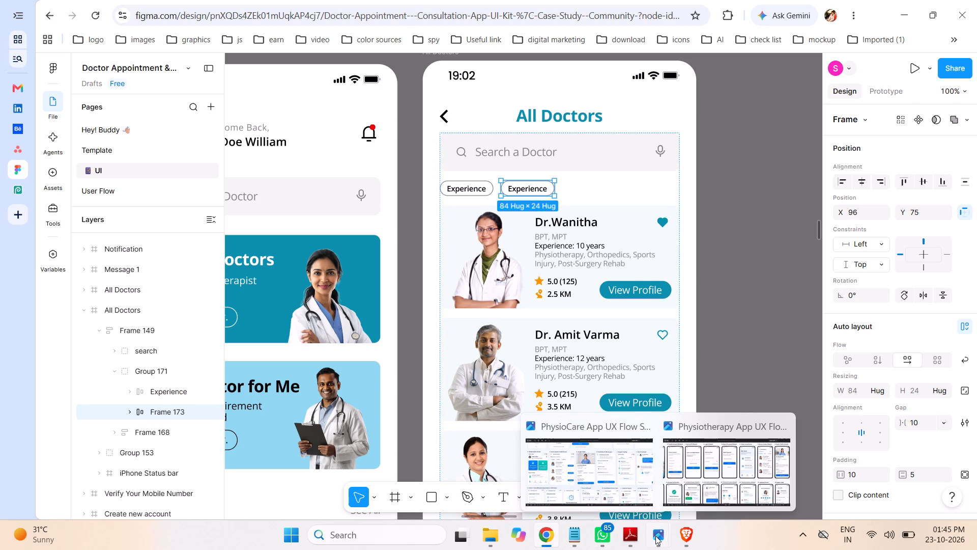
left_click(629, 535)
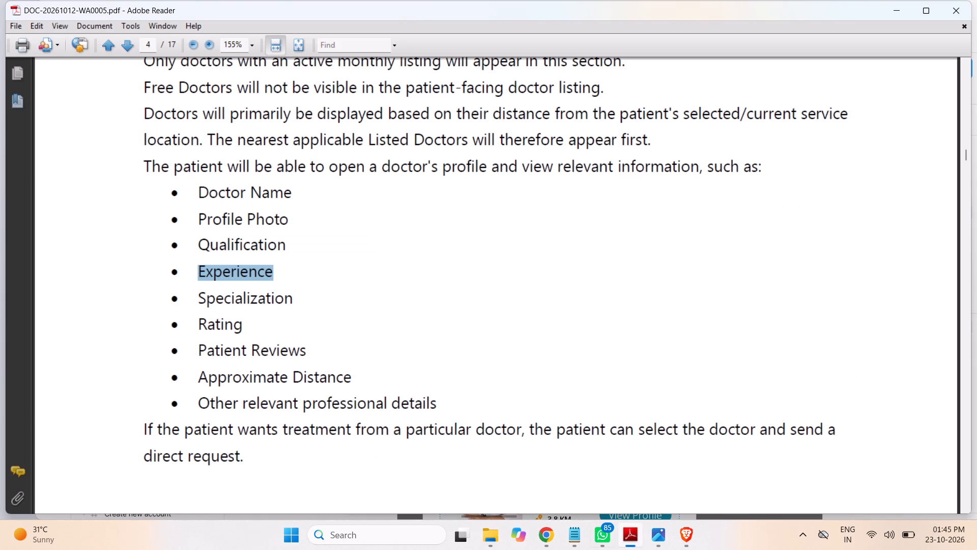
left_click_drag(244, 327, 198, 326)
key("ctrl+c")
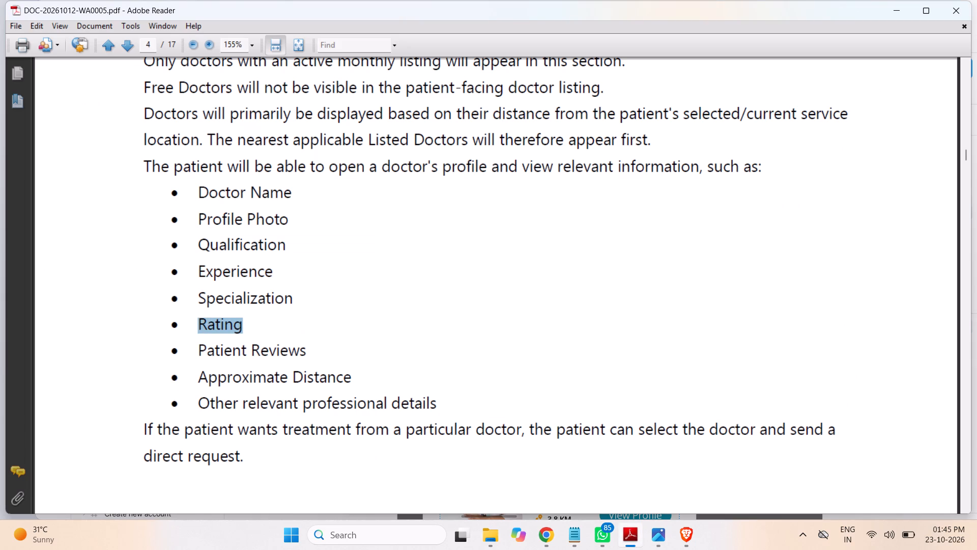
left_click(552, 533)
double_click(161, 413)
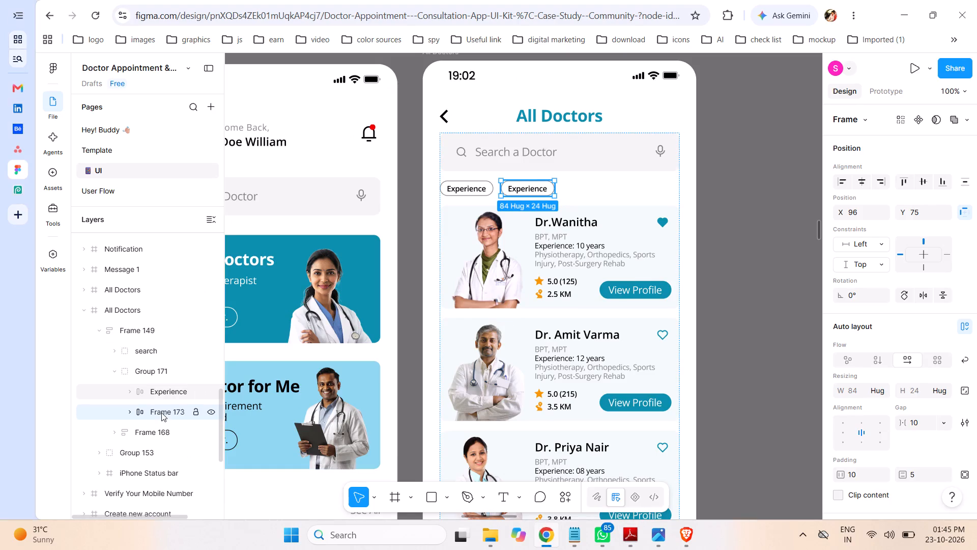
key("ctrl+v")
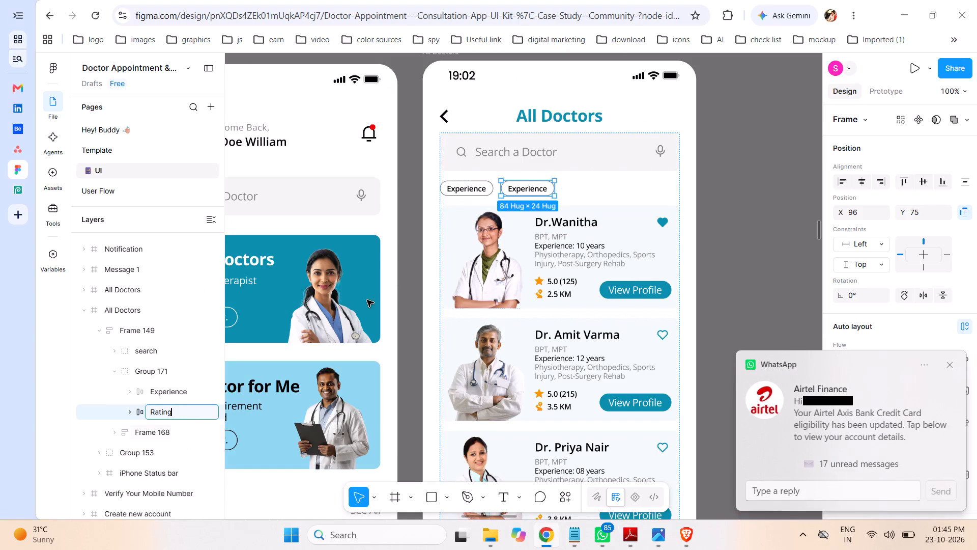
Replace the Experience text inside the Rating pill with the copied word "Rating" and deselect the pill.
left_click(129, 413)
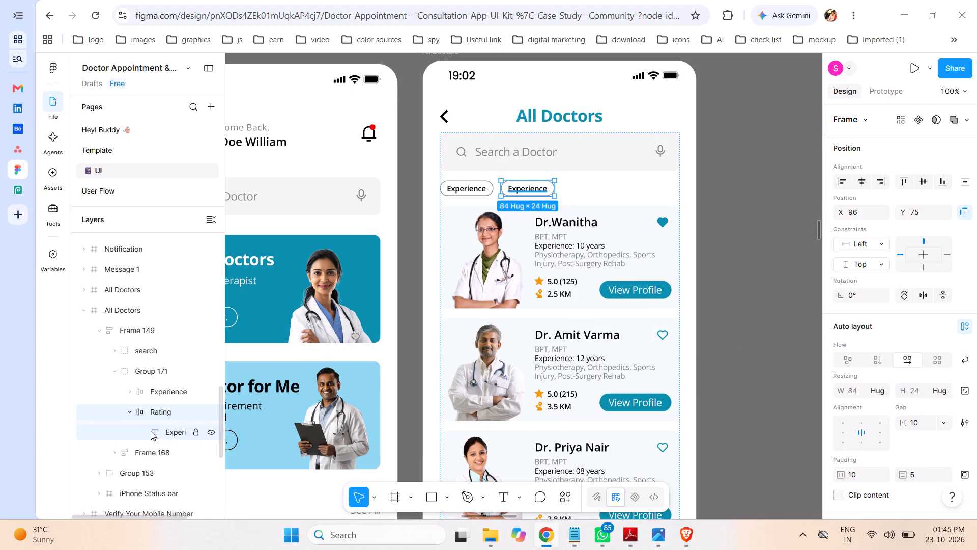
left_click(158, 429)
double_click(154, 430)
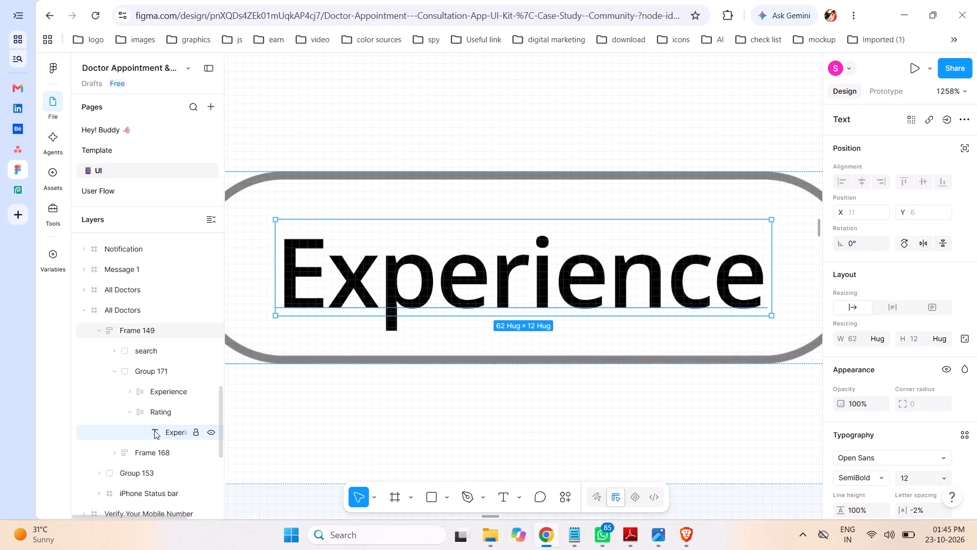
double_click(426, 284)
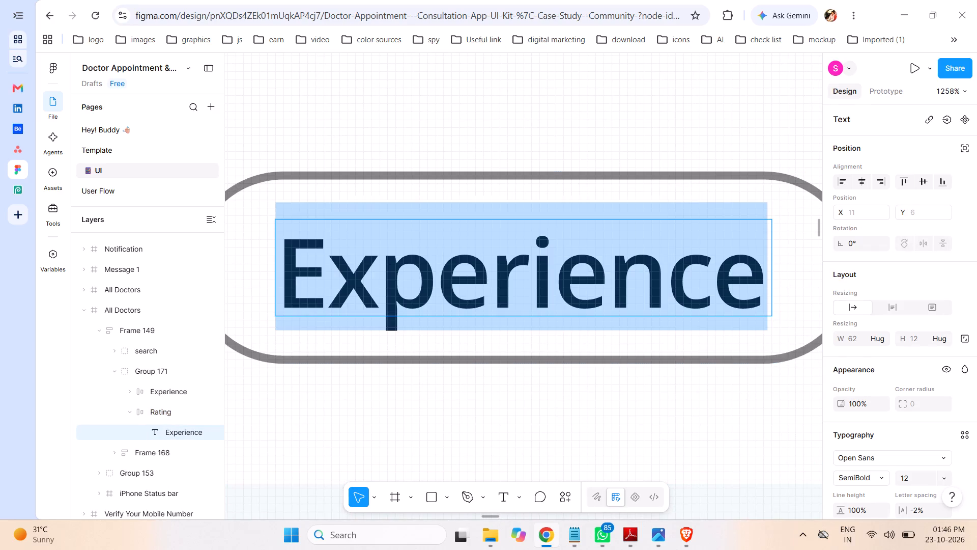
key("ctrl+v")
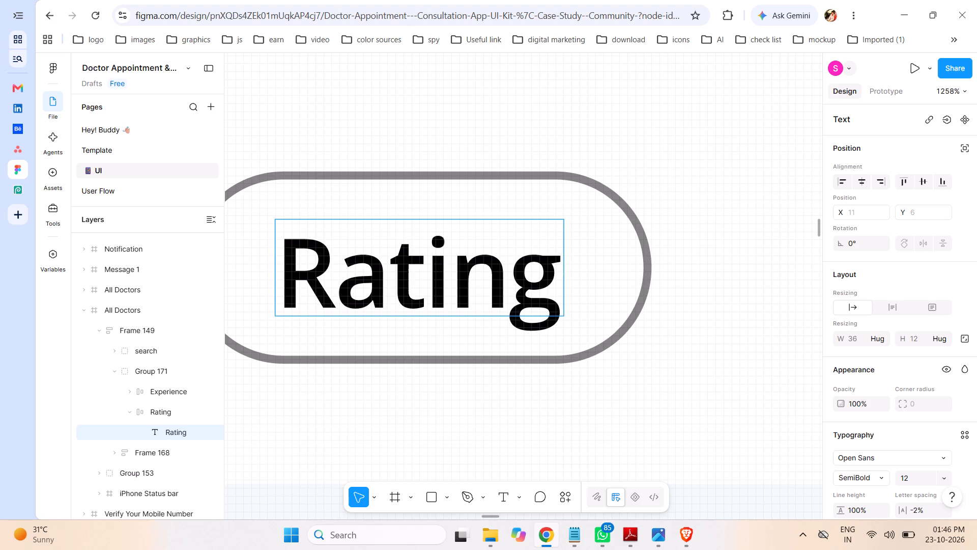
left_click(129, 413)
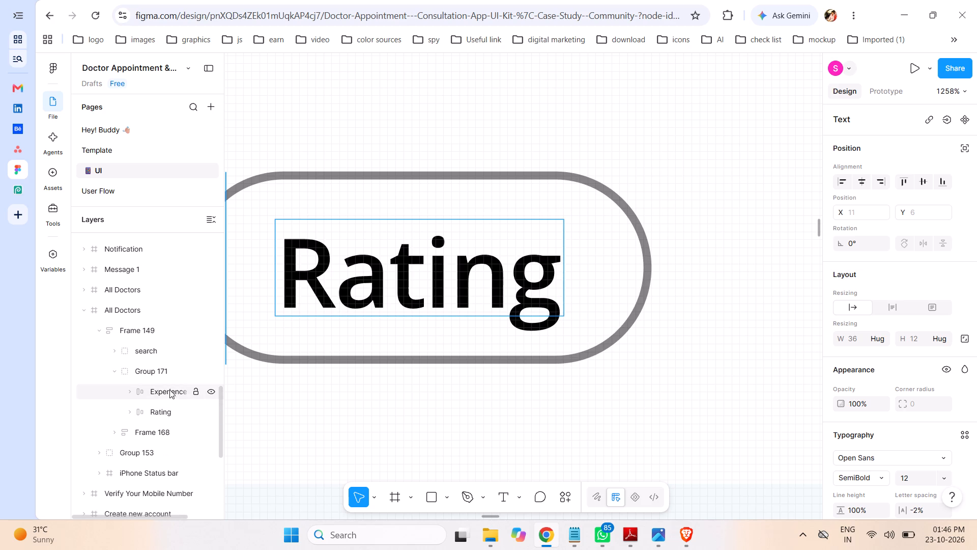
key("ctrl+minus")
key("ctrl+minus")
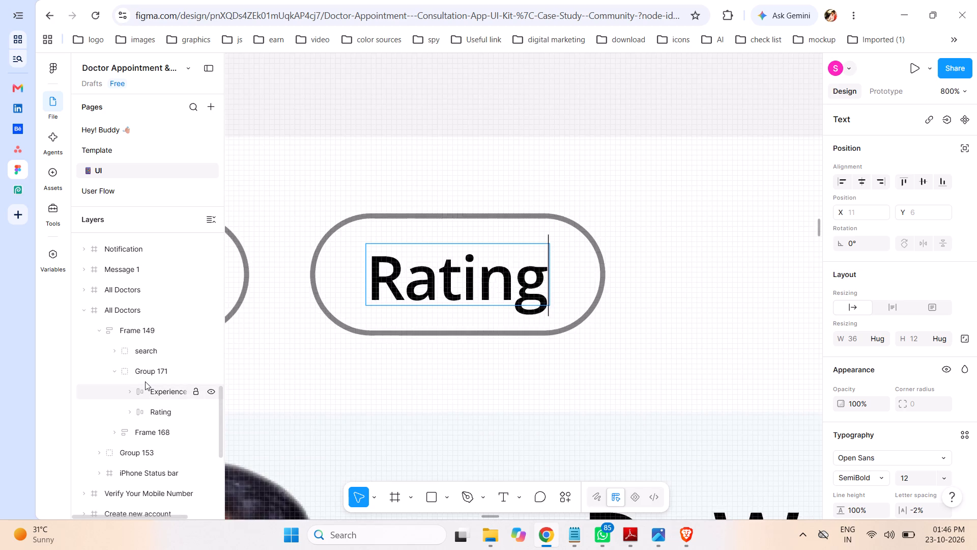
key("ctrl+minus")
key("ctrl+minus")
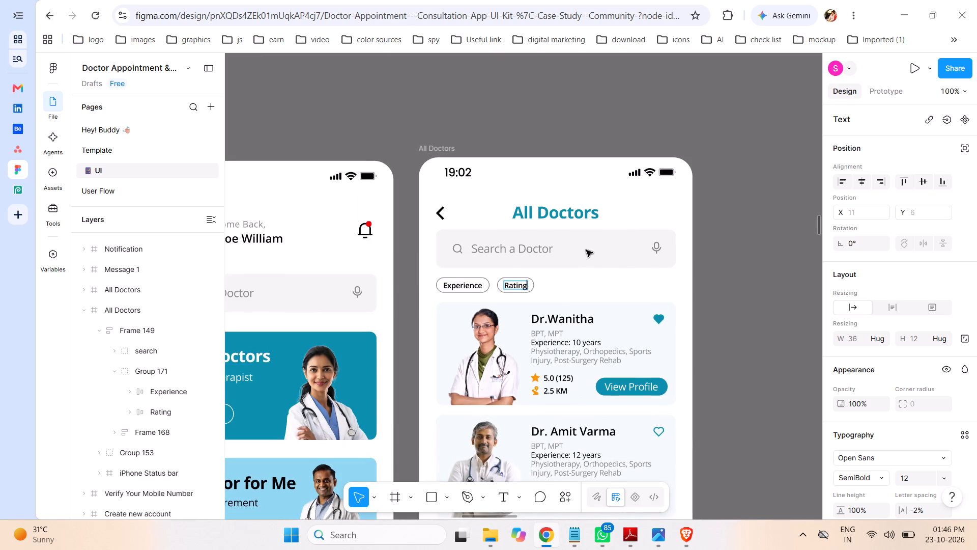
left_click(746, 247)
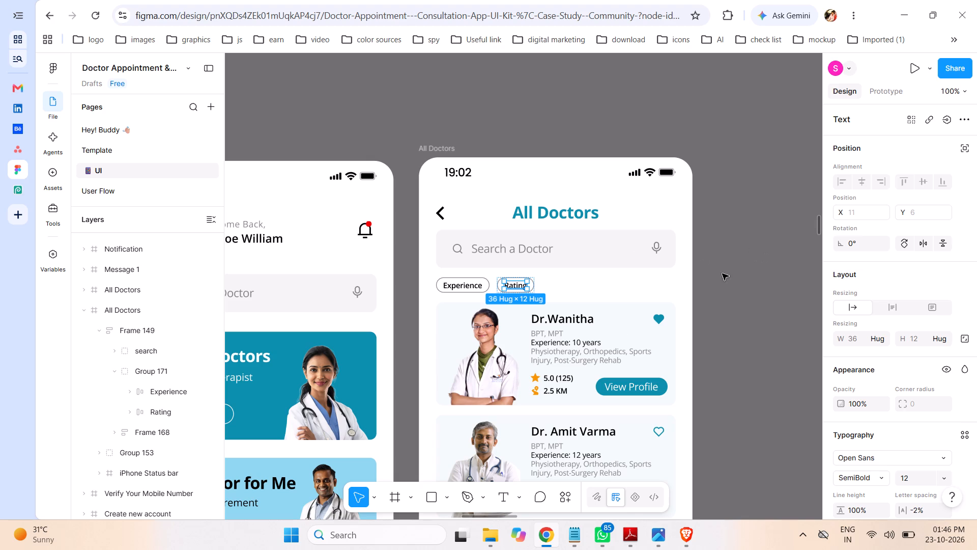
left_click(166, 411)
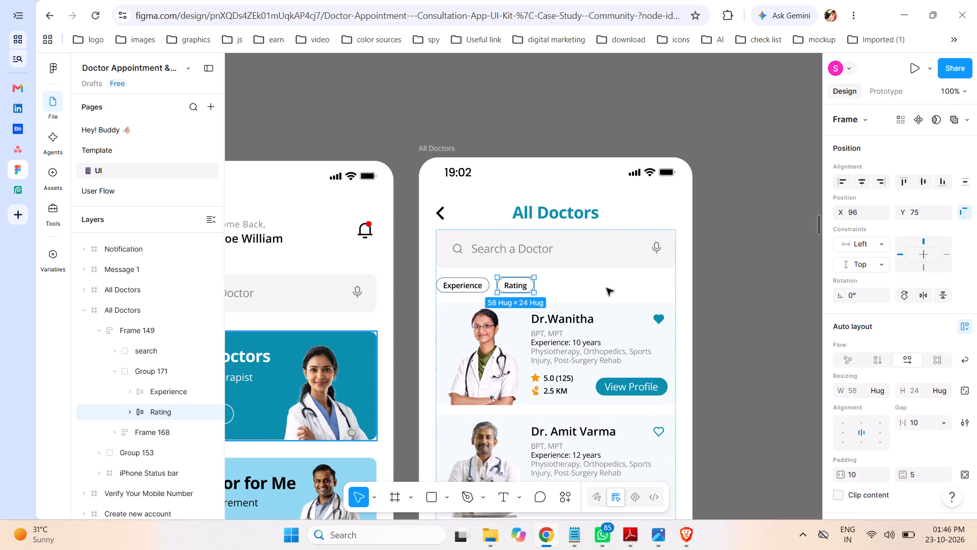
left_click(767, 273)
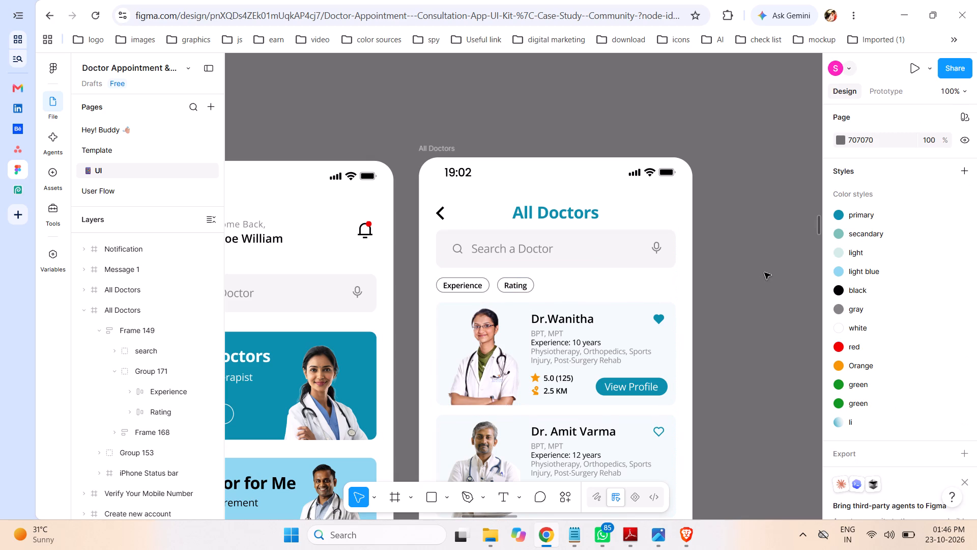
Duplicate the Rating pill inside Group 171.
left_click(155, 415)
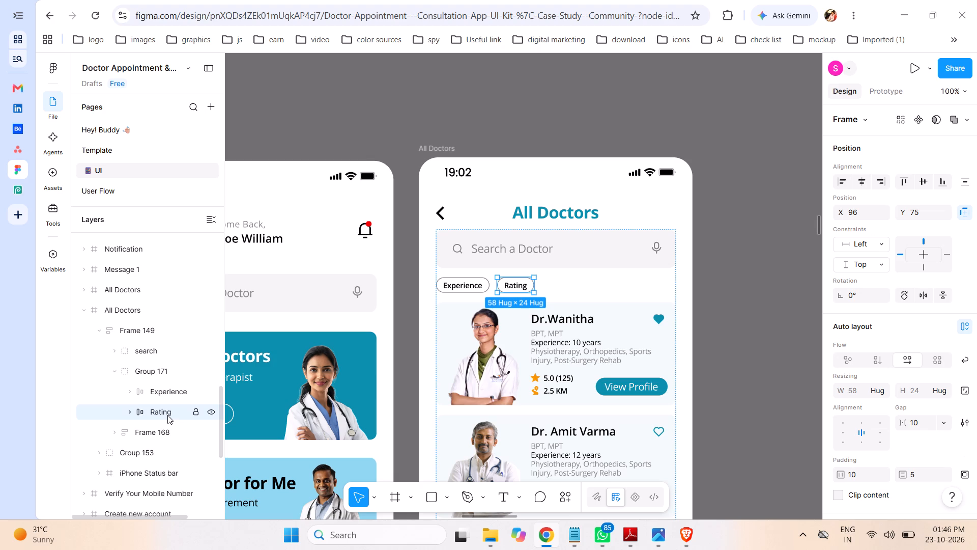
key("ctrl+c")
key("ctrl+v")
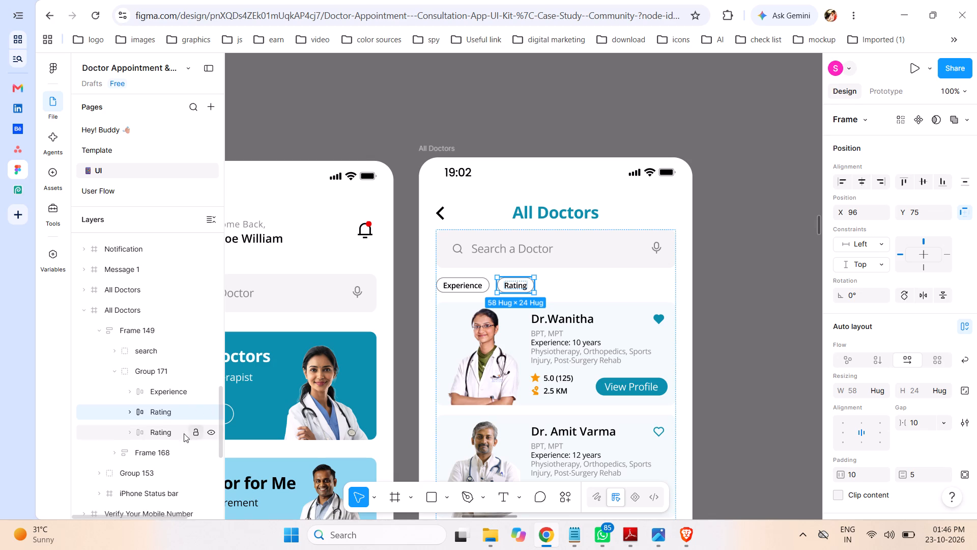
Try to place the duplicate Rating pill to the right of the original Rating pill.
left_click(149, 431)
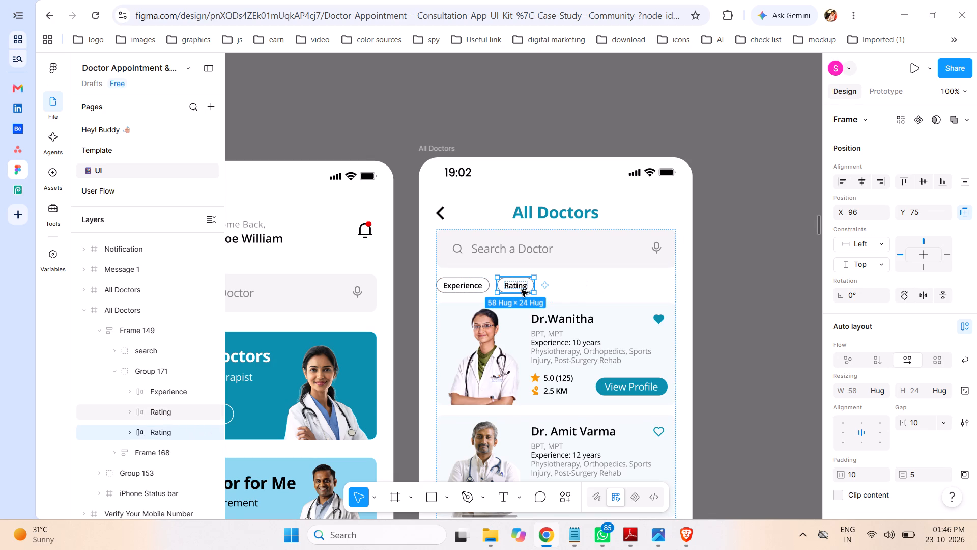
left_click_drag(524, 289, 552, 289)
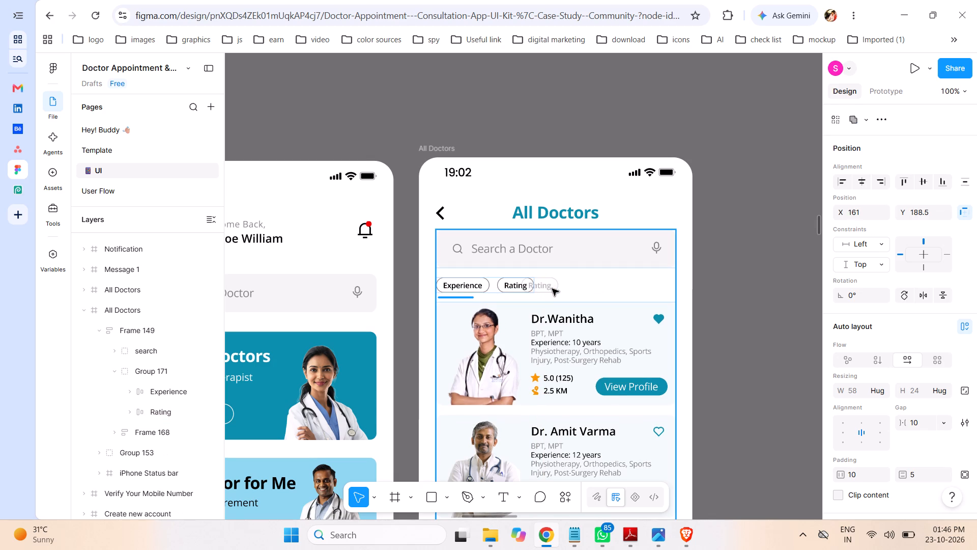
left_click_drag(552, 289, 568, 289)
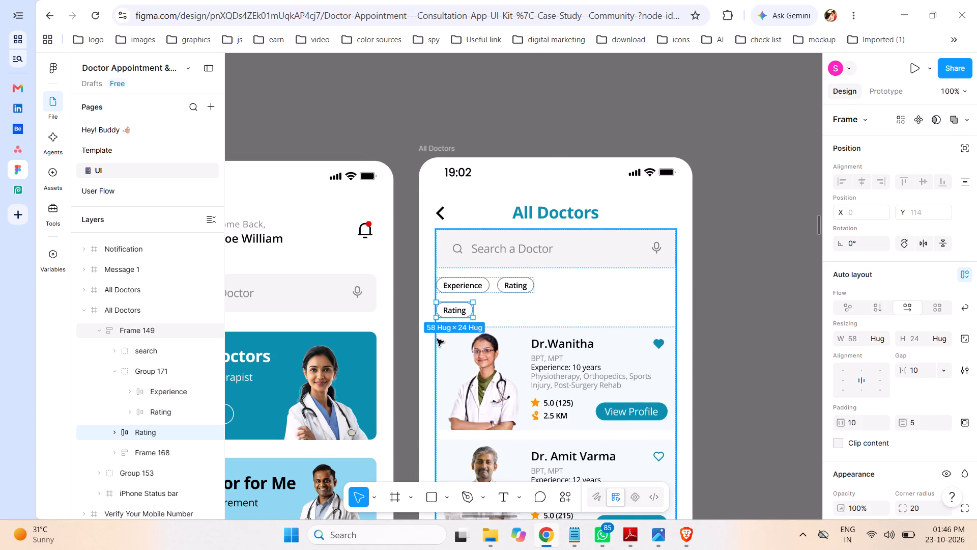
Move the duplicate Rating layer from Frame 149 back into Group 171, between the Experience and Rating layers.
left_click(143, 371)
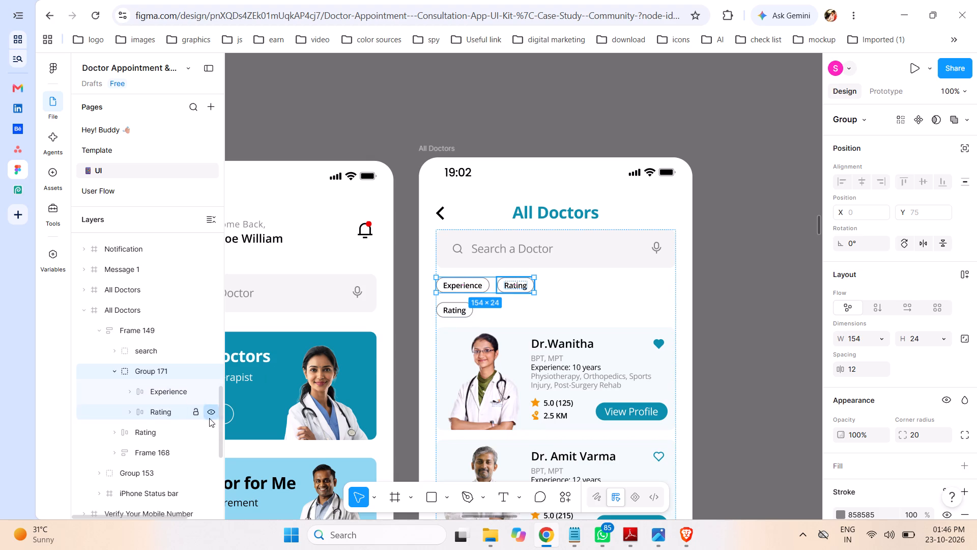
left_click(143, 430)
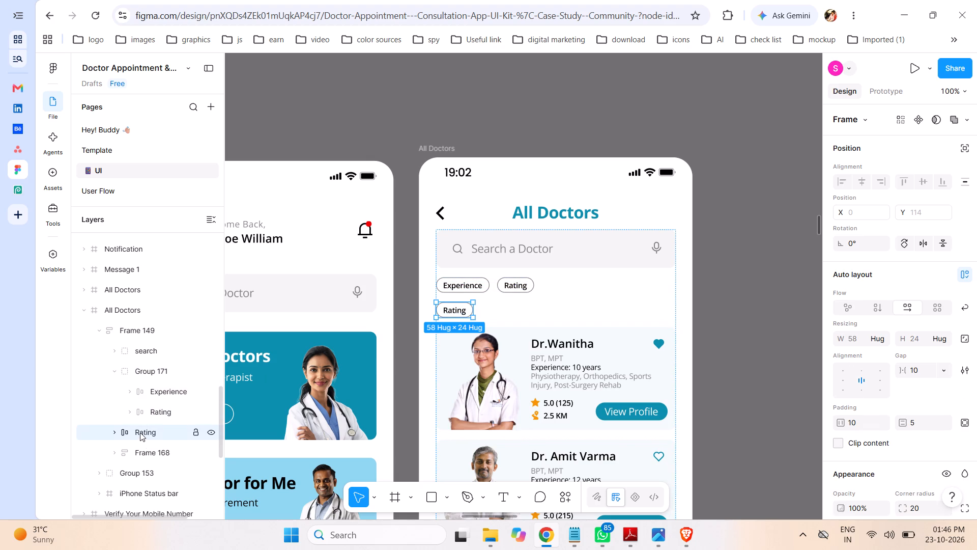
left_click_drag(140, 432, 159, 403)
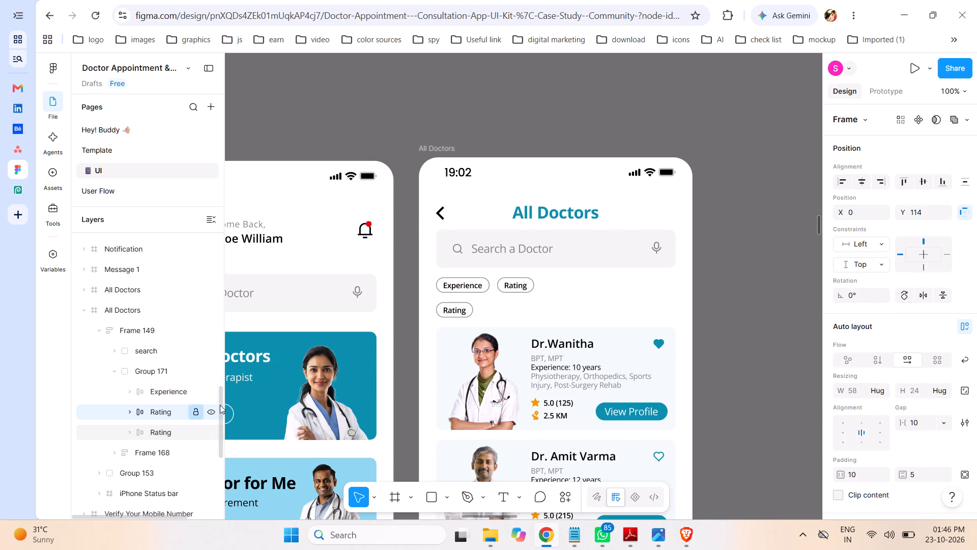
Move the Rating pill from the second row to the end of the filter row, about 12 px after the other Rating pill, and deselect it.
left_click(161, 429)
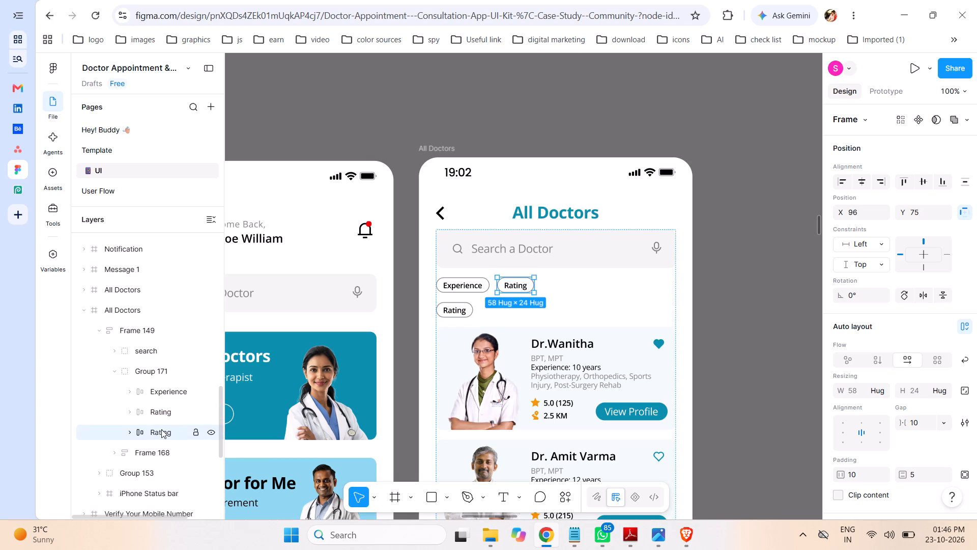
left_click(159, 410)
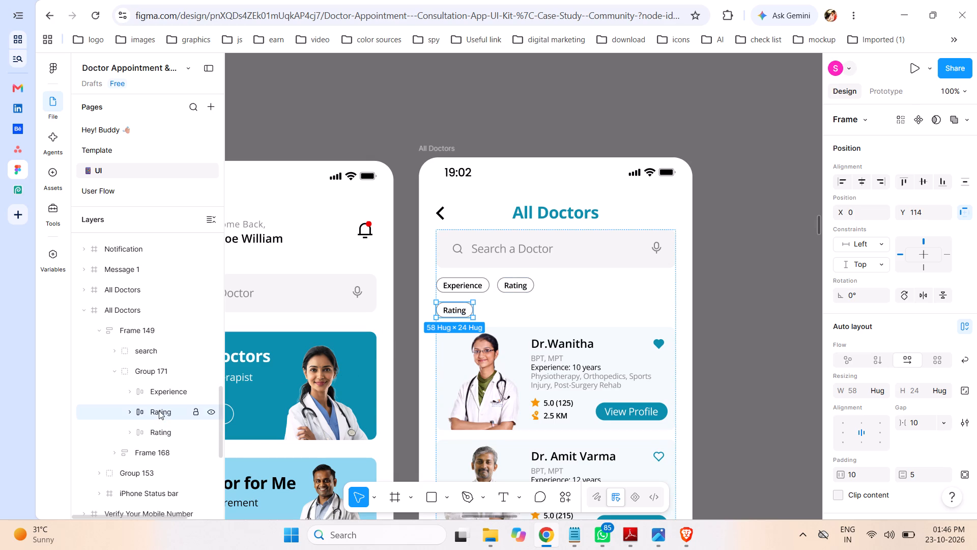
left_click_drag(455, 315, 512, 301)
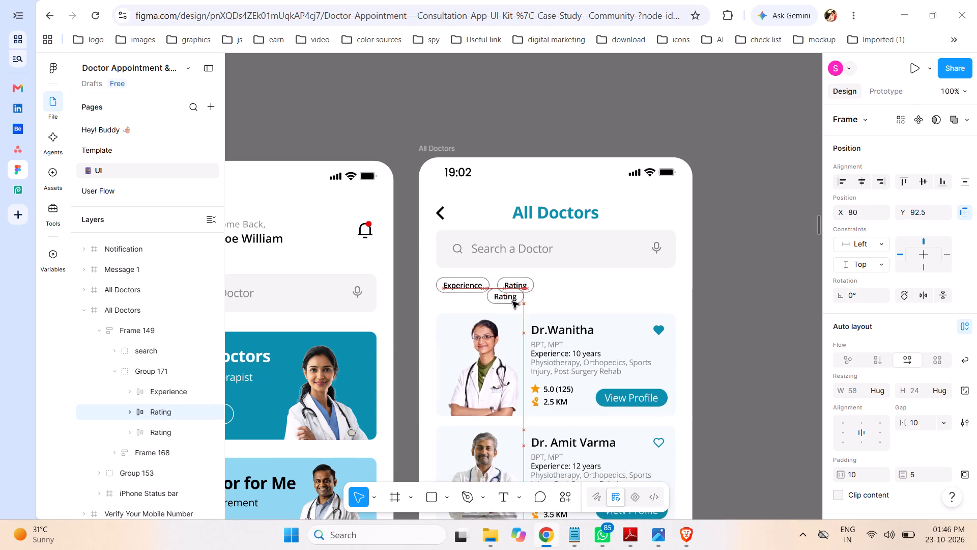
left_click_drag(512, 301, 561, 289)
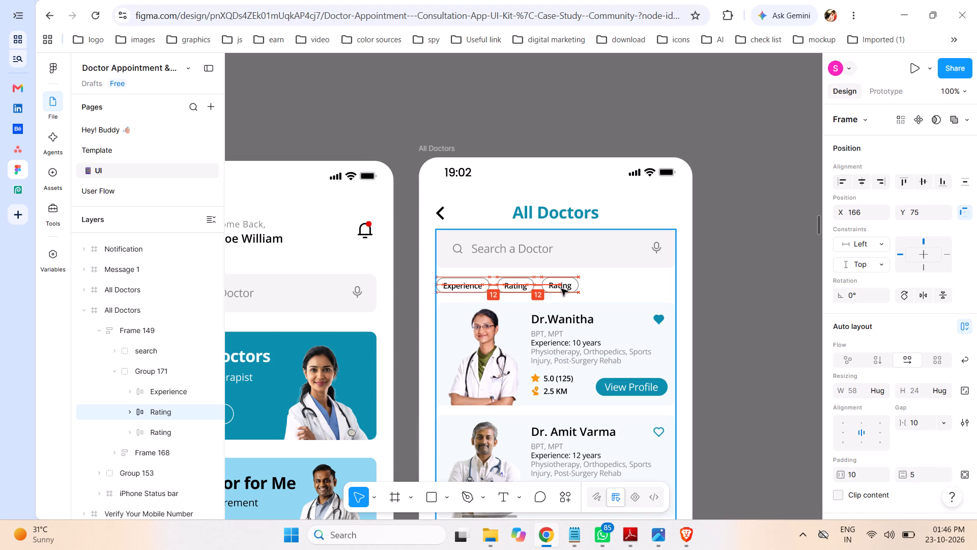
left_click_drag(561, 289, 560, 289)
left_click(760, 289)
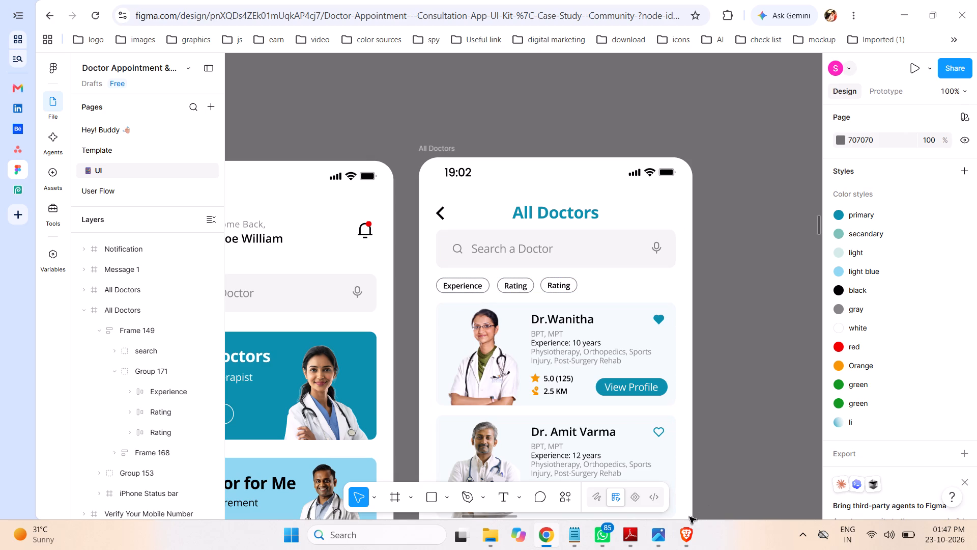
Examine the Browse Doctors filter options in the Physiotherapy App and PhysioCare reference images, and return to the Figma design.
left_click(660, 535)
left_click(686, 451)
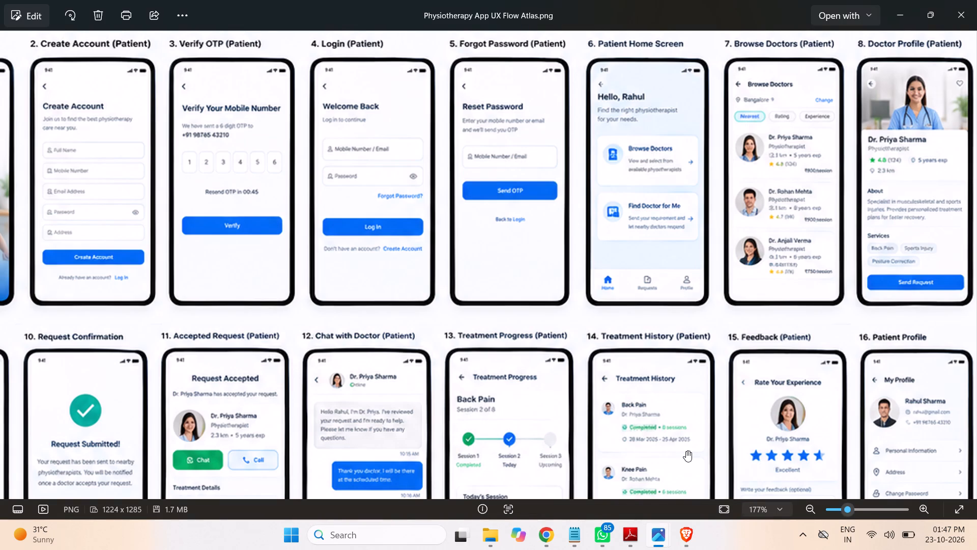
left_click(662, 538)
left_click(626, 488)
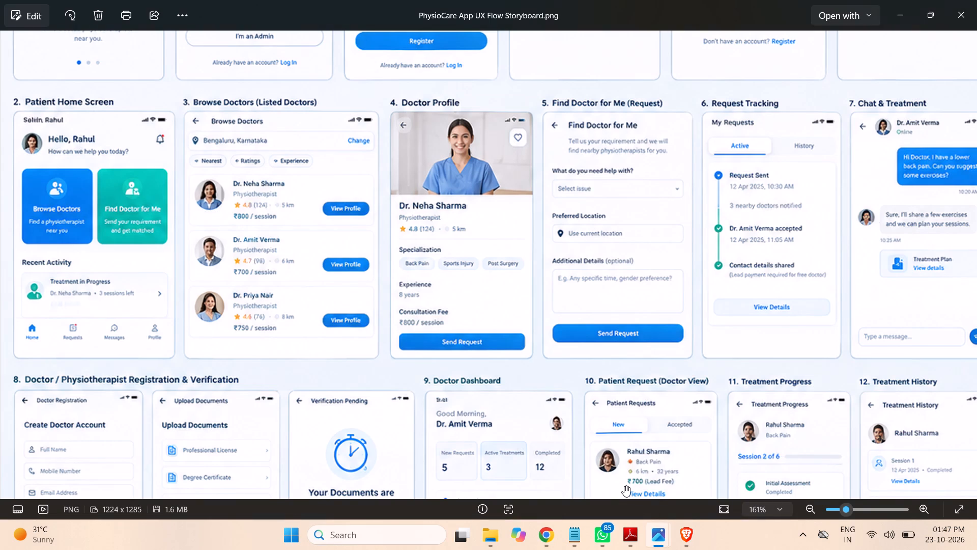
left_click(549, 536)
left_click(751, 273)
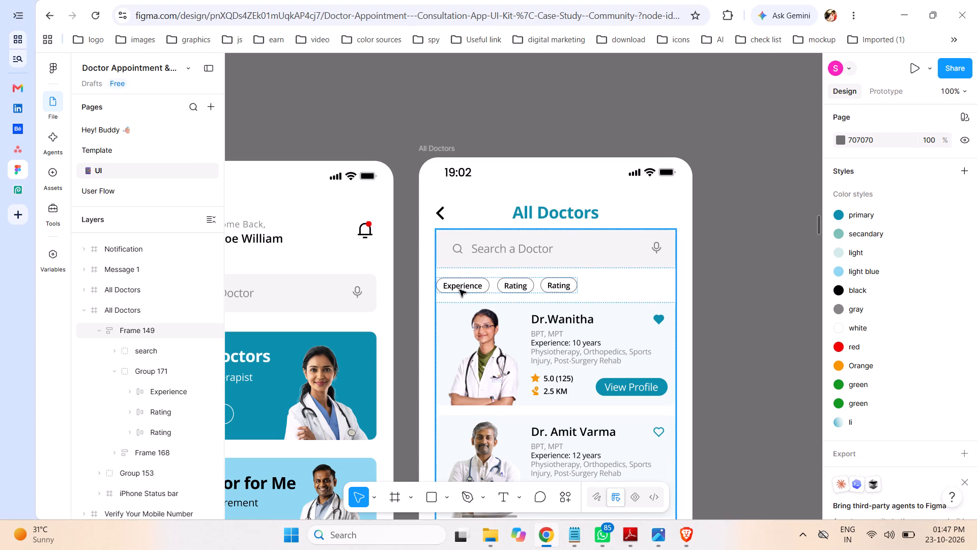
Rename the lower Rating layer in Group 171 as Specialization, copied from the doctor details list in the Adobe Reader PDF, and expand it.
left_click(632, 538)
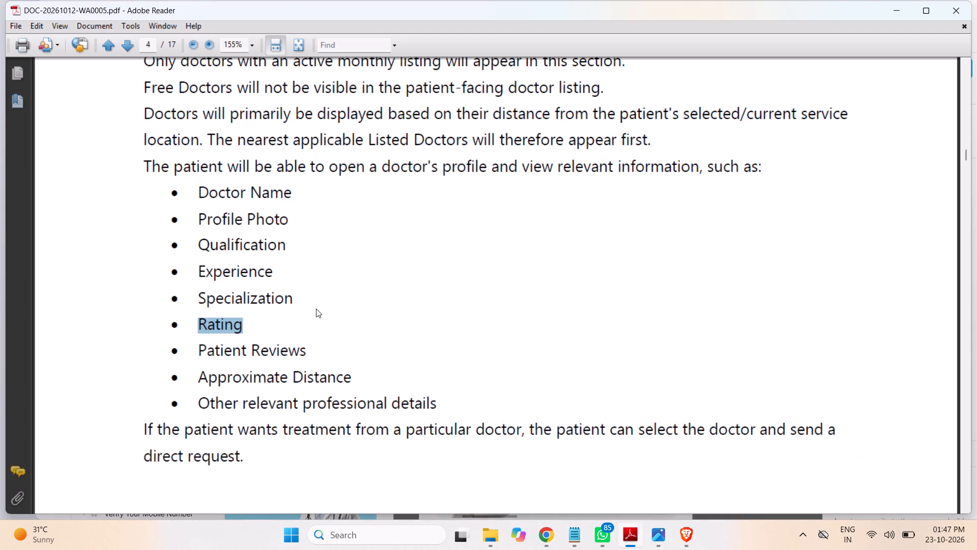
left_click_drag(295, 301, 209, 301)
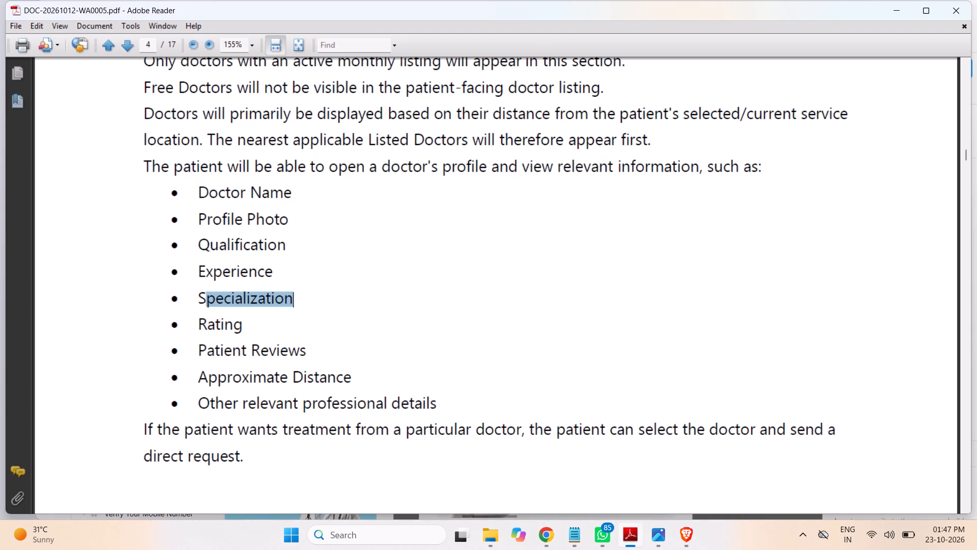
left_click_drag(209, 301, 200, 299)
key("ctrl+c")
left_click(551, 543)
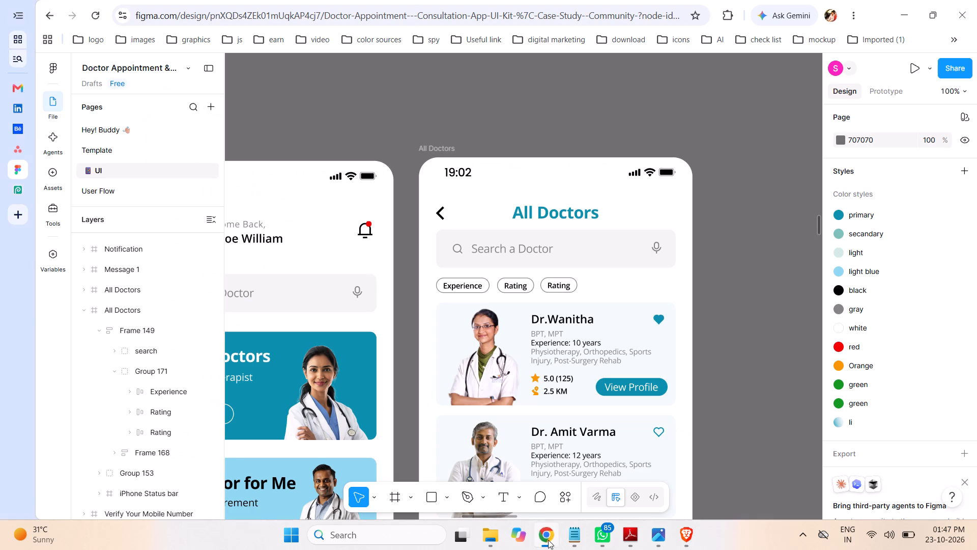
double_click(161, 435)
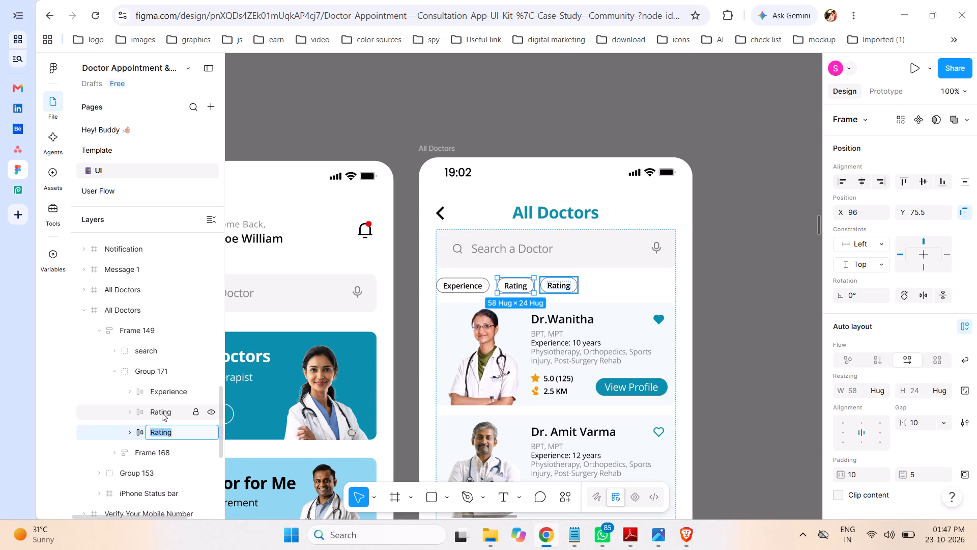
key("ctrl+v")
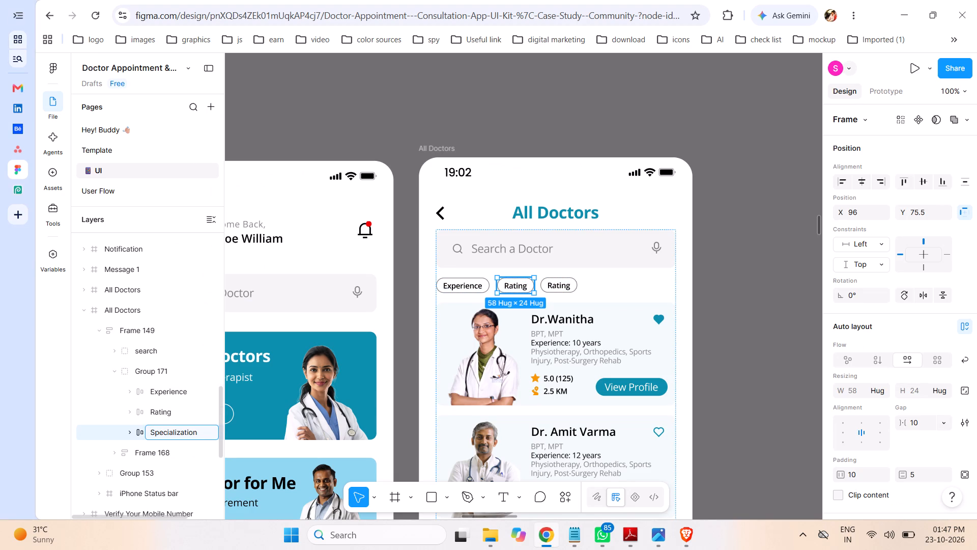
left_click(129, 434)
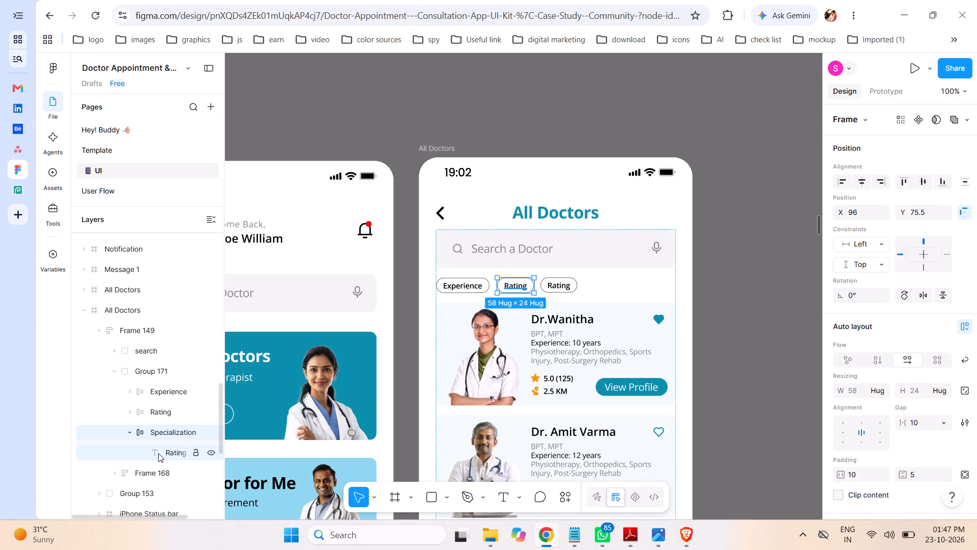
Replace the text in the Specialization layer's pill with the copied word Specialization, and collapse the layer.
double_click(153, 451)
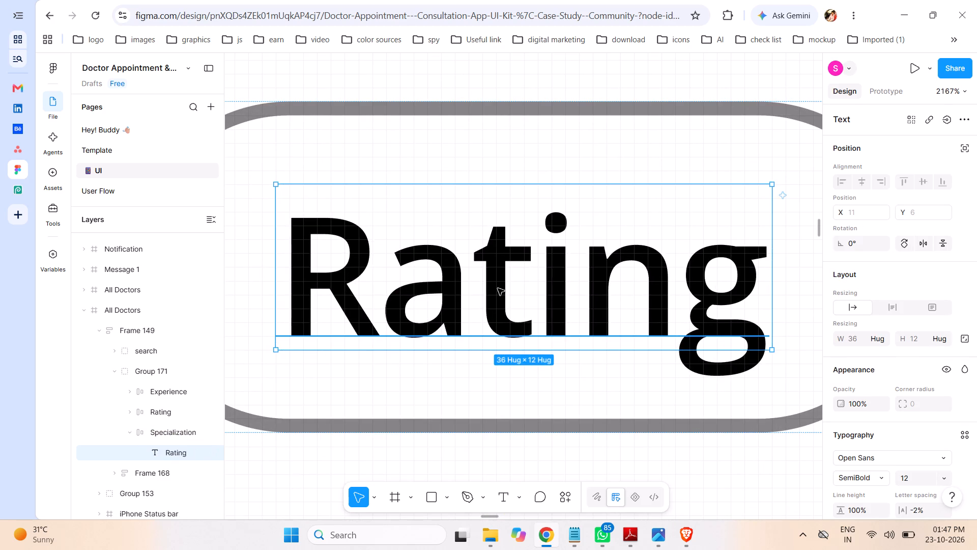
double_click(498, 288)
key("ctrl+v")
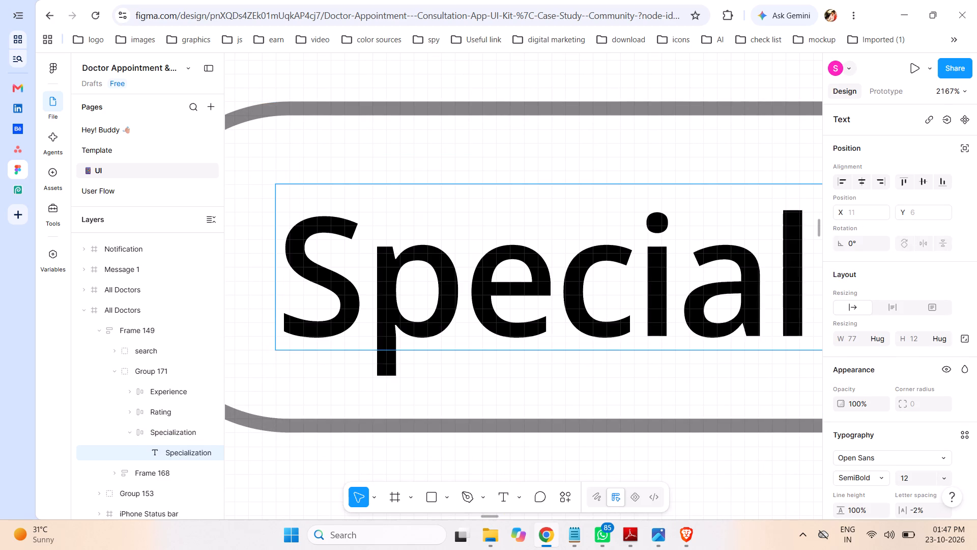
left_click(129, 431)
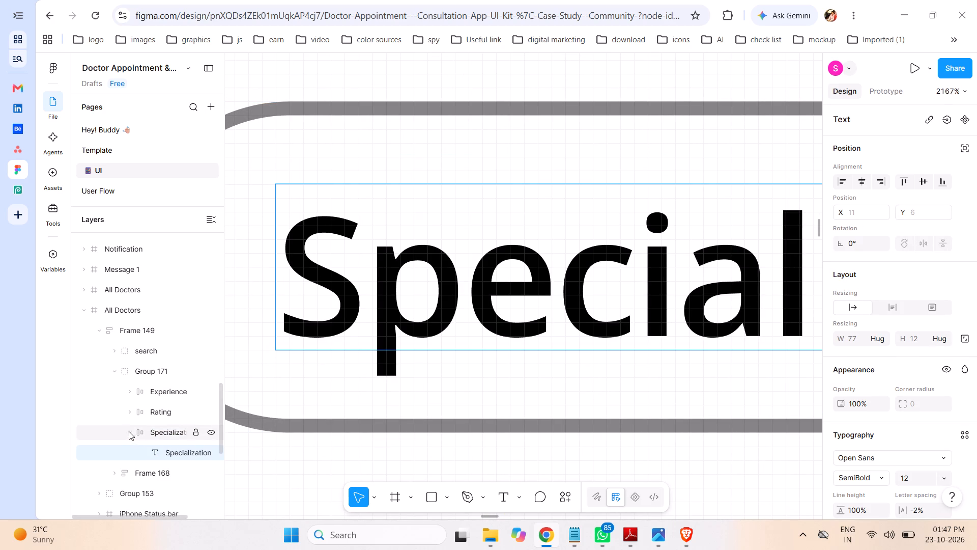
Move the Specialization layer above Rating in Group 171, place the Rating pill about 12 px after the Specialization pill, and deselect it.
key("ctrl+minus")
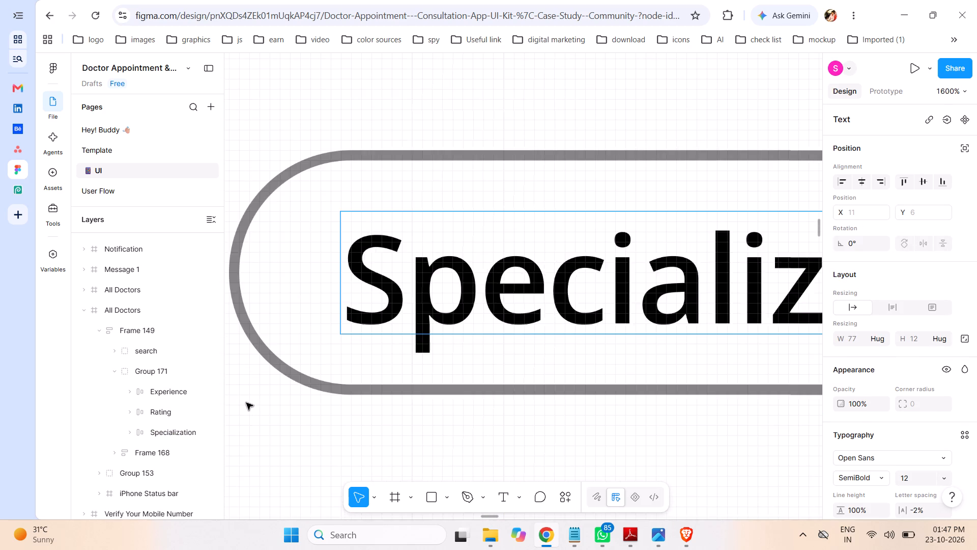
key("ctrl+minus")
key("ctrl+minus")
key("ctrl+minus")
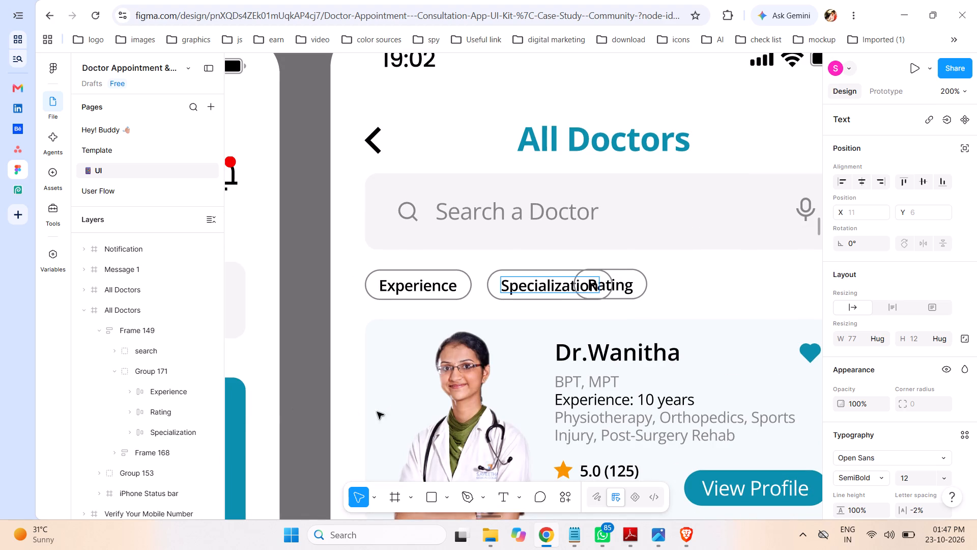
left_click_drag(159, 434, 161, 404)
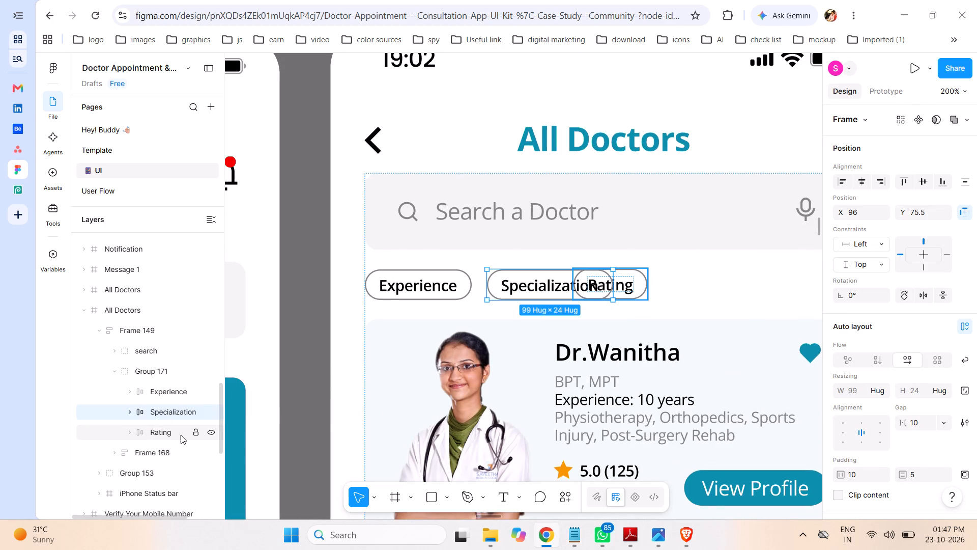
left_click(169, 433)
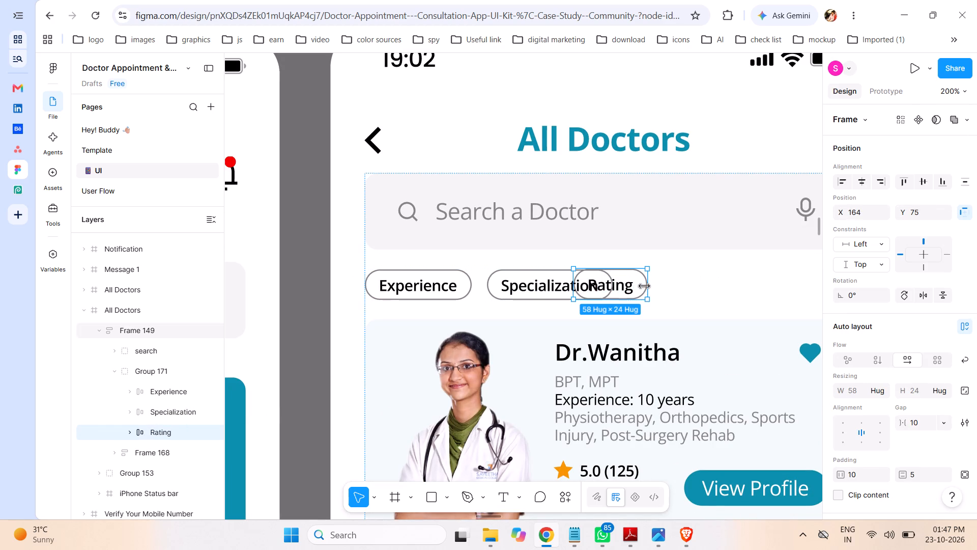
left_click_drag(629, 288, 661, 288)
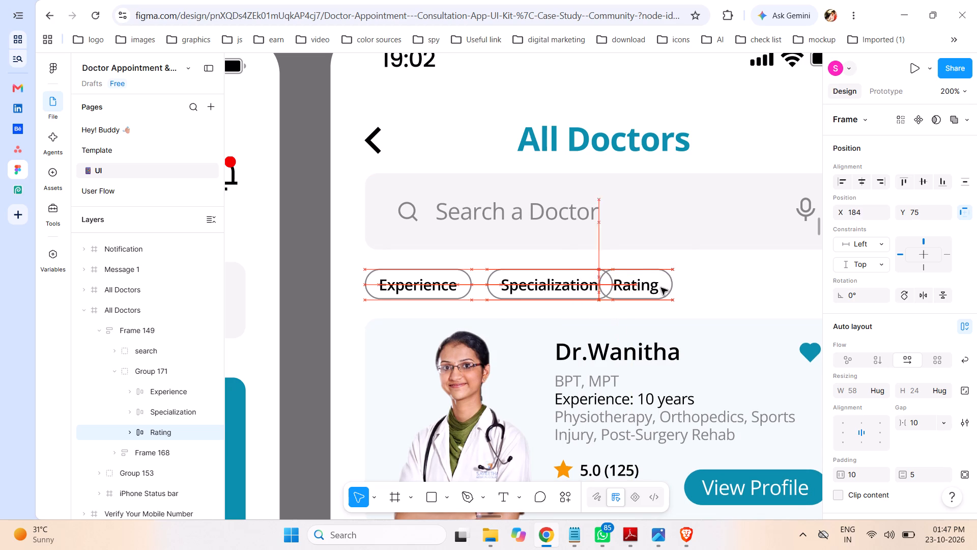
left_click_drag(661, 288, 682, 288)
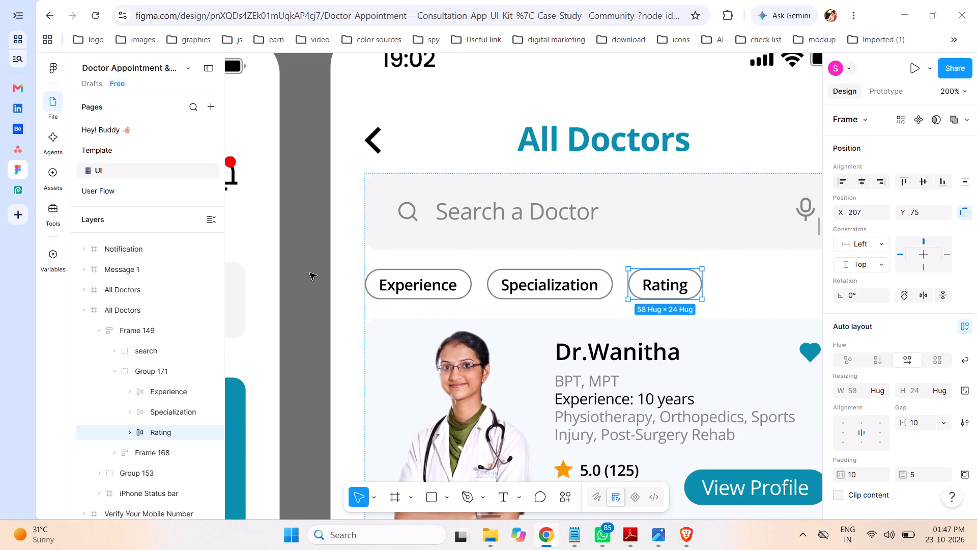
left_click(310, 273)
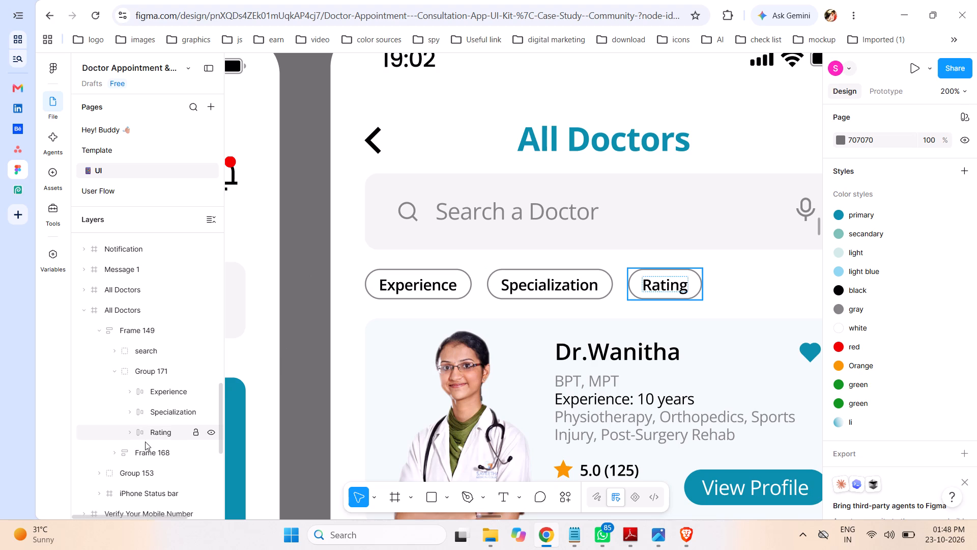
Set the fill of the Rating pill's text to gray 707070 from the page colors, and collapse its layer.
left_click(129, 433)
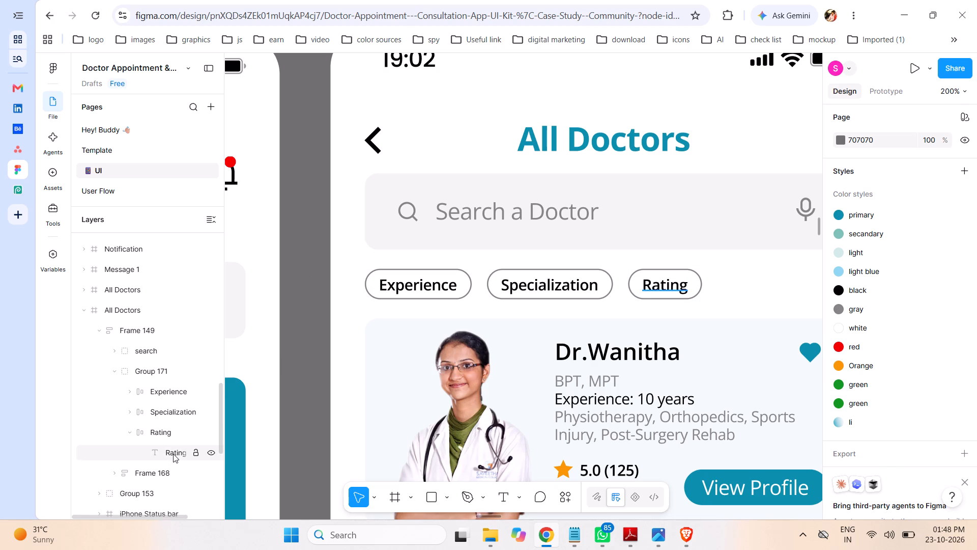
left_click(173, 454)
scroll(885, 275, "down", 6)
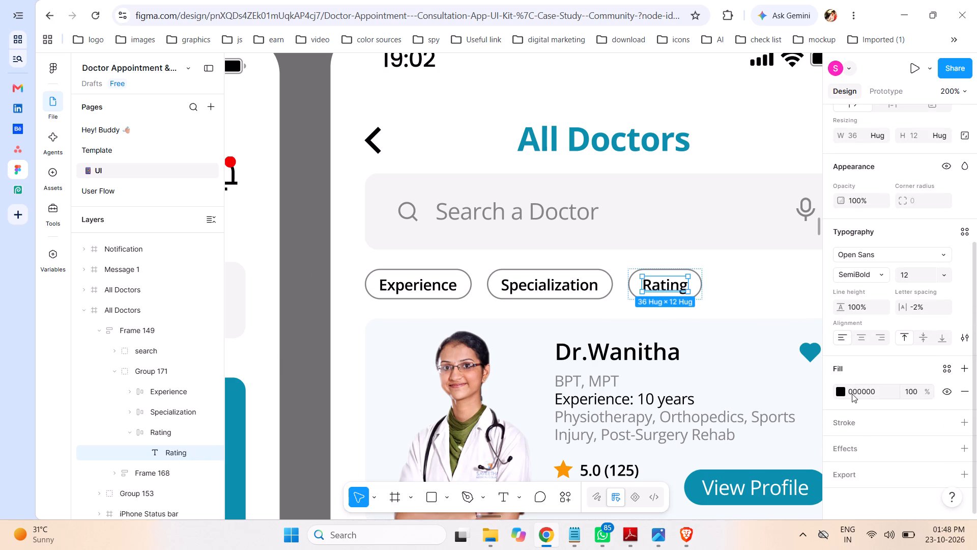
left_click(838, 391)
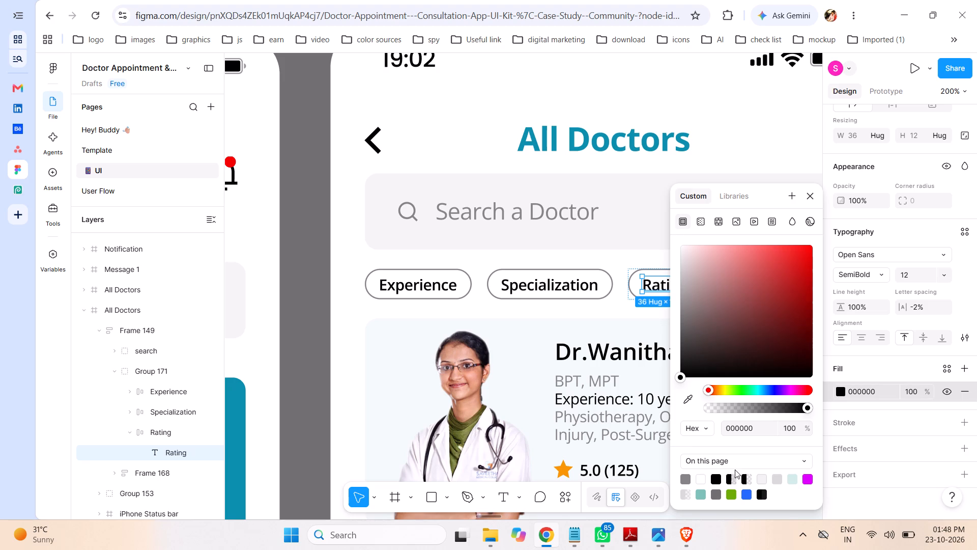
left_click(719, 496)
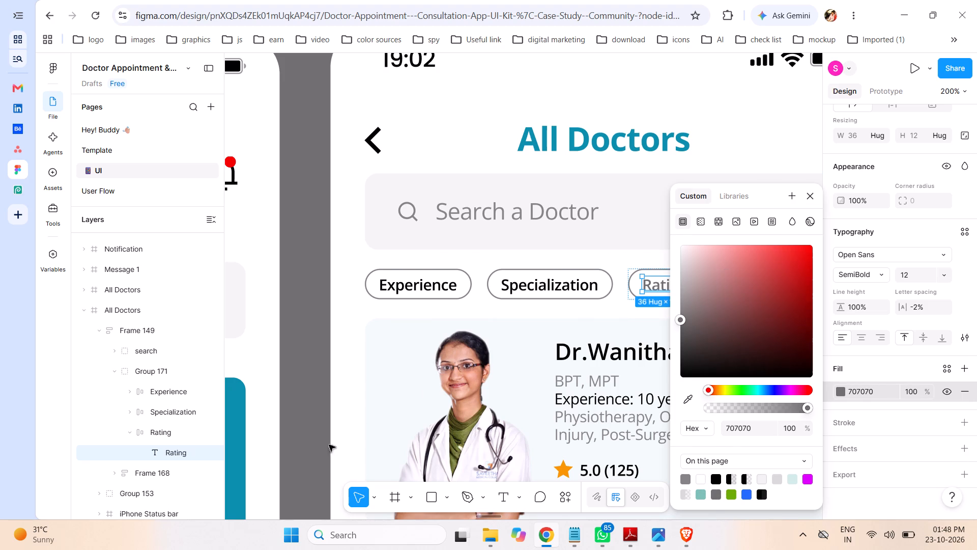
left_click(131, 431)
Set the fill of the Specialization pill's text to the same gray 707070, and collapse its layer.
left_click(129, 409)
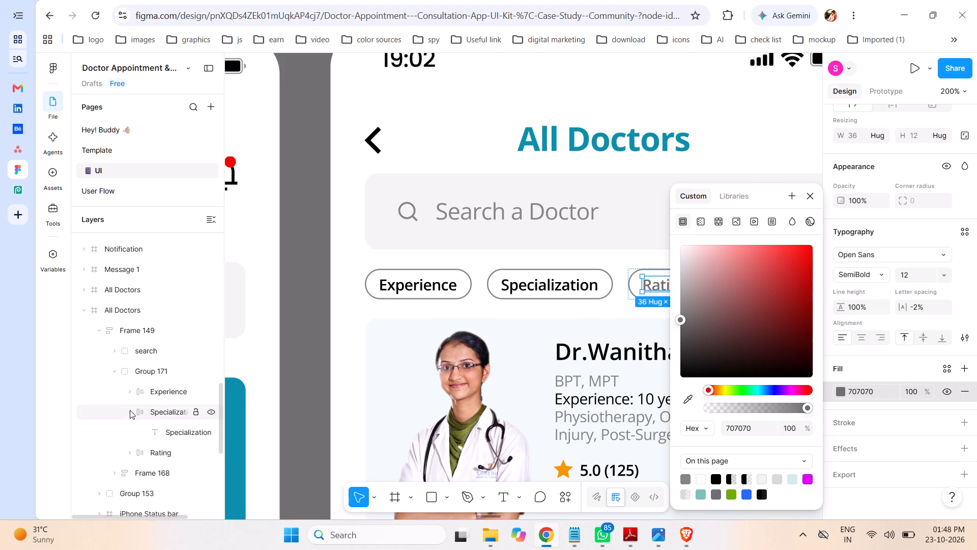
left_click(155, 428)
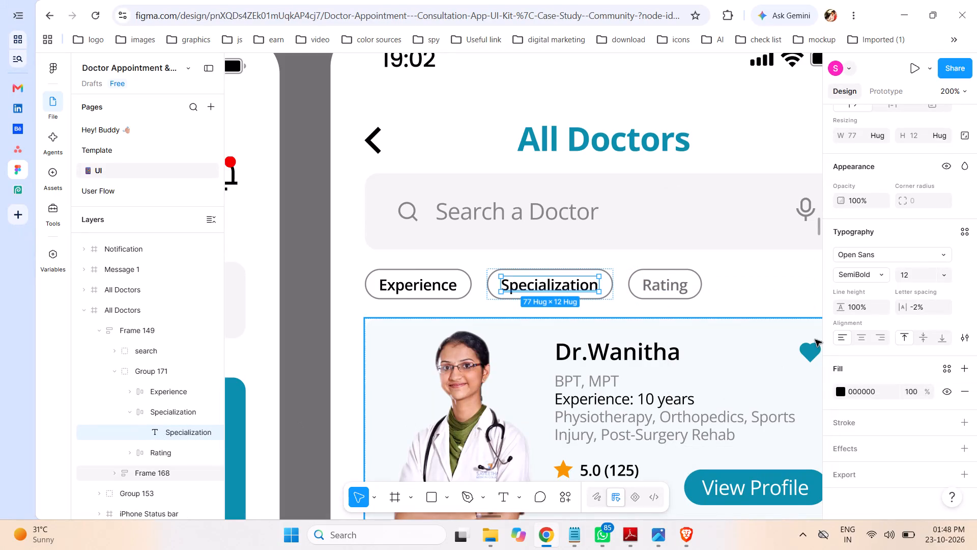
left_click(842, 392)
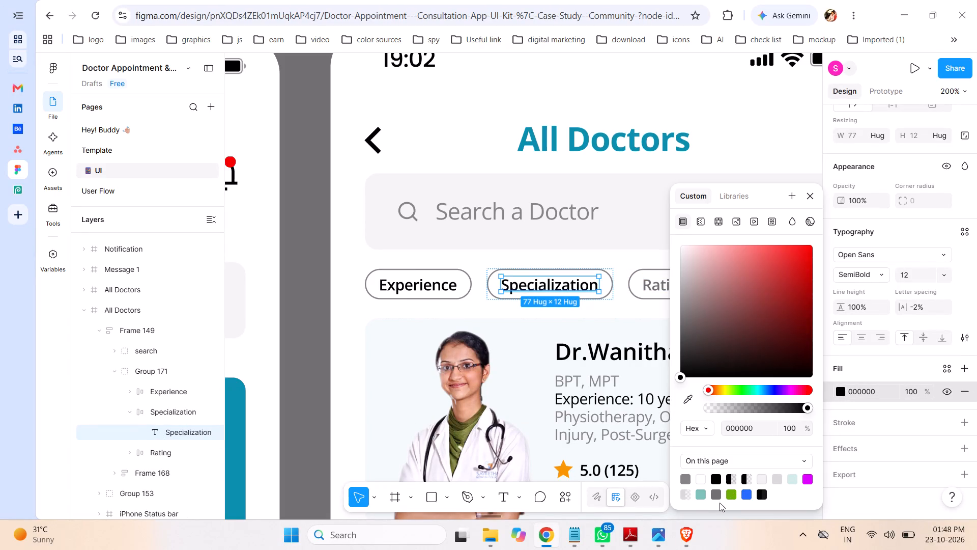
left_click(716, 496)
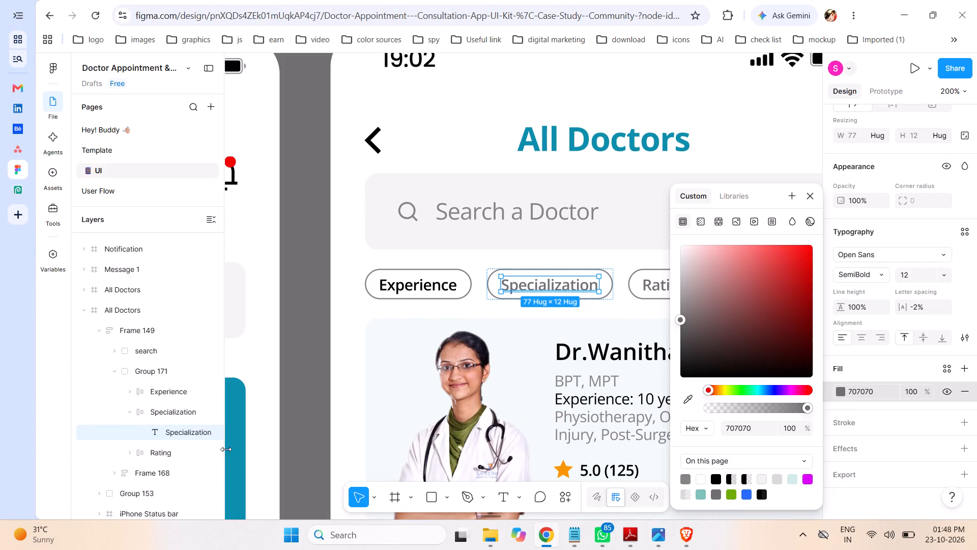
left_click(131, 413)
Set the fill of the Experience pill's text to the same gray from the page colors, deselect it, and save.
left_click(132, 391)
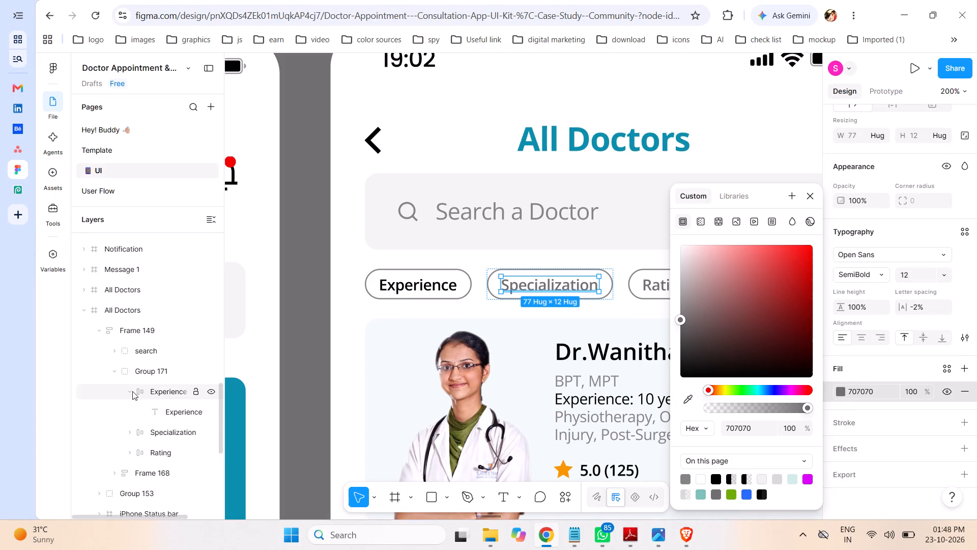
left_click(154, 412)
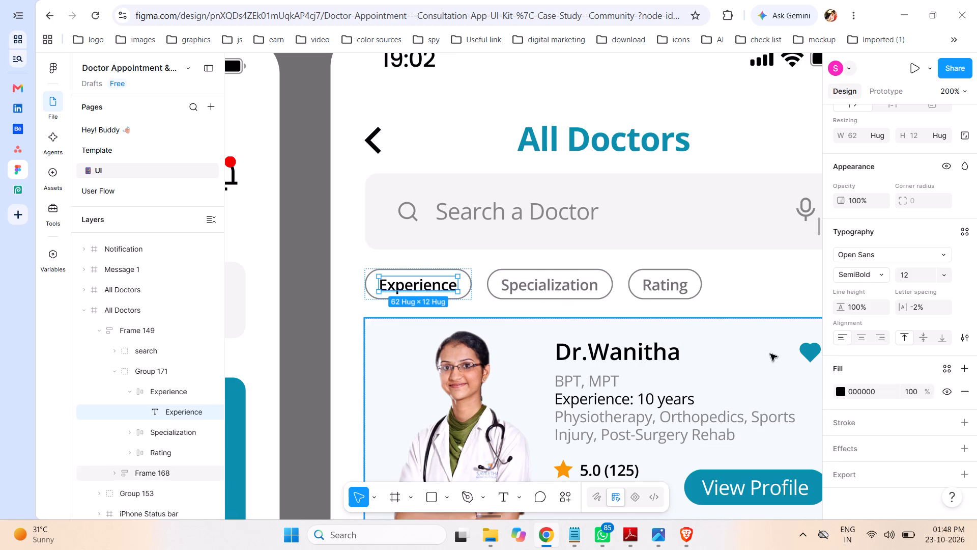
left_click(838, 390)
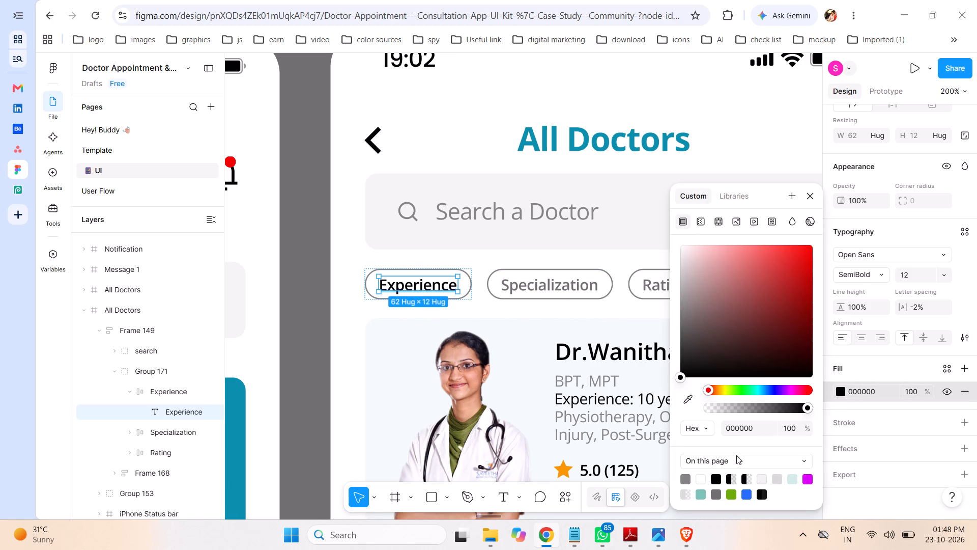
left_click(717, 493)
left_click(304, 261)
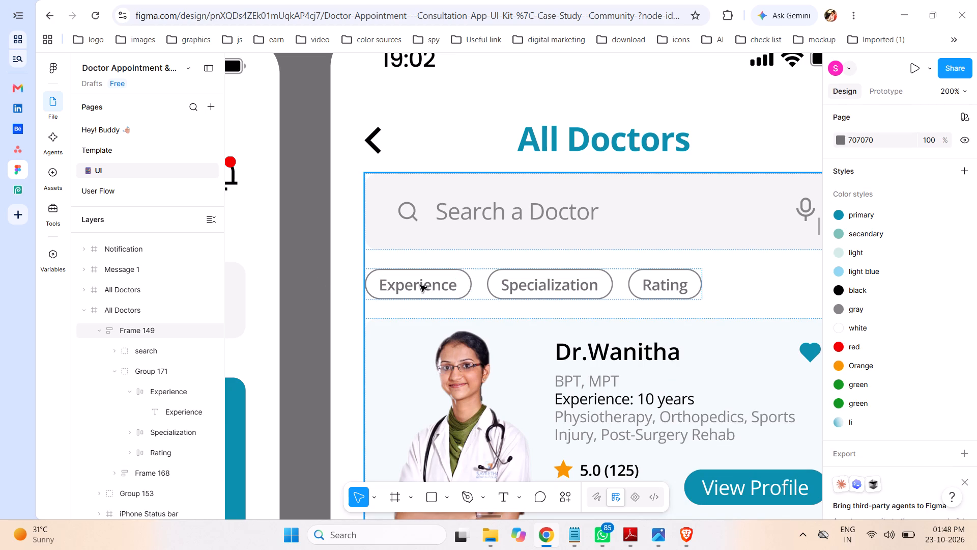
key("ctrl+minus")
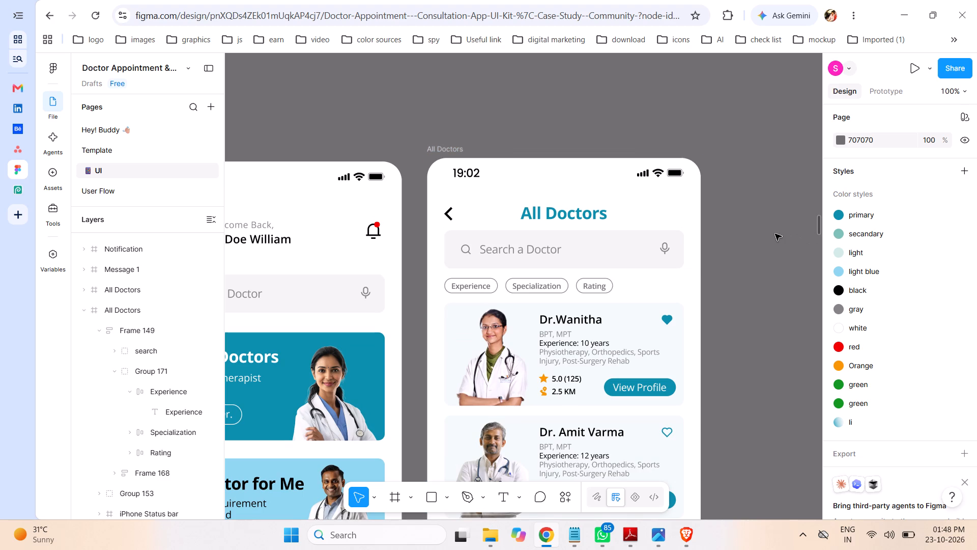
key("ctrl+s")
Examine the filter pills and doctor cards along the All Doctors screen.
left_click(759, 233)
scroll(750, 241, "down", 2)
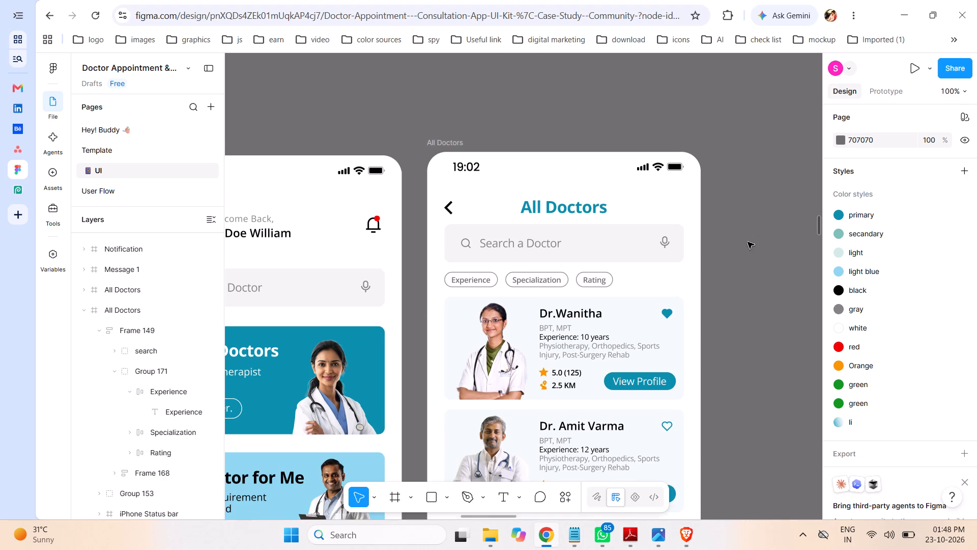
scroll(748, 242, "down", 3)
scroll(742, 242, "up", 1)
scroll(742, 242, "down", 3)
scroll(738, 243, "up", 1)
scroll(738, 243, "down", 7)
scroll(733, 243, "up", 2)
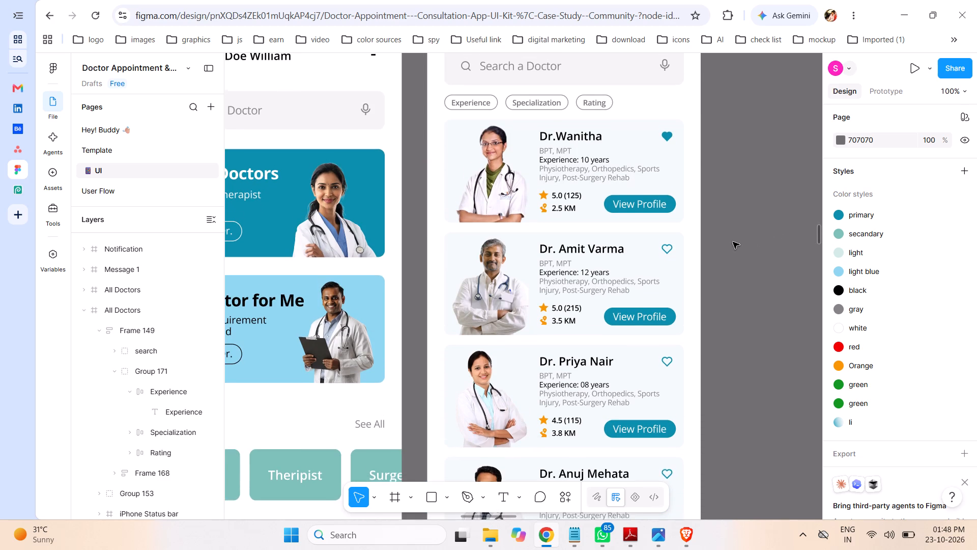
scroll(733, 242, "up", 6)
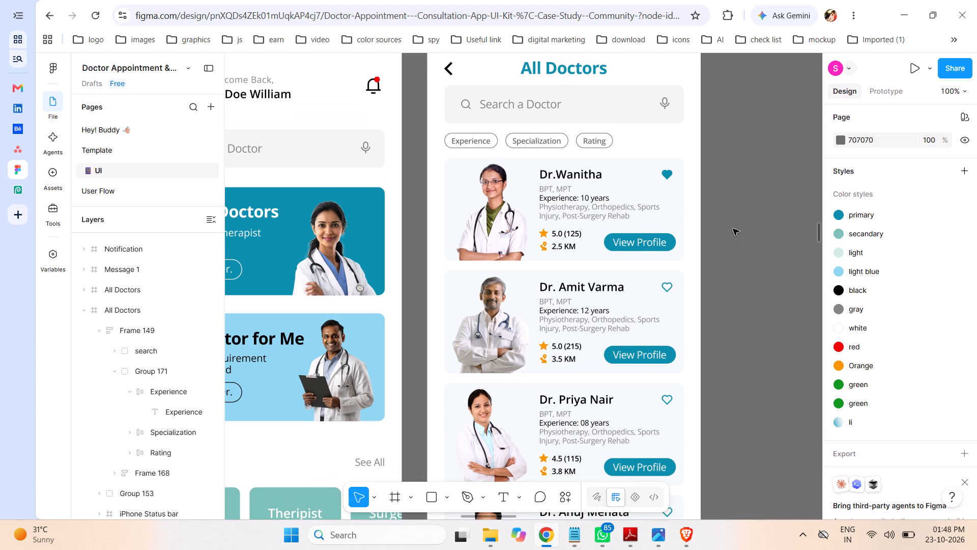
scroll(733, 229, "up", 1)
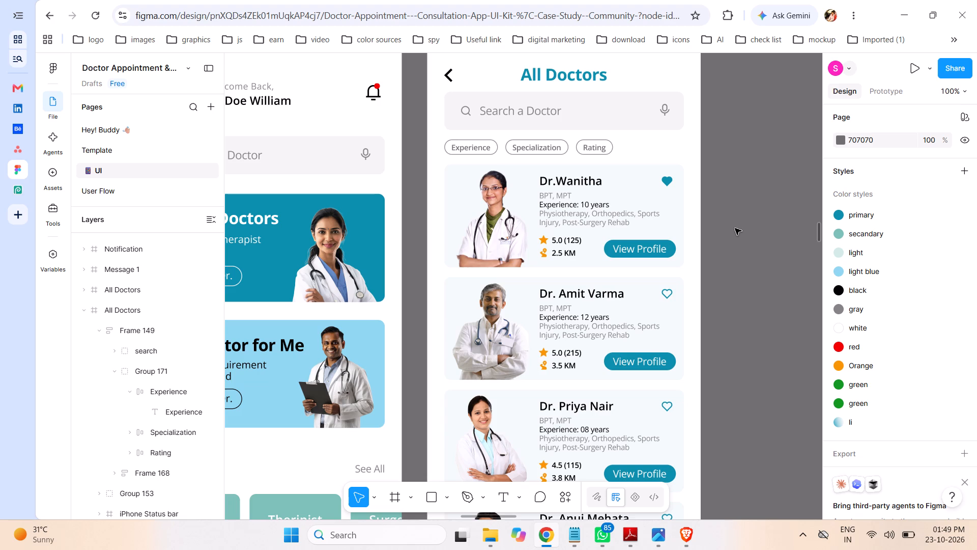
Collapse the Experience layer in Group 171.
left_click(129, 392)
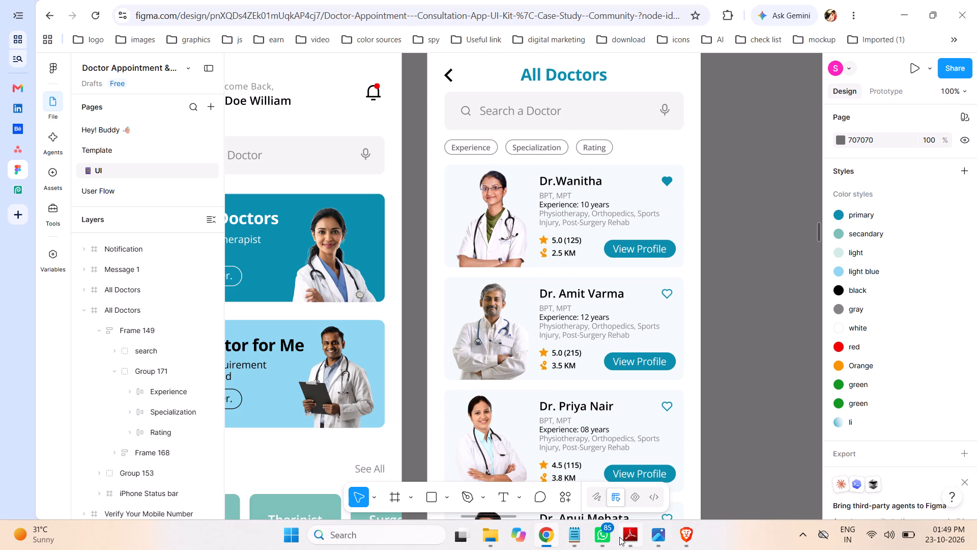
Consult the Browse Doctors filters in the PhysioCare storyboard image, replace the doctor details note in Notepad with Nearest, and copy that word.
left_click(659, 537)
left_click(611, 475)
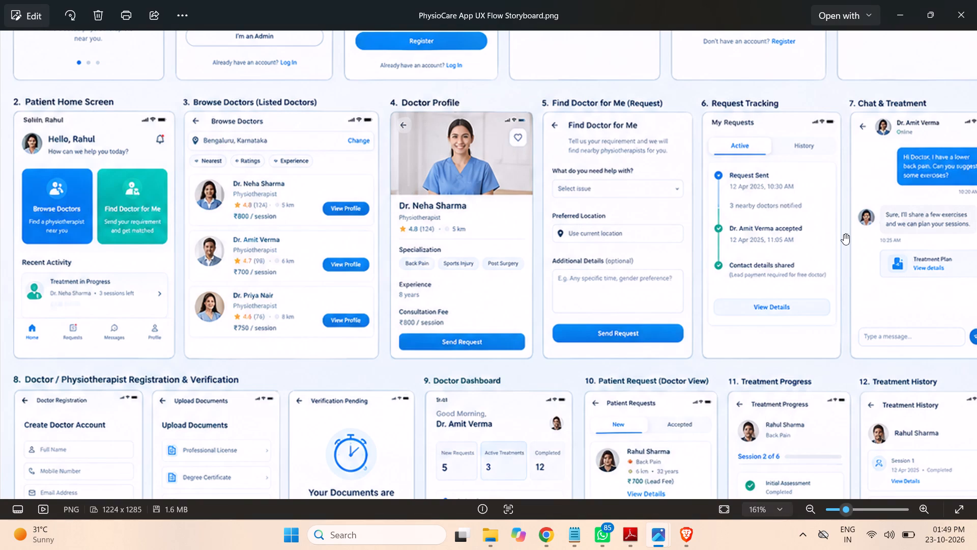
left_click(574, 537)
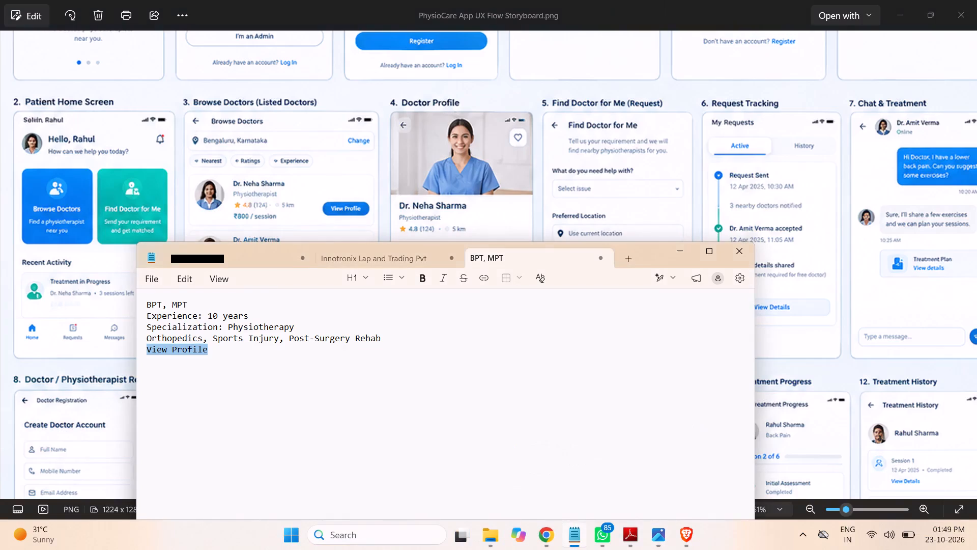
left_click_drag(271, 365, 97, 298)
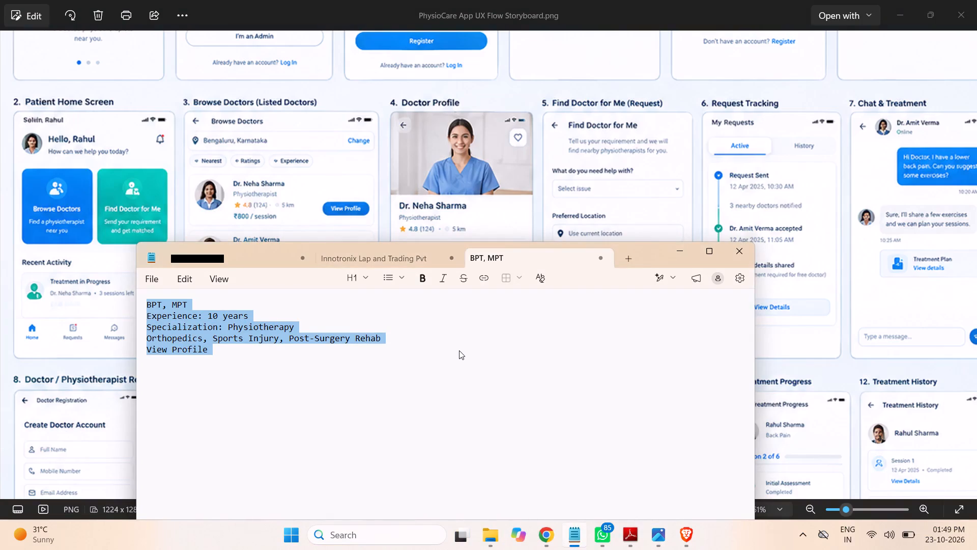
key("shift+n")
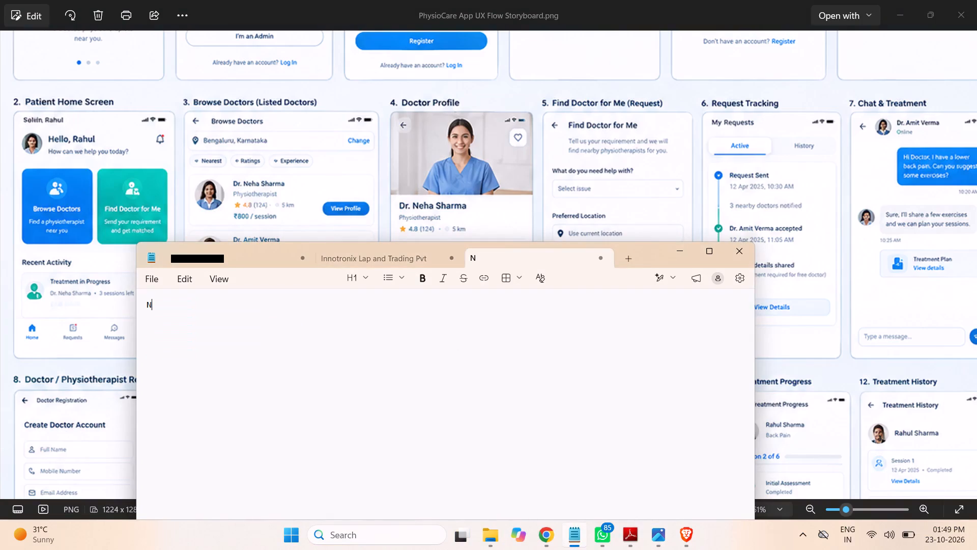
type("earest")
double_click(167, 306)
key("ctrl+c")
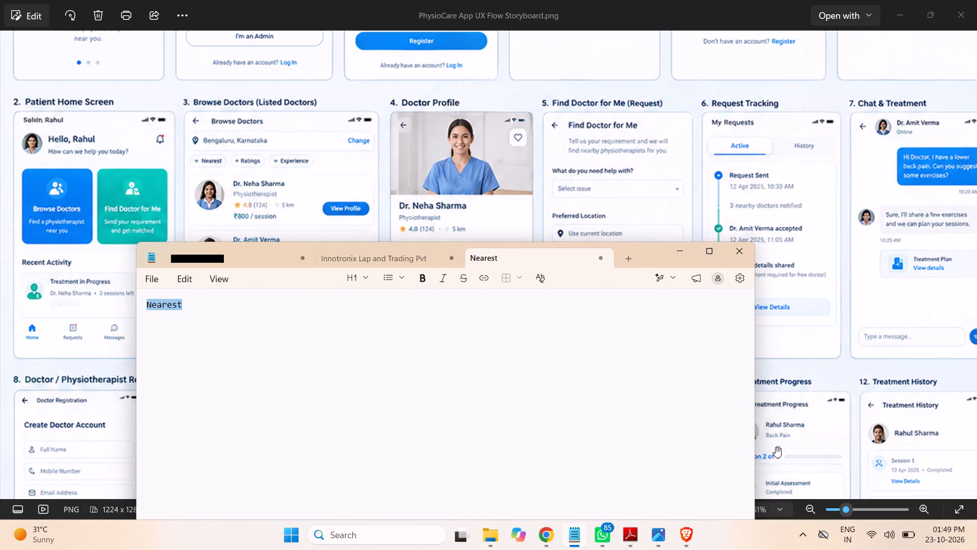
Return to the Figma design and duplicate the Rating pill in Group 171.
left_click(551, 537)
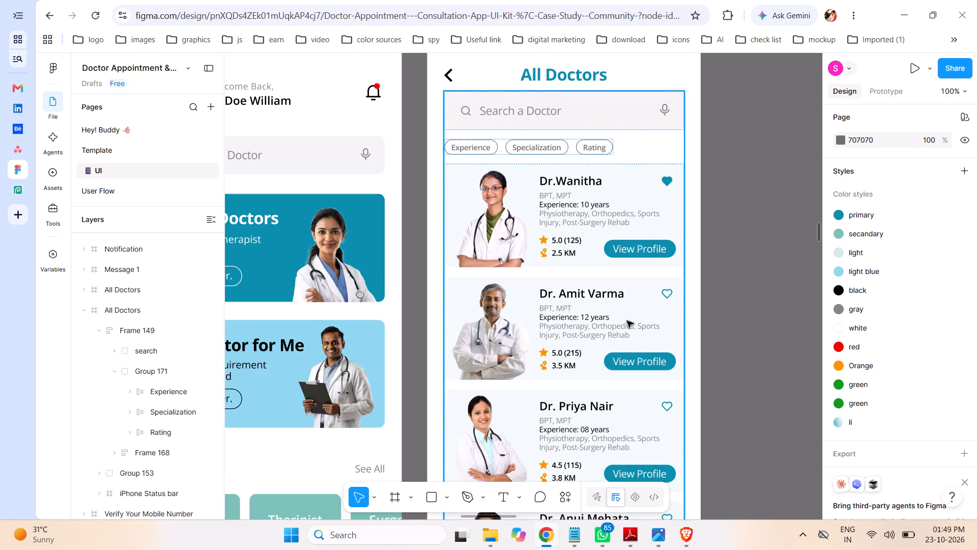
left_click(160, 431)
key("ctrl+c")
key("ctrl+v")
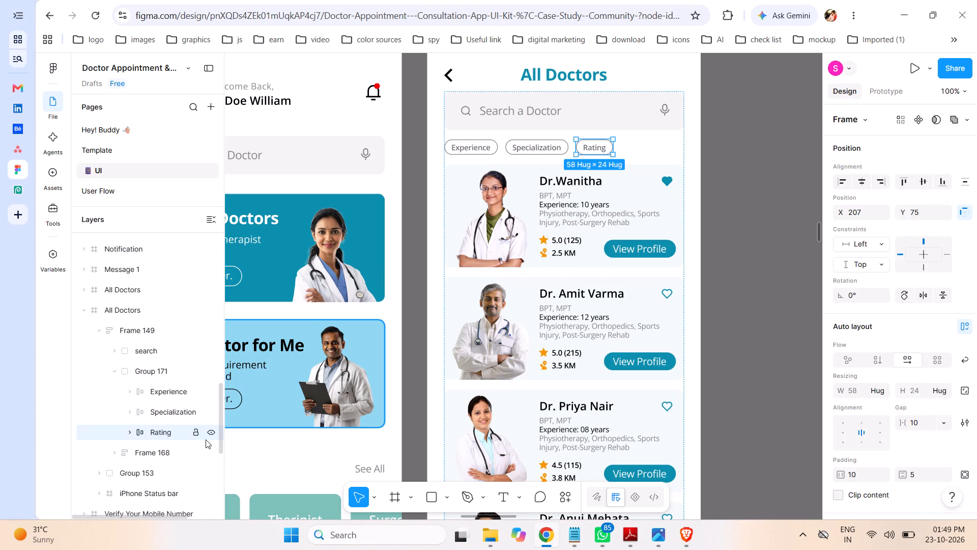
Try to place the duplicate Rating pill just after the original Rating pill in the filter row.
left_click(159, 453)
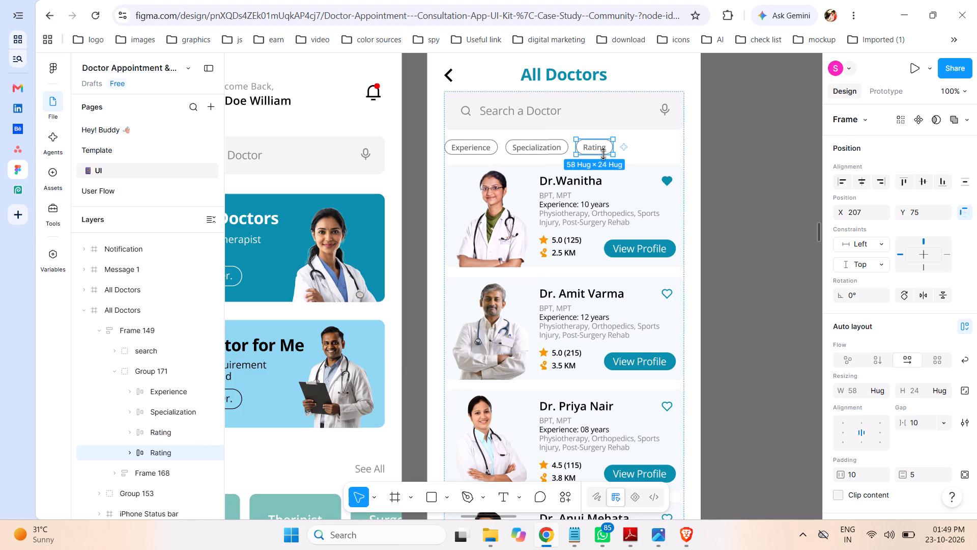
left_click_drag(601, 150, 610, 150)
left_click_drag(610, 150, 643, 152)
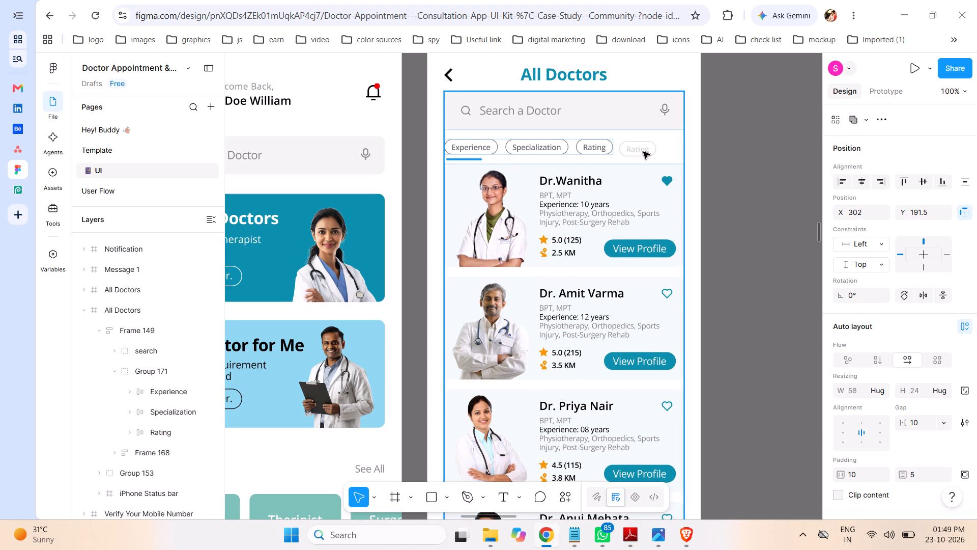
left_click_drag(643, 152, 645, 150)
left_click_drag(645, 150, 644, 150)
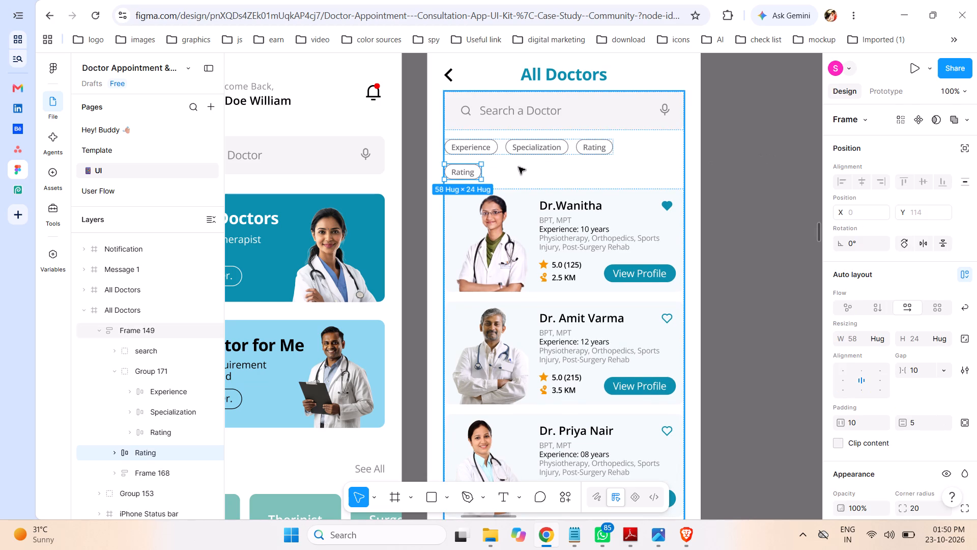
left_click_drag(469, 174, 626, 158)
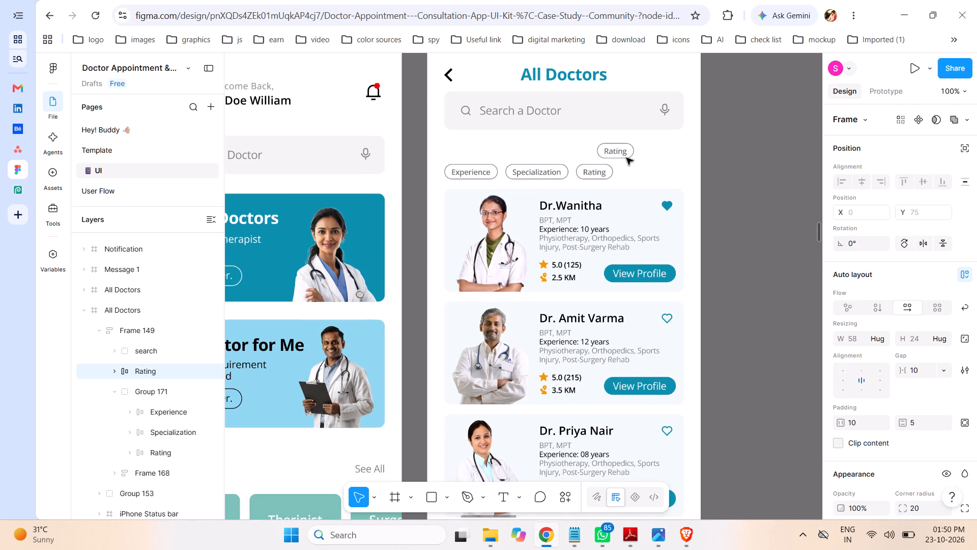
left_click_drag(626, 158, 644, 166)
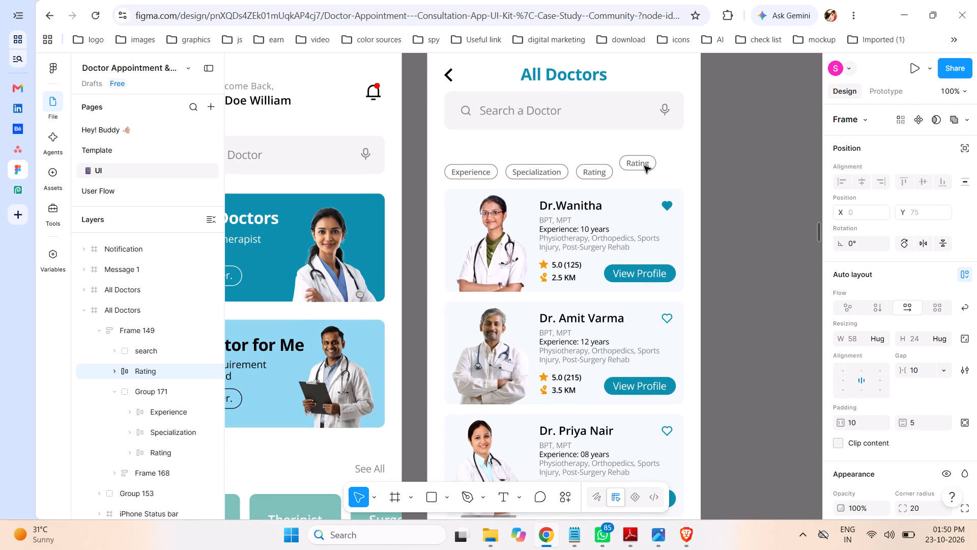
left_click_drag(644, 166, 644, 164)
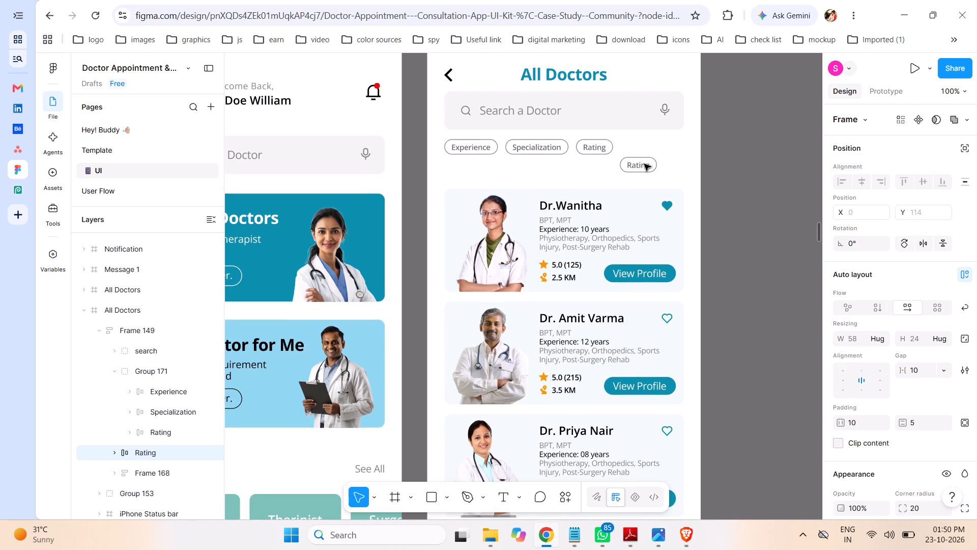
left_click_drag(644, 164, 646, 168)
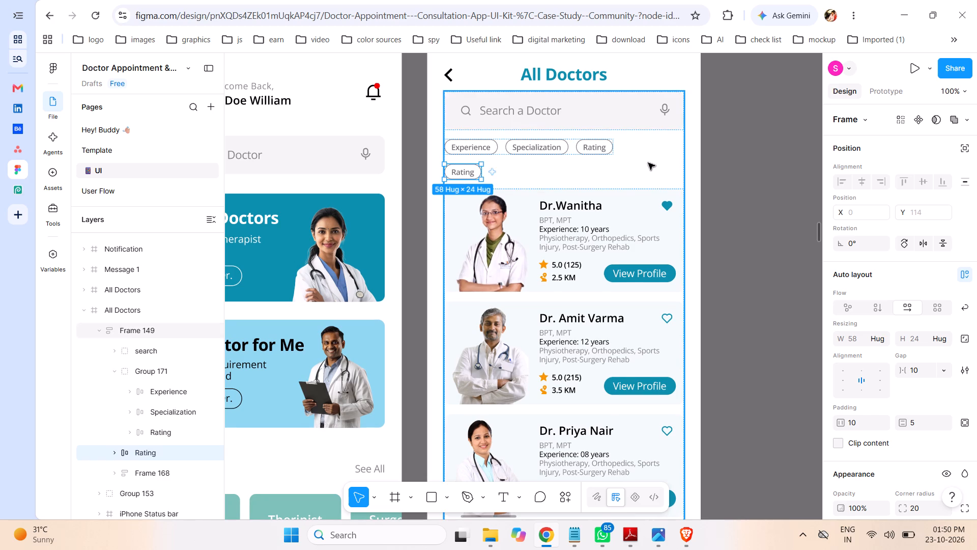
Try to widen Group 171, undo it, and have the duplicate Rating pill inside the group at X 277, Y 75.
left_click(135, 332)
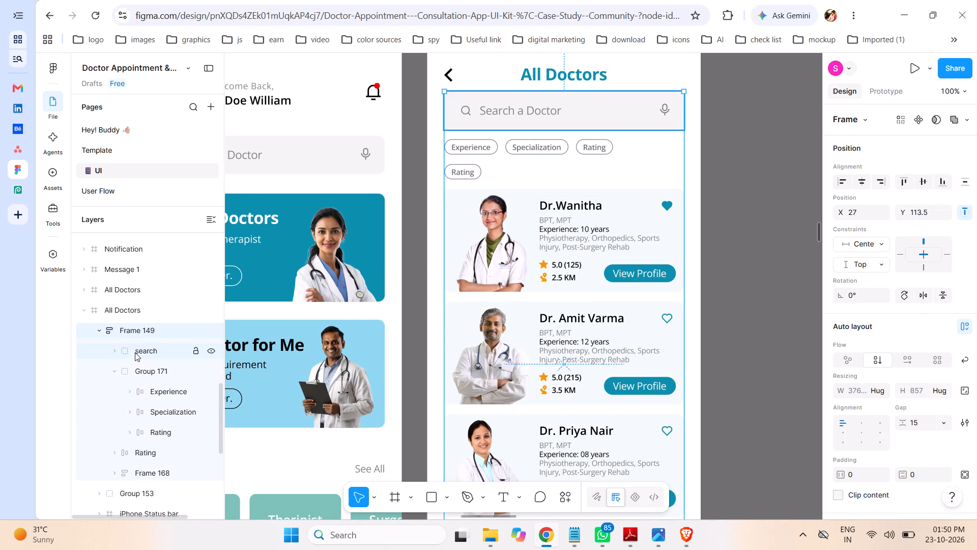
left_click(148, 367)
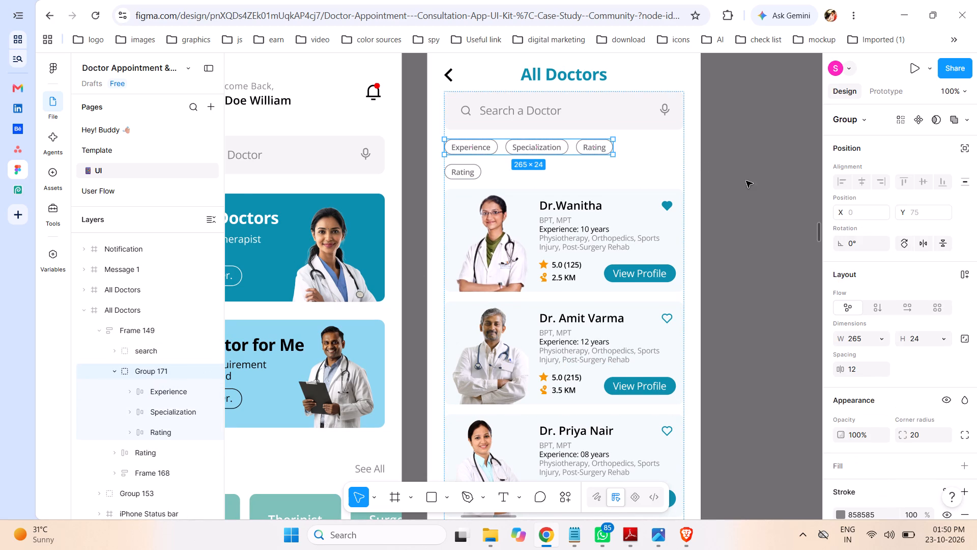
left_click_drag(614, 147, 623, 147)
left_click_drag(623, 147, 673, 150)
key("ctrl+z")
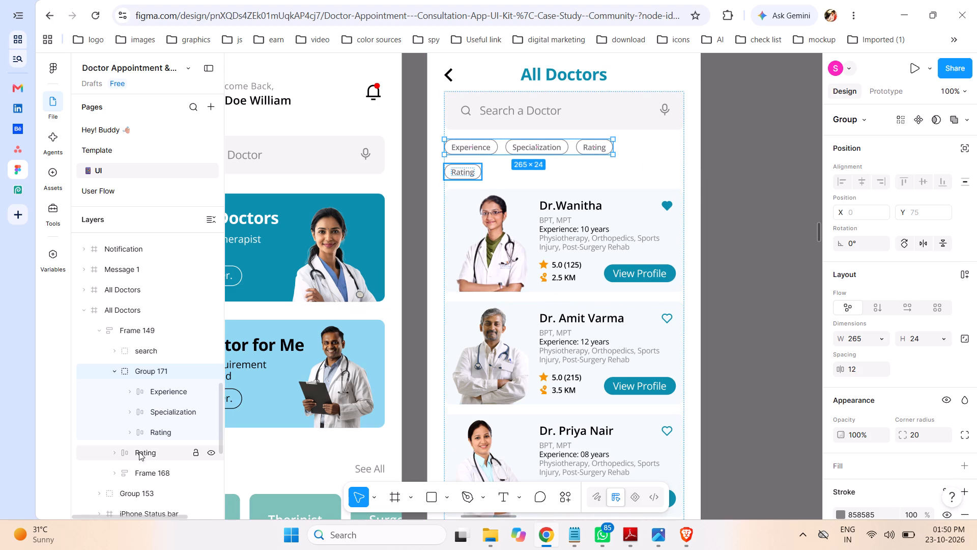
left_click_drag(139, 453, 166, 422)
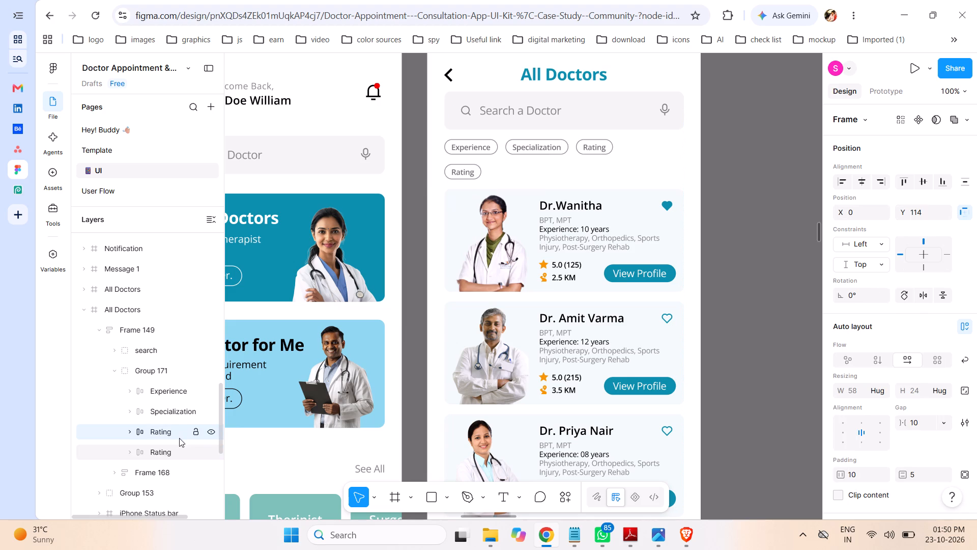
left_click(160, 450)
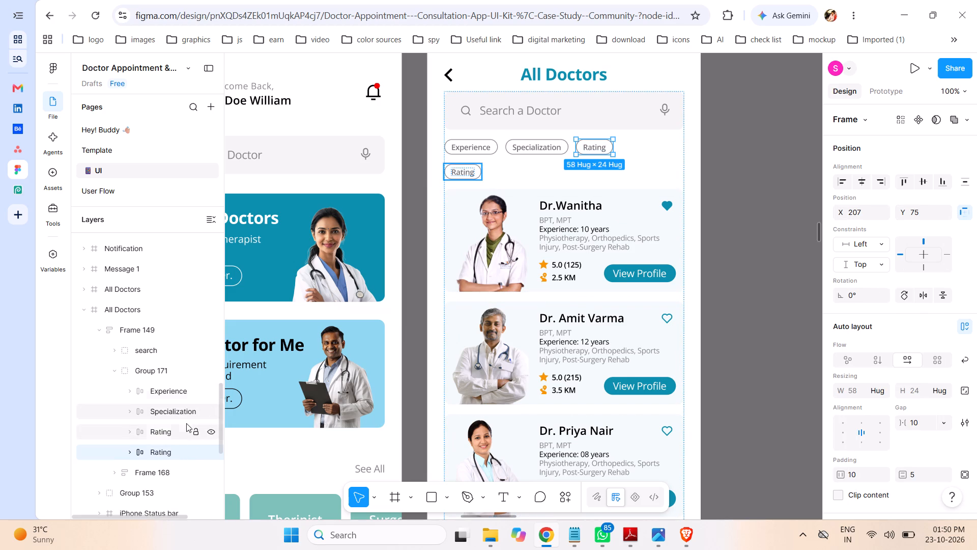
left_click_drag(157, 451, 159, 422)
left_click(161, 449)
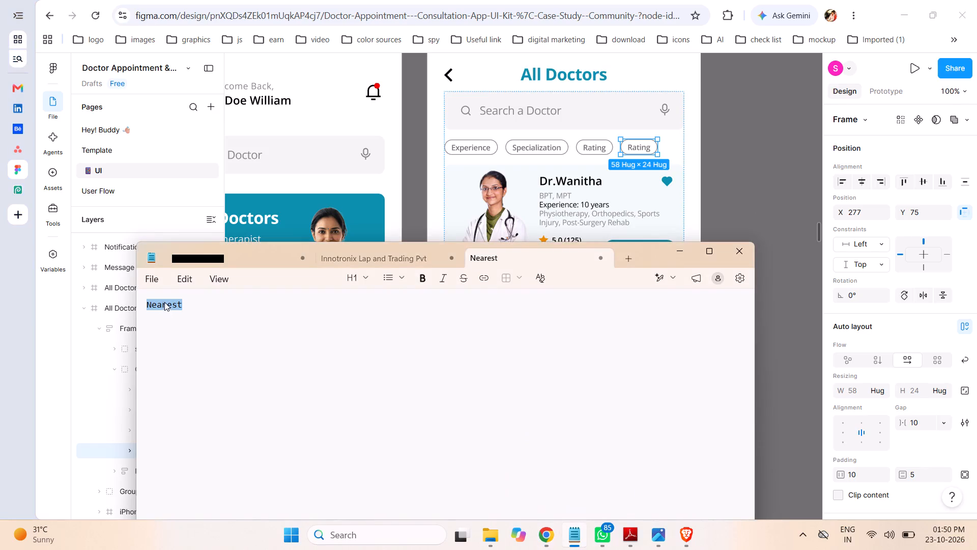
right_click(165, 300)
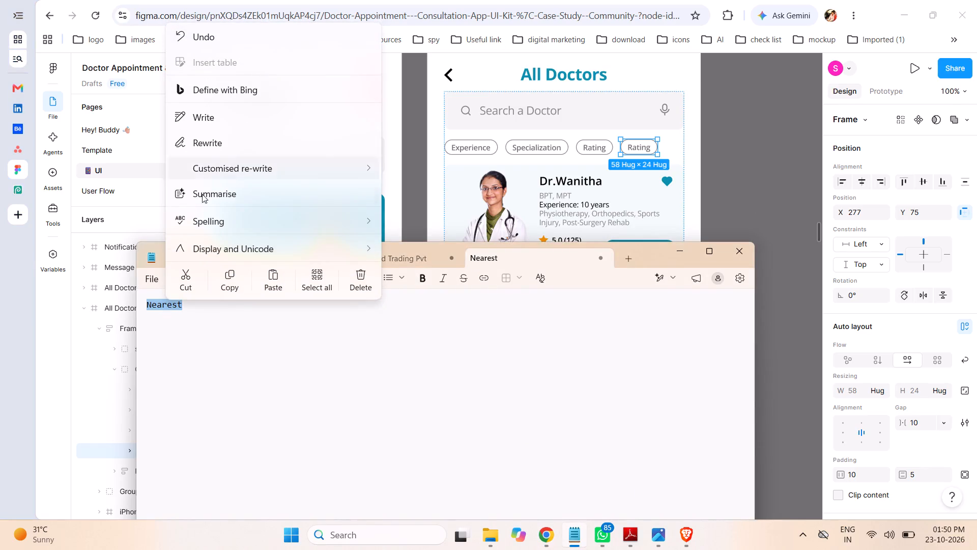
left_click(229, 281)
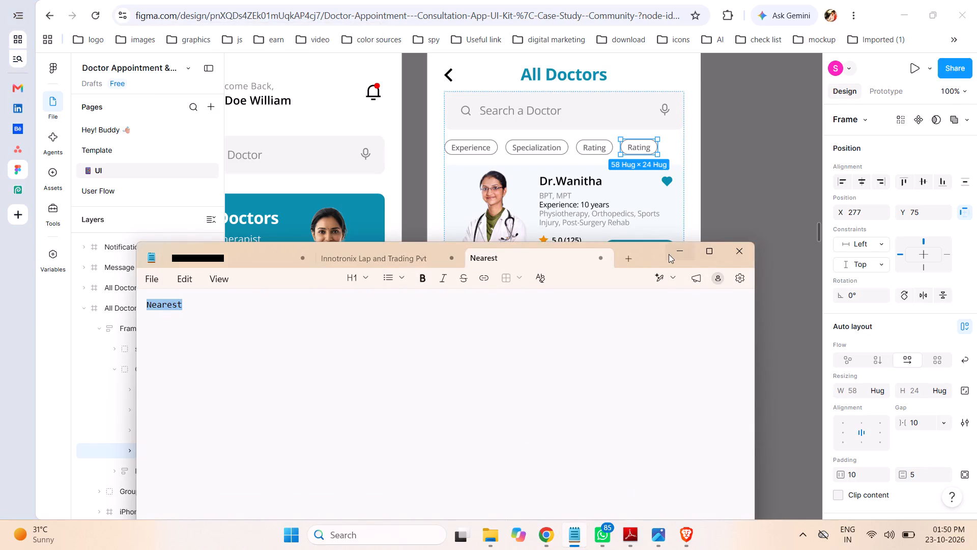
left_click(674, 251)
triple_click(164, 449)
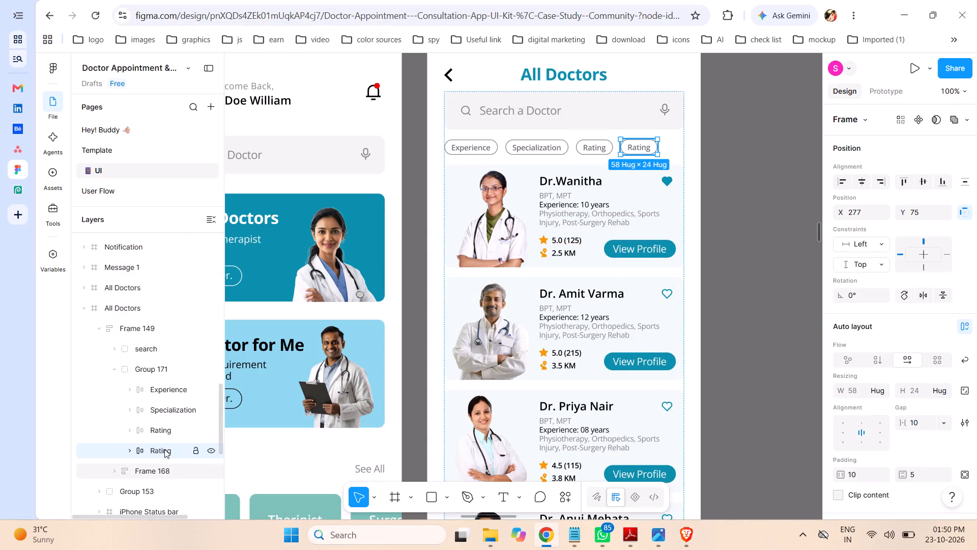
Change both the layer name and the text of the duplicate Rating pill to Nearest, and deselect it.
key("ctrl+v")
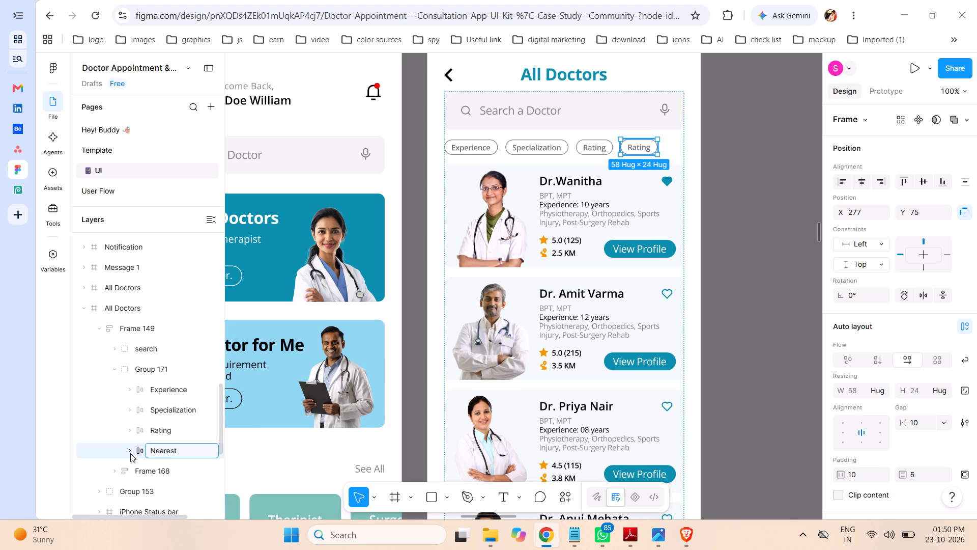
left_click(130, 453)
double_click(154, 468)
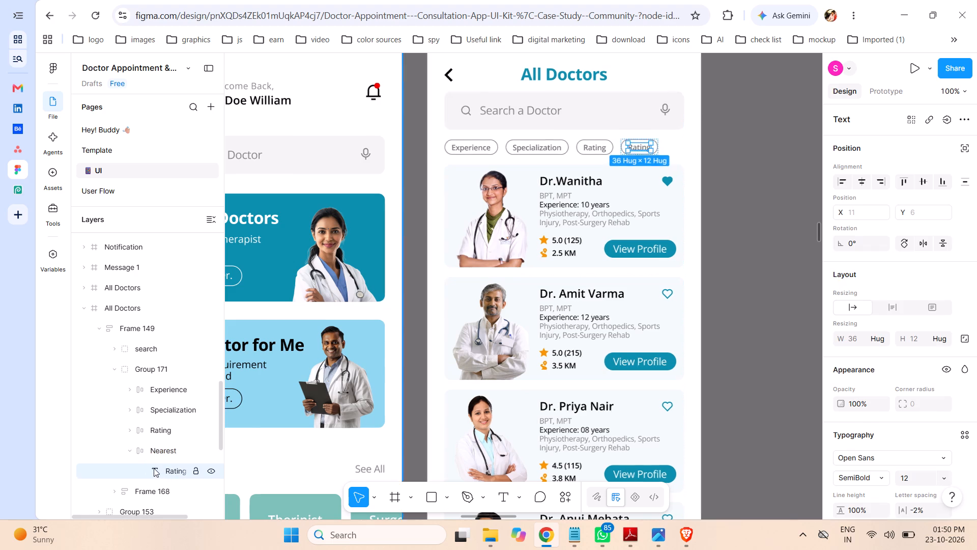
double_click(496, 308)
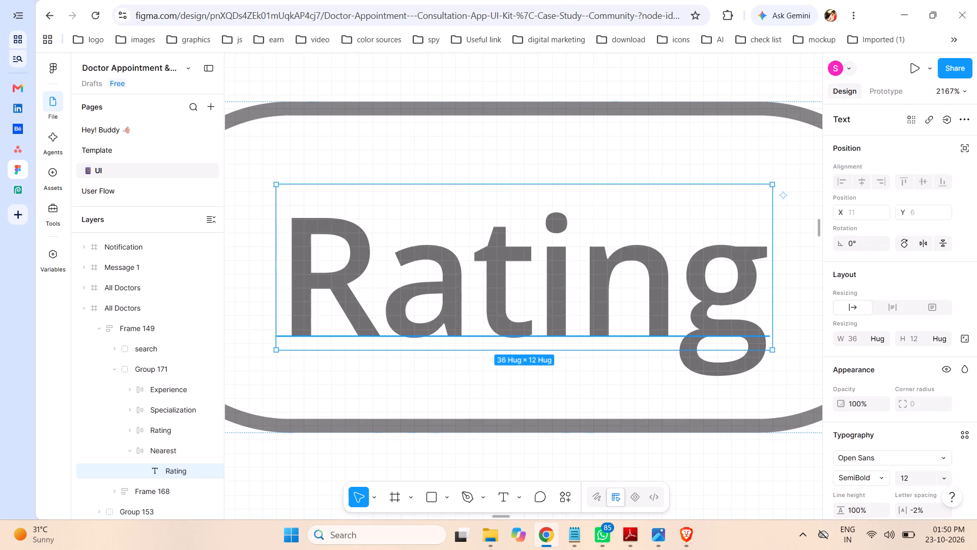
key("ctrl+v")
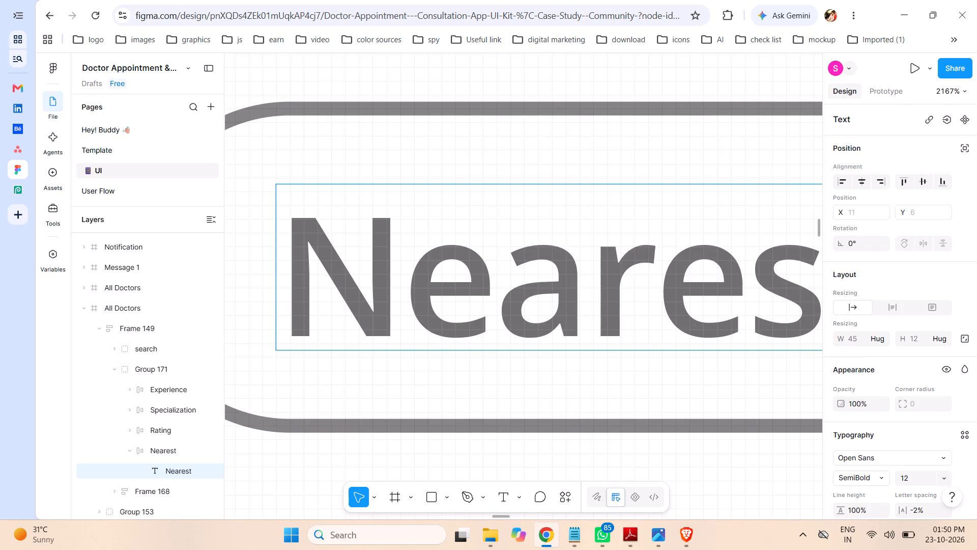
left_click(128, 452)
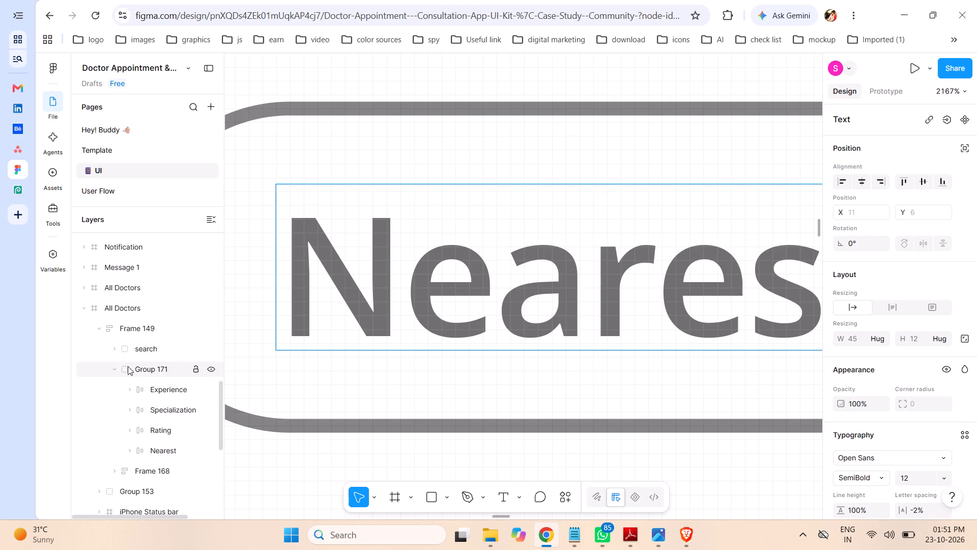
key("ctrl+minus")
key("ctrl+minus")
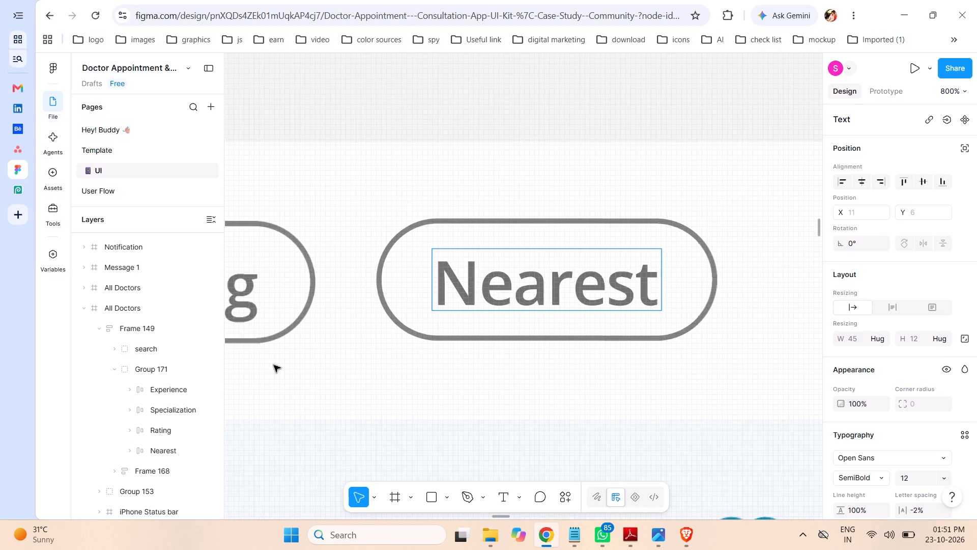
key("ctrl+minus")
key("ctrl+minus")
key("ctrl+minus")
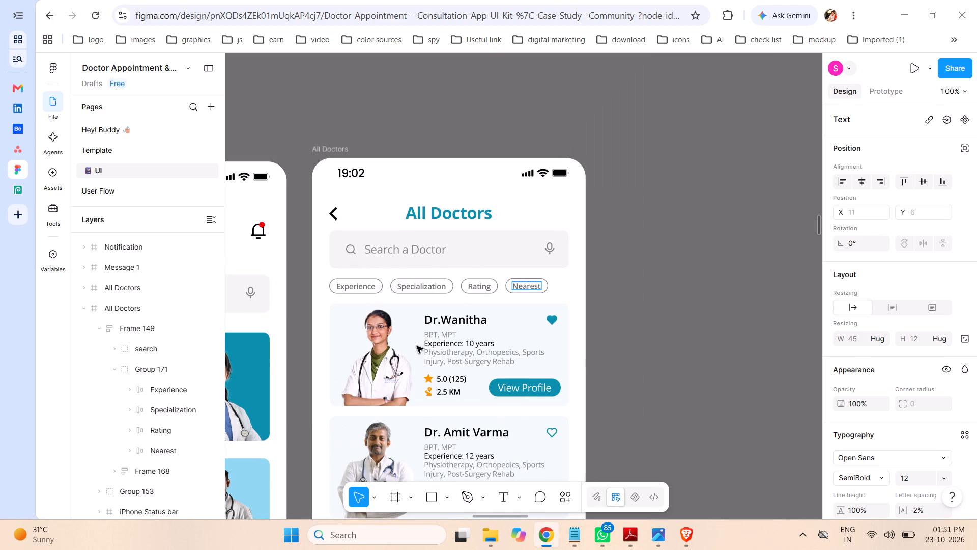
left_click(532, 106)
left_click(703, 186)
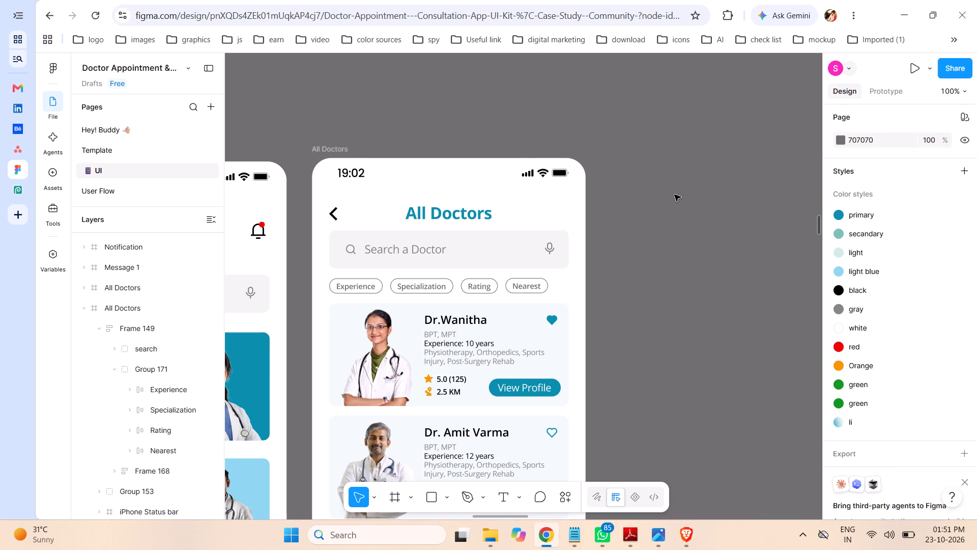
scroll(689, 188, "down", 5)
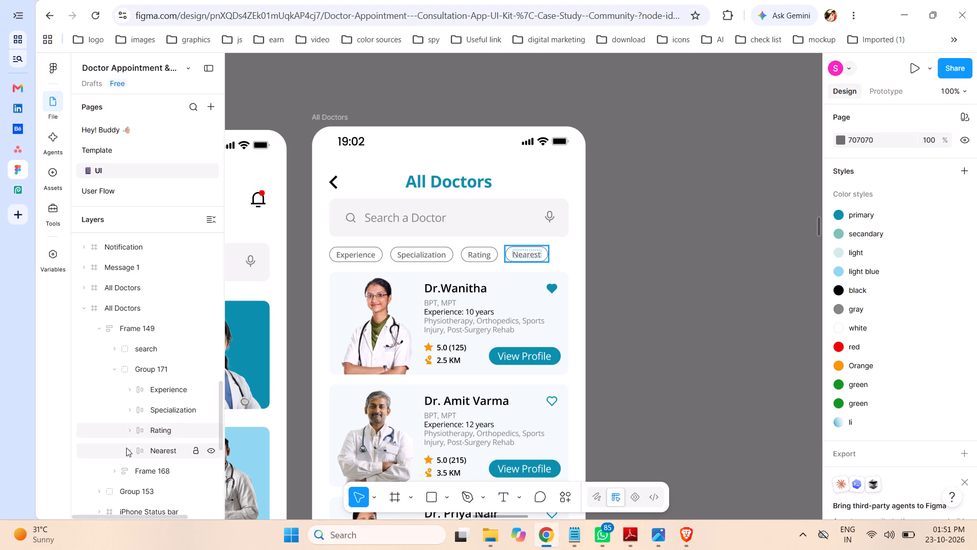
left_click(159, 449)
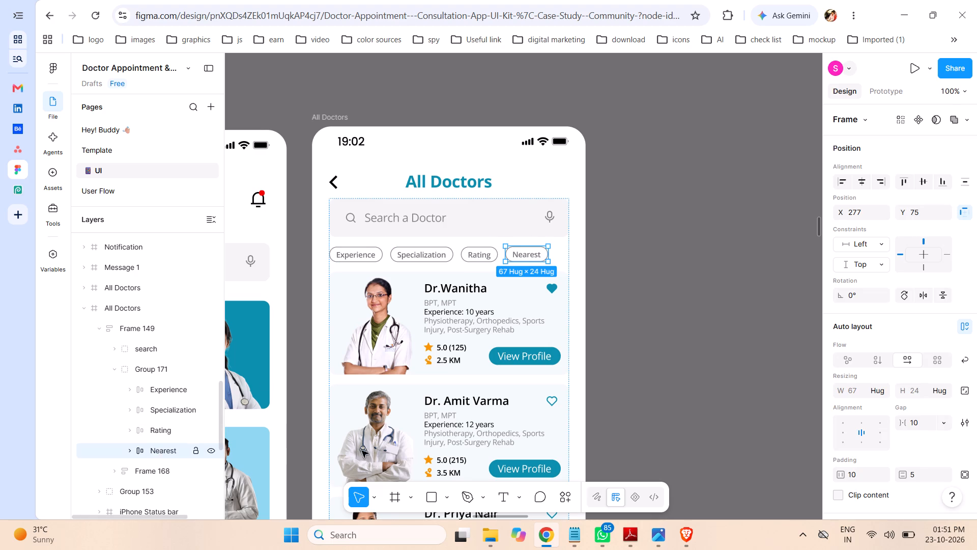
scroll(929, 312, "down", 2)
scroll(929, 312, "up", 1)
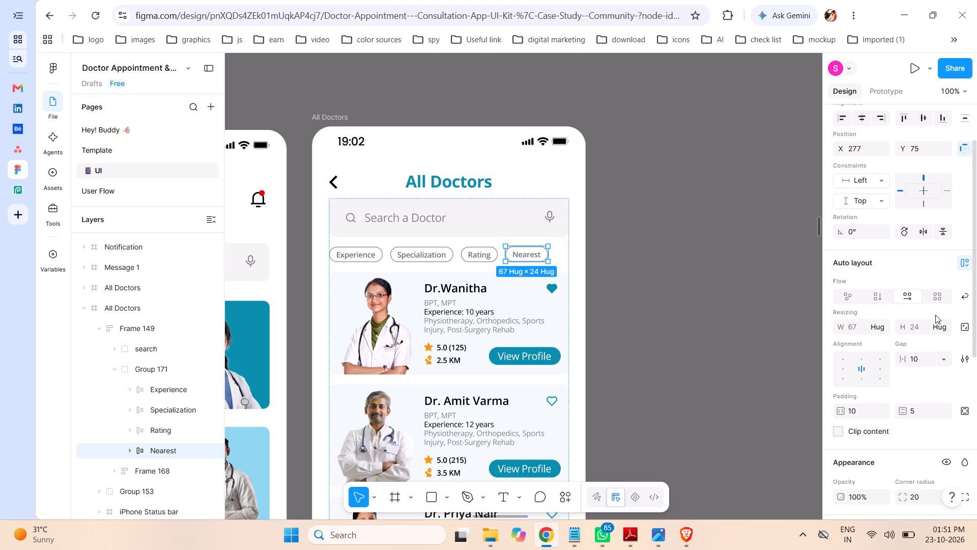
Consult the Browse Doctors screen in the Physiotherapy App UX Flow Atlas image, copy Distance from the PDF's doctor information list, and return to Figma with nothing selected.
left_click(656, 543)
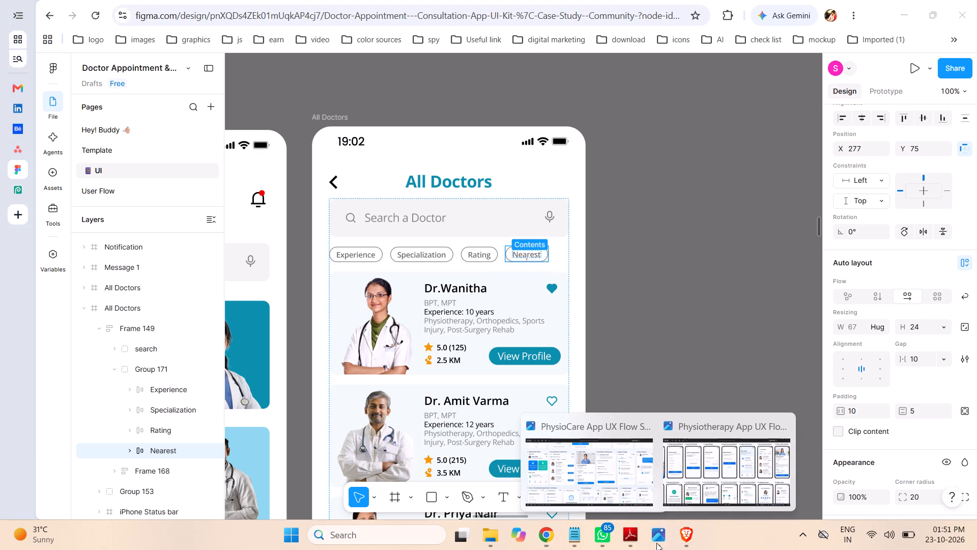
left_click(710, 481)
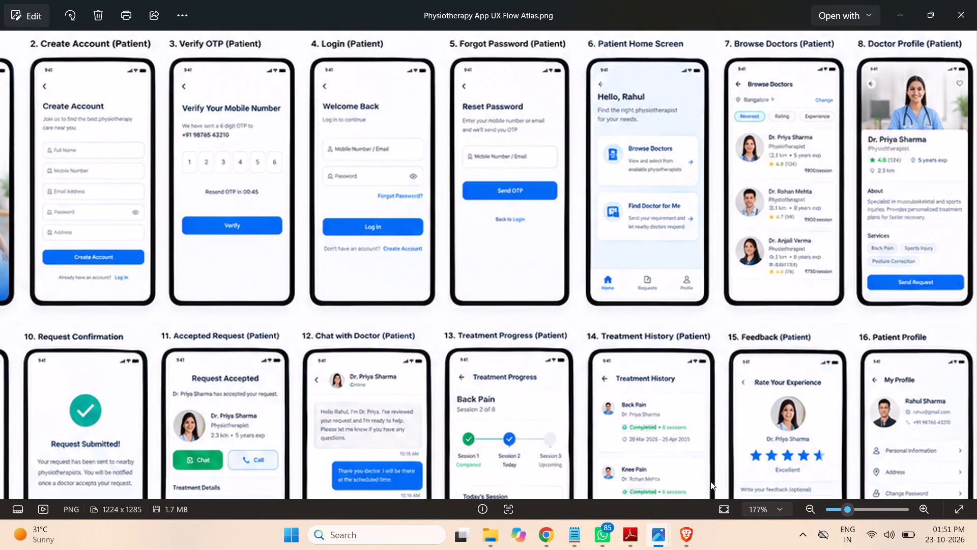
left_click(634, 531)
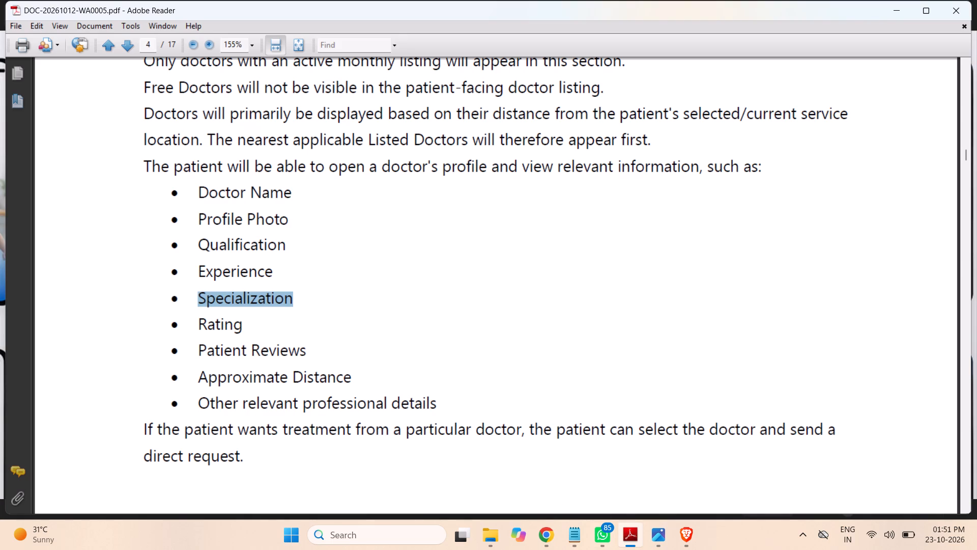
left_click_drag(352, 379, 298, 377)
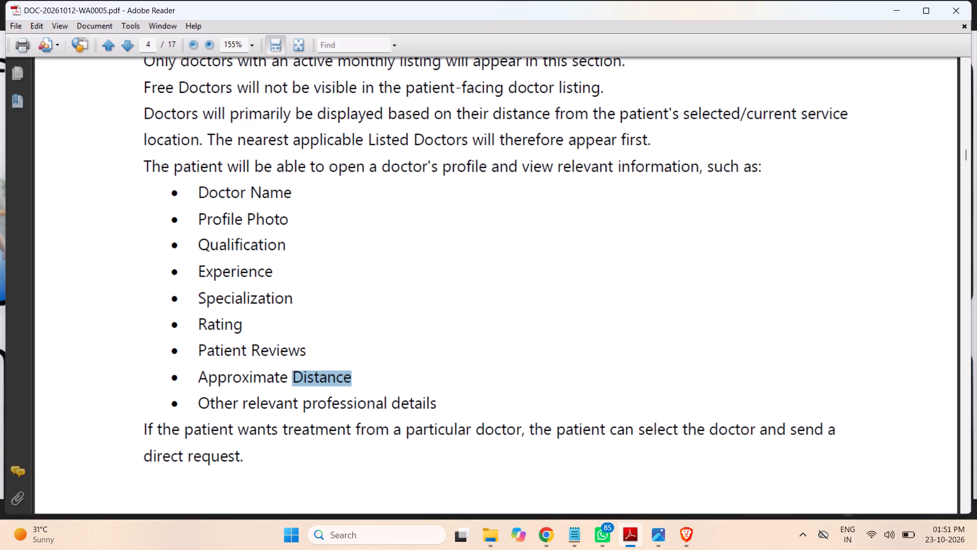
key("ctrl+c")
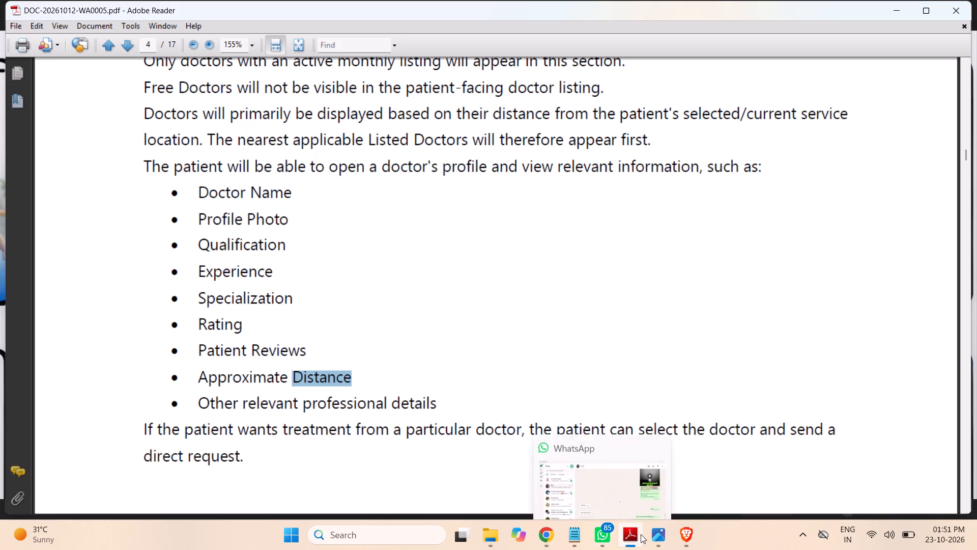
left_click(545, 537)
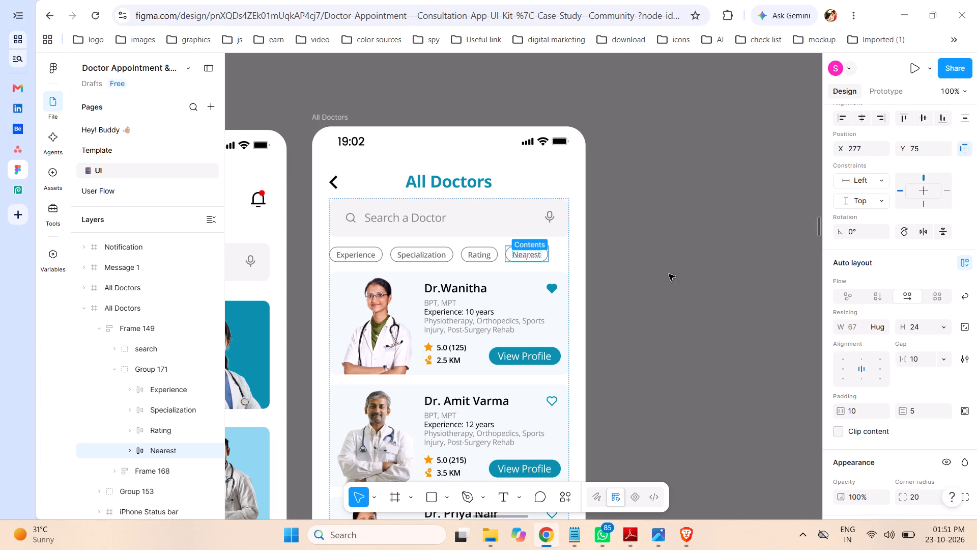
left_click(652, 283)
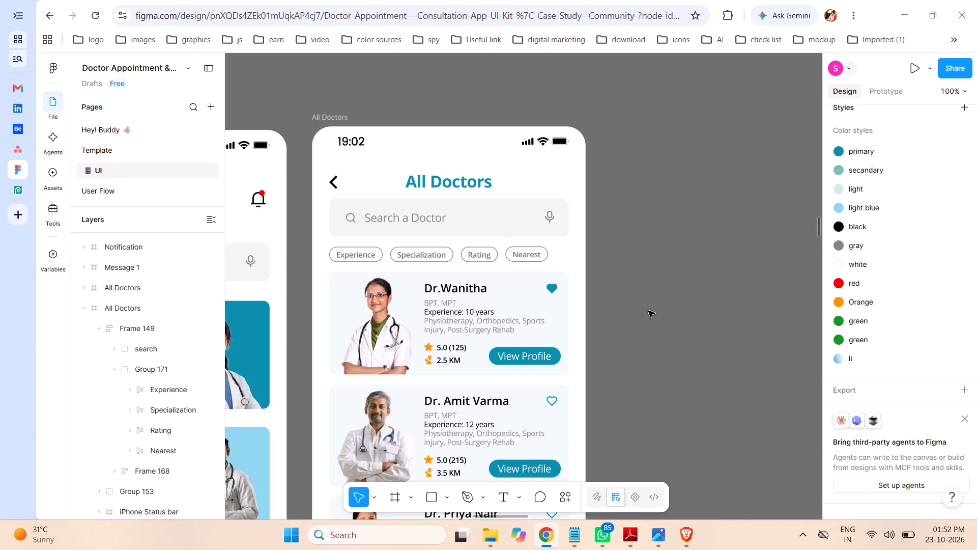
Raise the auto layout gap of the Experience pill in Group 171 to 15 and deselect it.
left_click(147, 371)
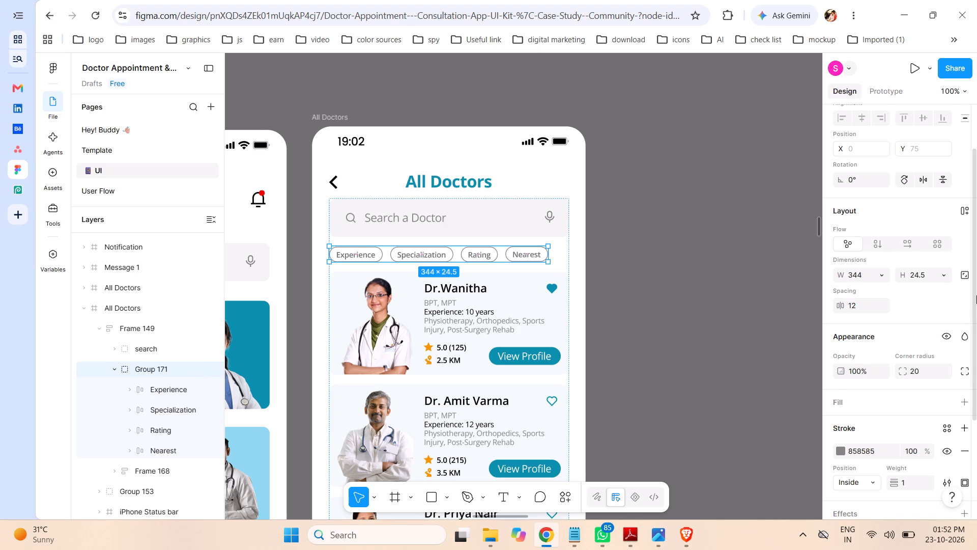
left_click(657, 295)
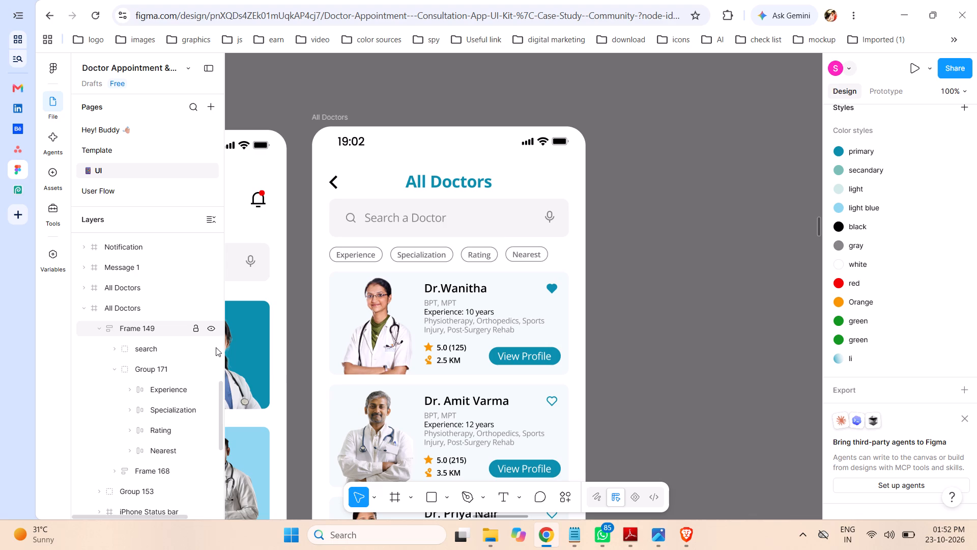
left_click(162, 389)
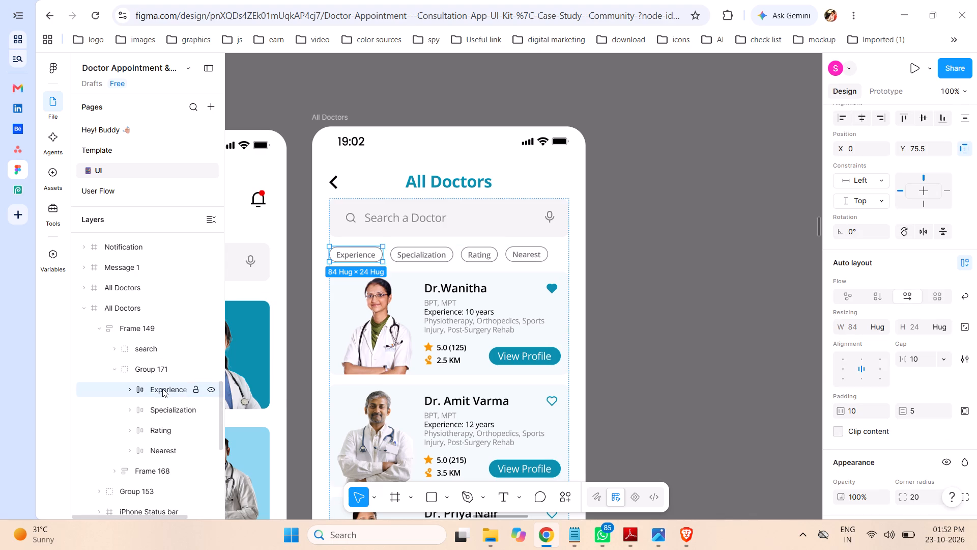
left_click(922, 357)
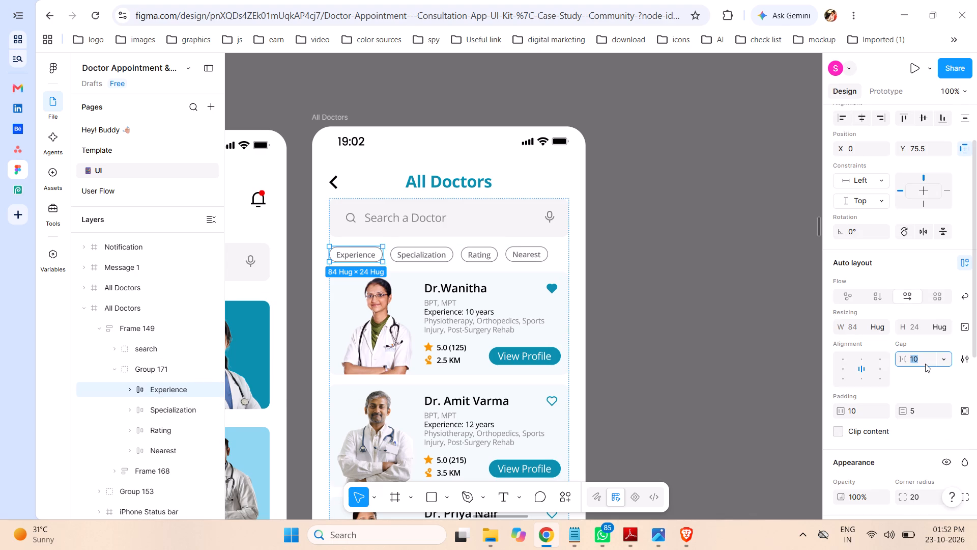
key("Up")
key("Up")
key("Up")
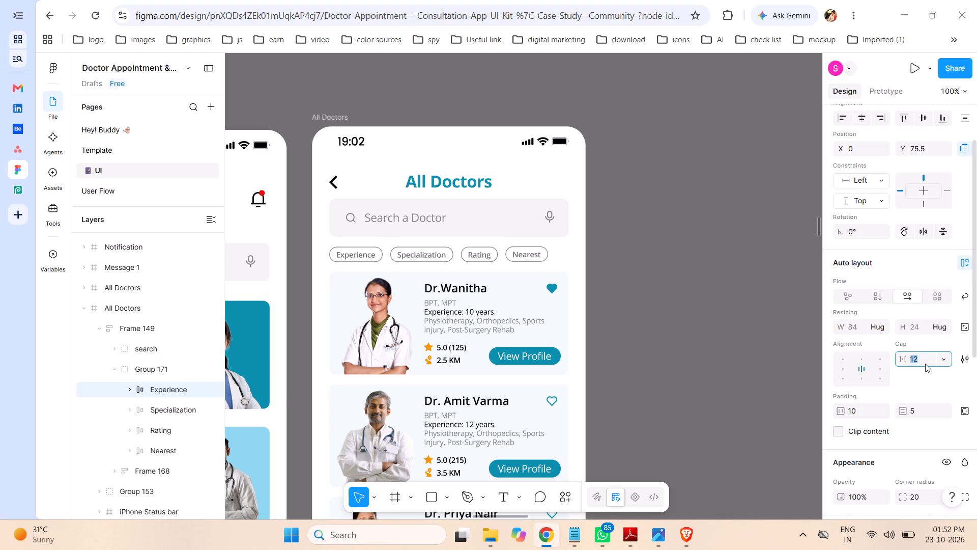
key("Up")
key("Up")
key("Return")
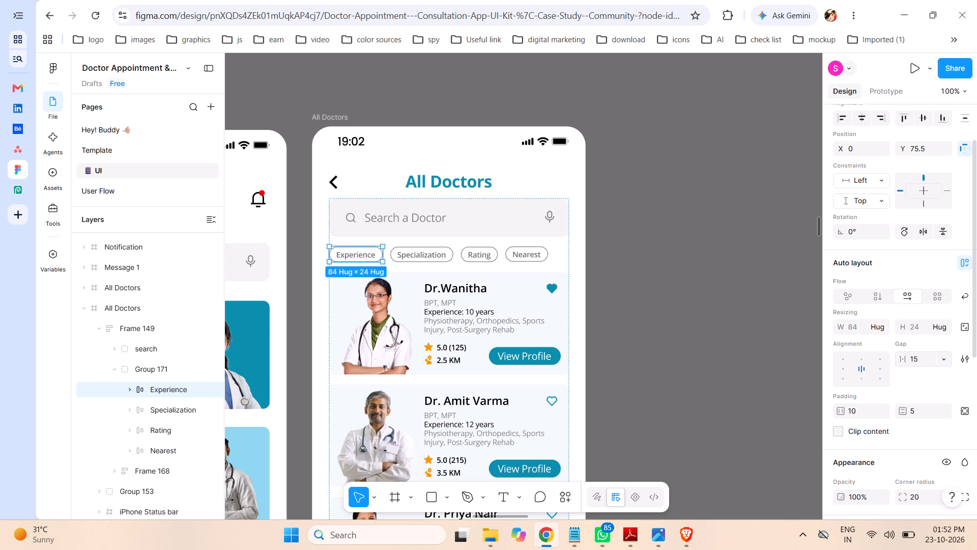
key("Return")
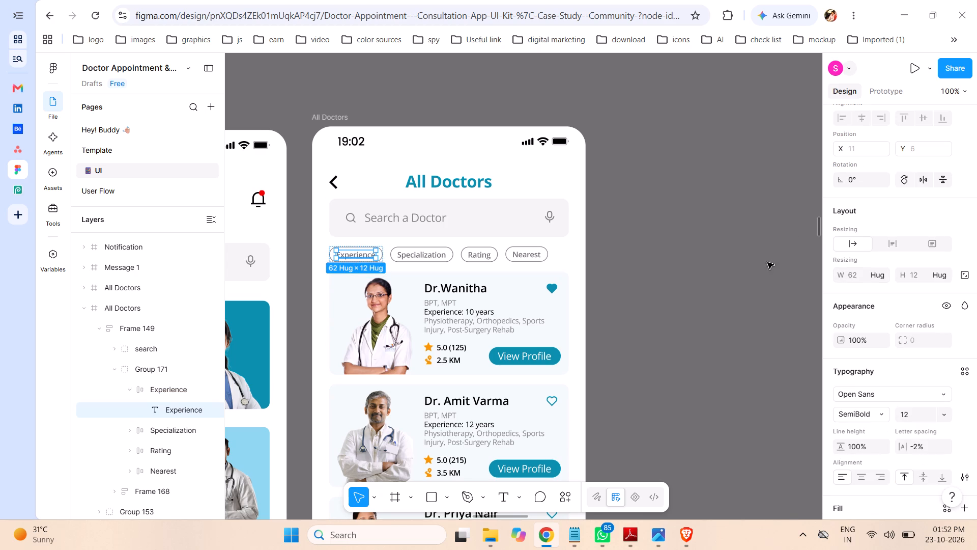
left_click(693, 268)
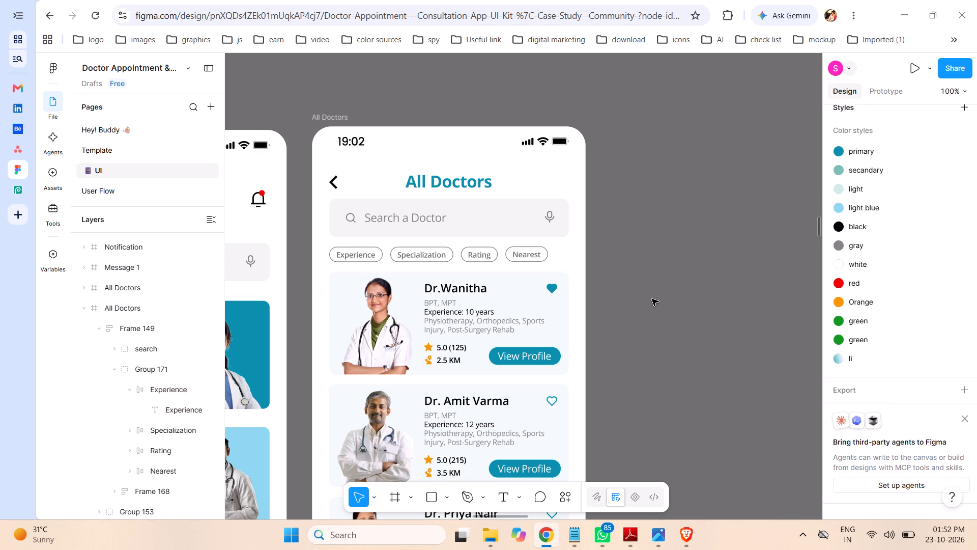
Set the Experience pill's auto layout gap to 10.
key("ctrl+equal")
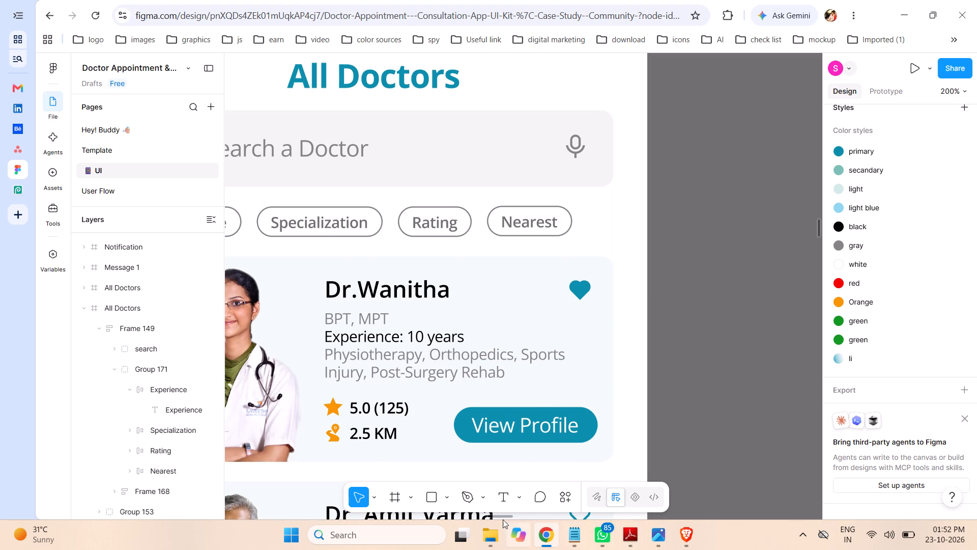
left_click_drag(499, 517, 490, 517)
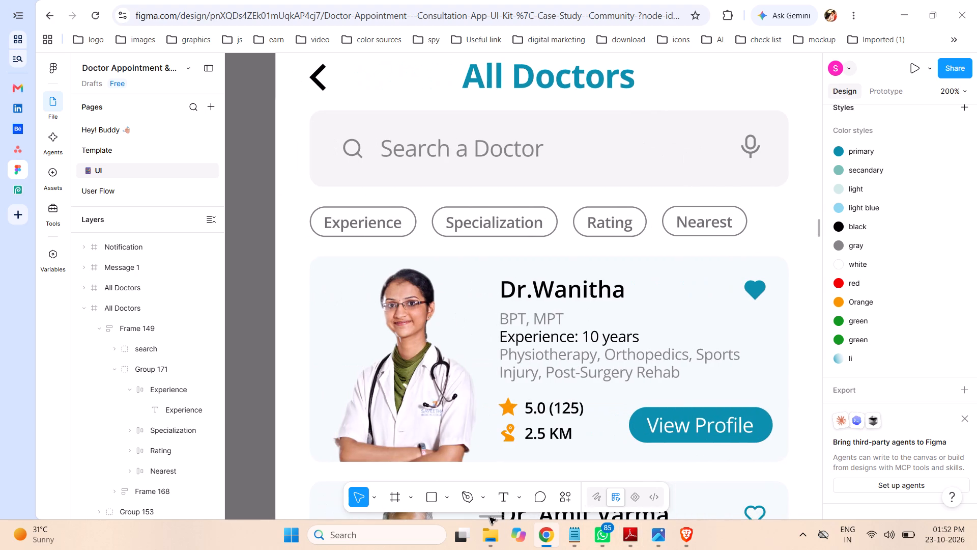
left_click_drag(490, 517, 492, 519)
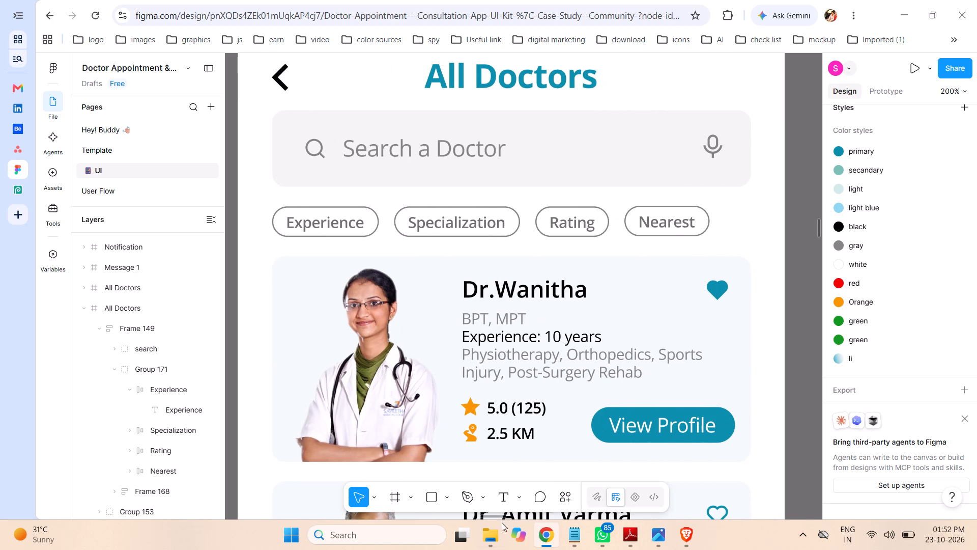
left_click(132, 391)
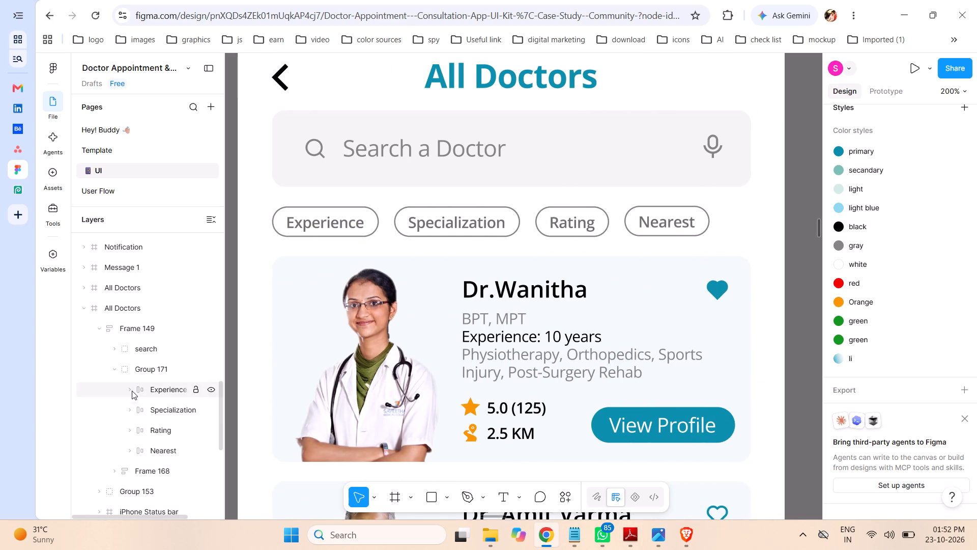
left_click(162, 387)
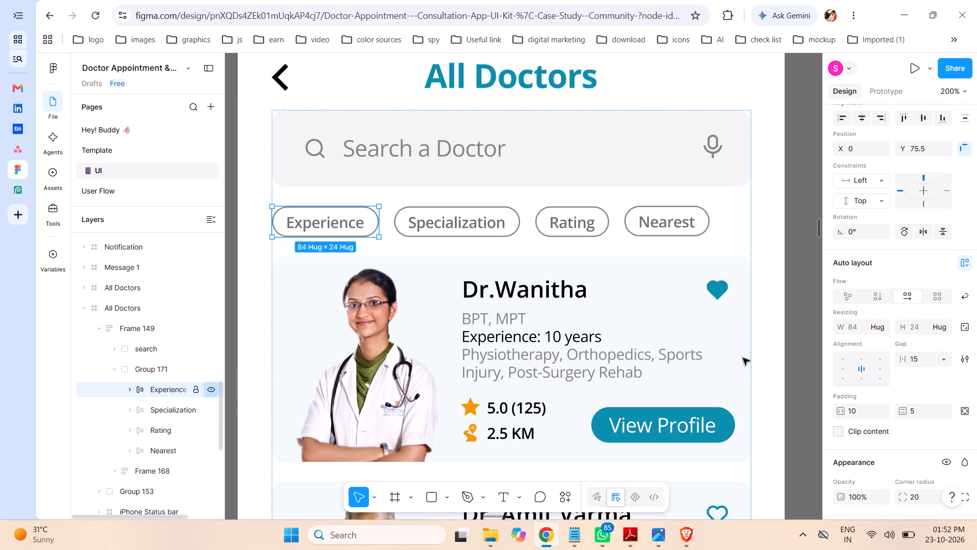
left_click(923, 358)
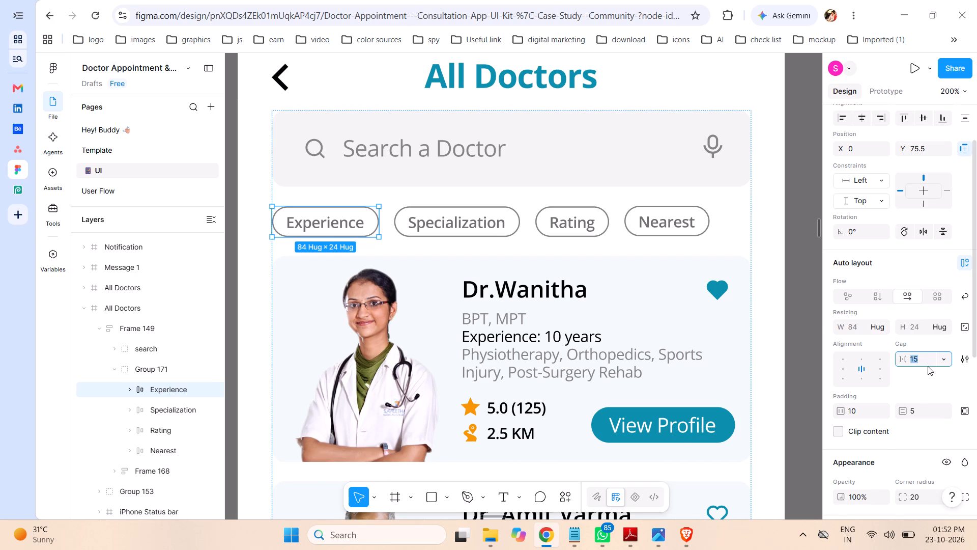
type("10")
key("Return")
Set the horizontal padding to 12 on the Experience, Specialization and Rating pills, and to 10 on the Nearest pill.
scroll(953, 369, "down", 1)
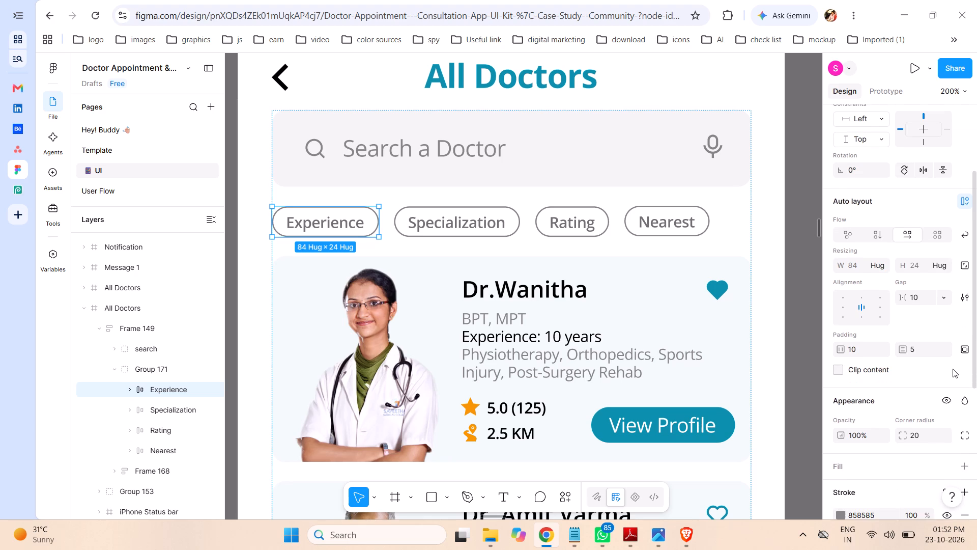
left_click(864, 345)
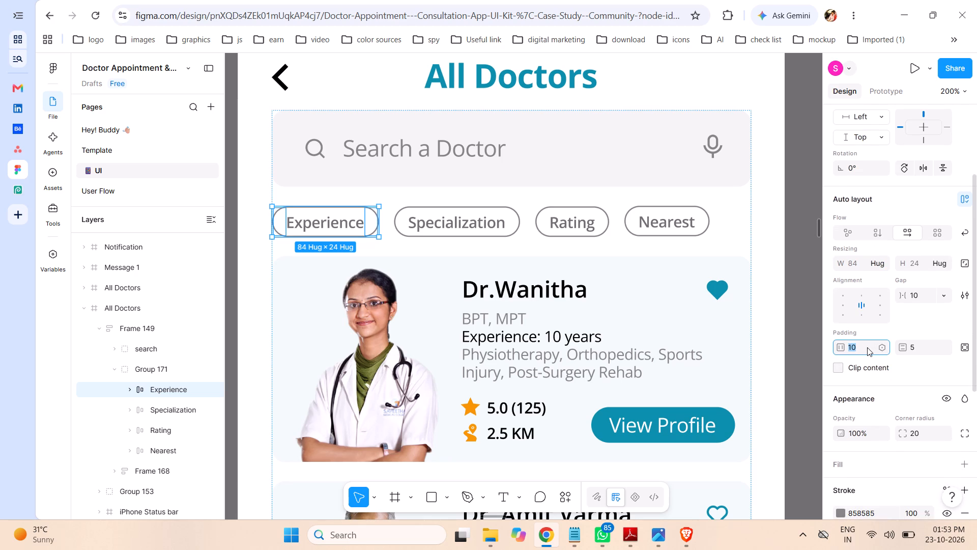
type("12")
key("Return")
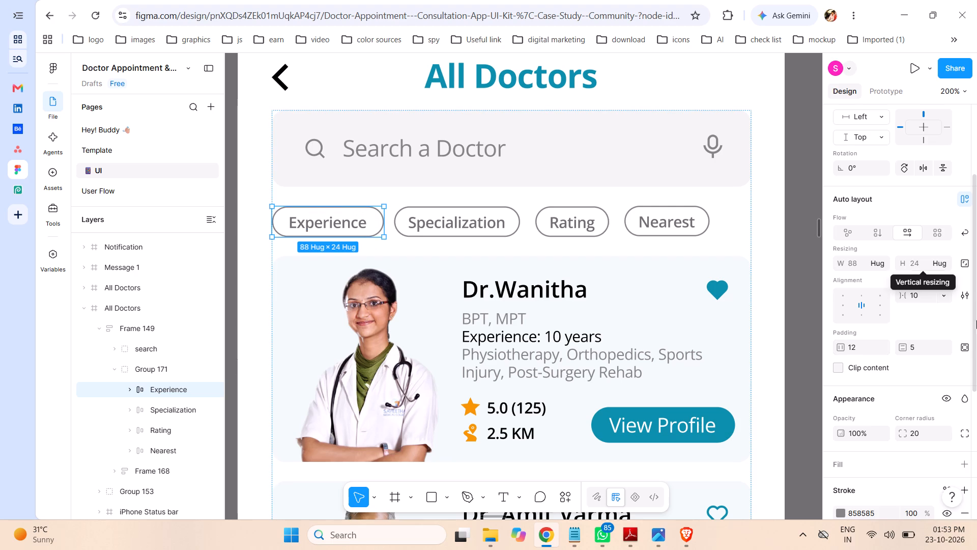
left_click(160, 410)
left_click(863, 345)
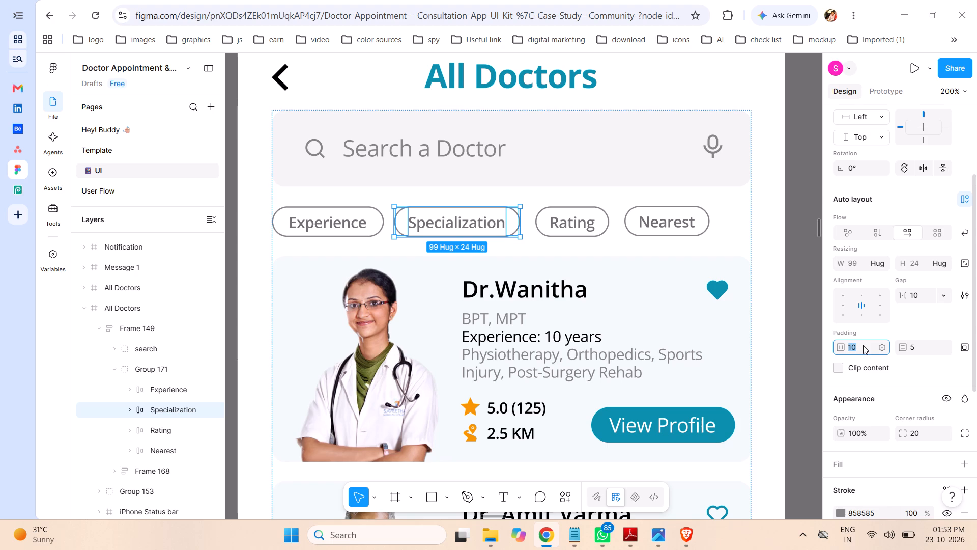
type("12")
key("Return")
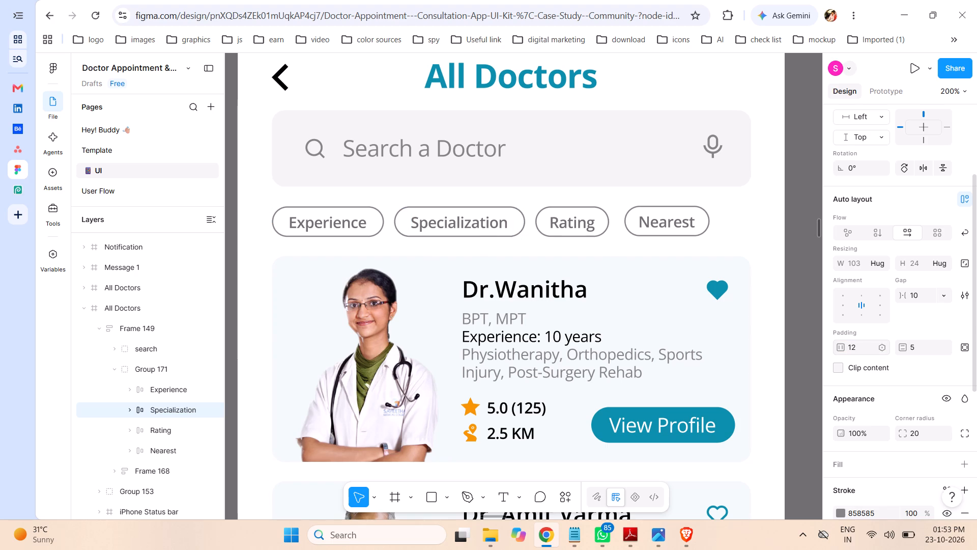
left_click(158, 431)
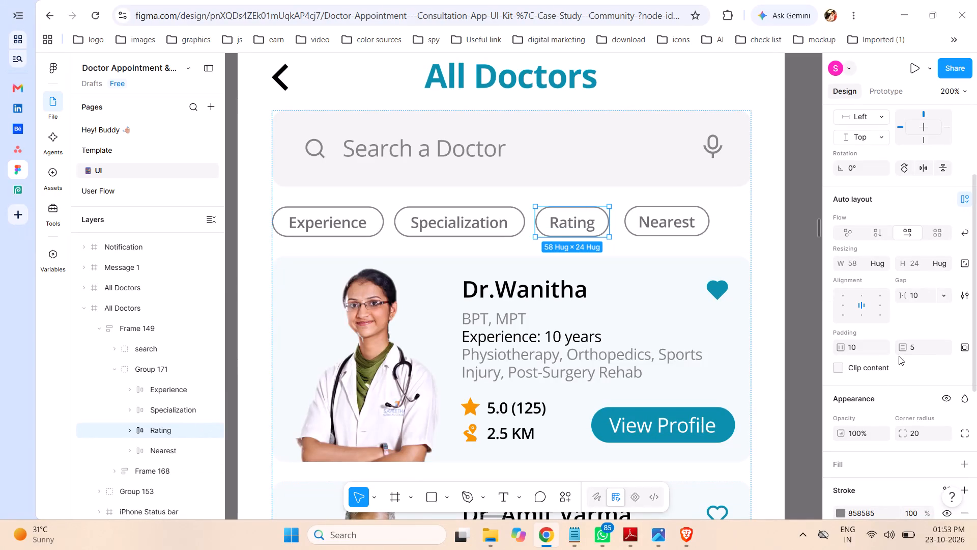
left_click(860, 348)
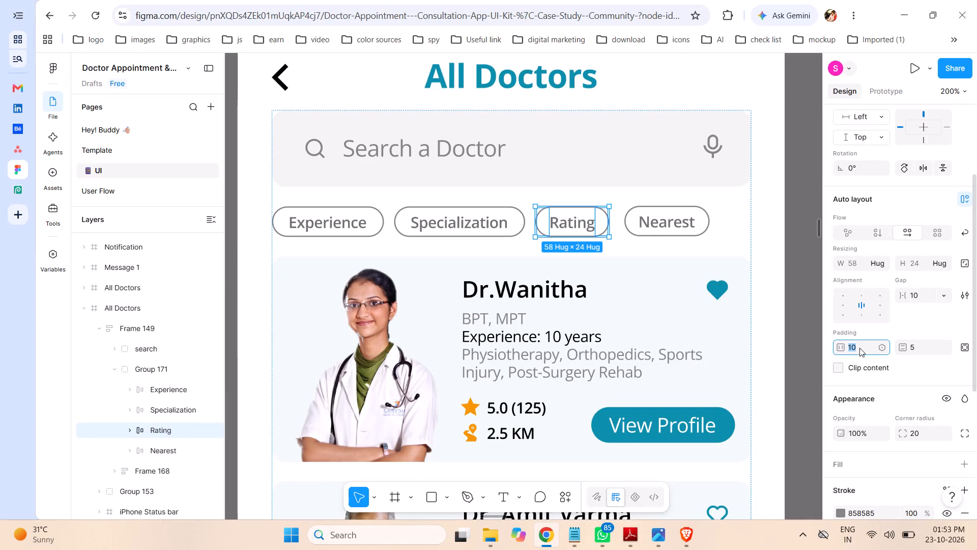
type("12")
key("Return")
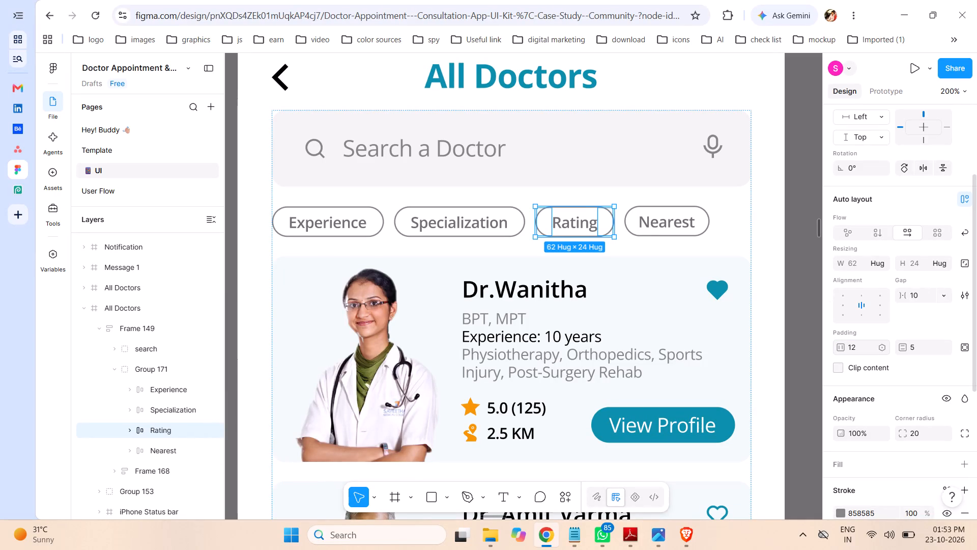
left_click(164, 451)
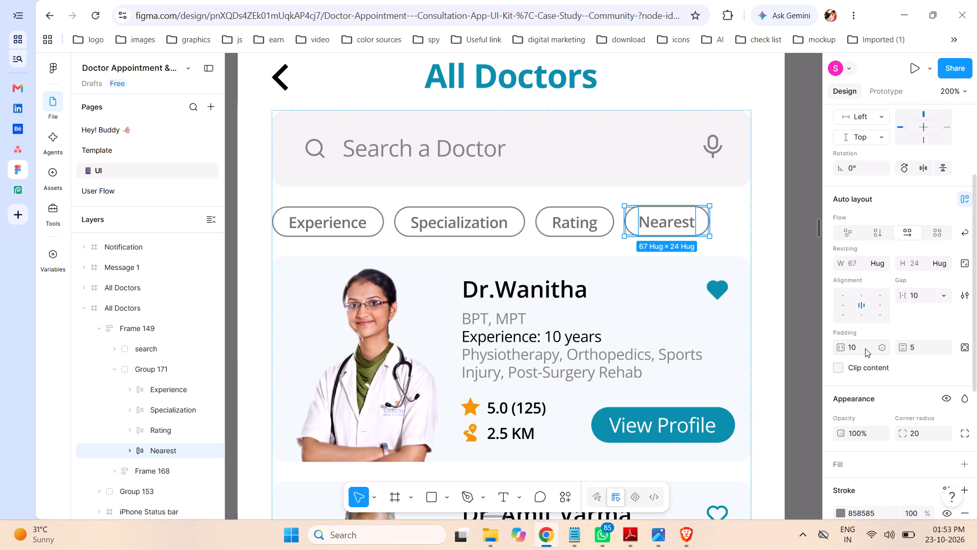
left_click(865, 348)
type("10")
key("Return")
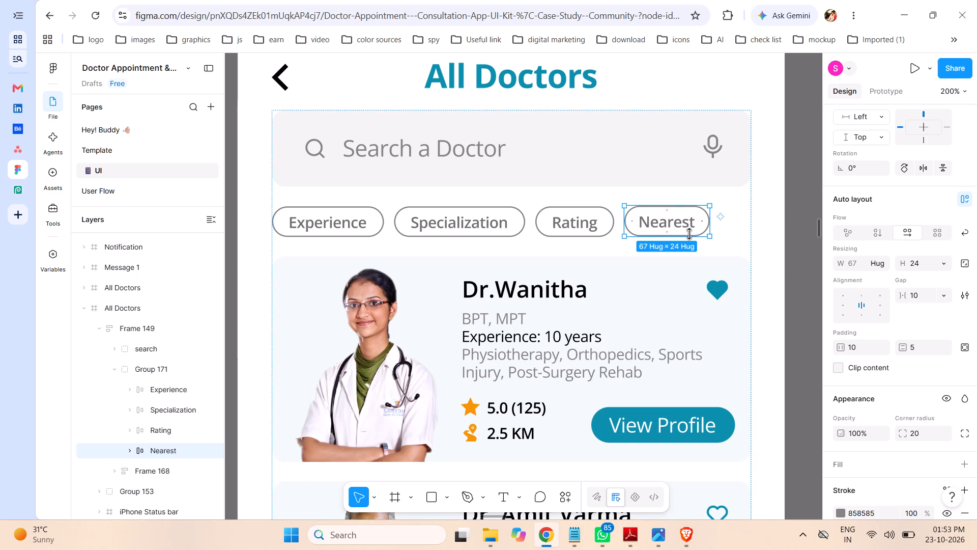
Move the Nearest pill horizontally until its right edge lines up with the right edge of the search bar.
left_click_drag(685, 226, 697, 226)
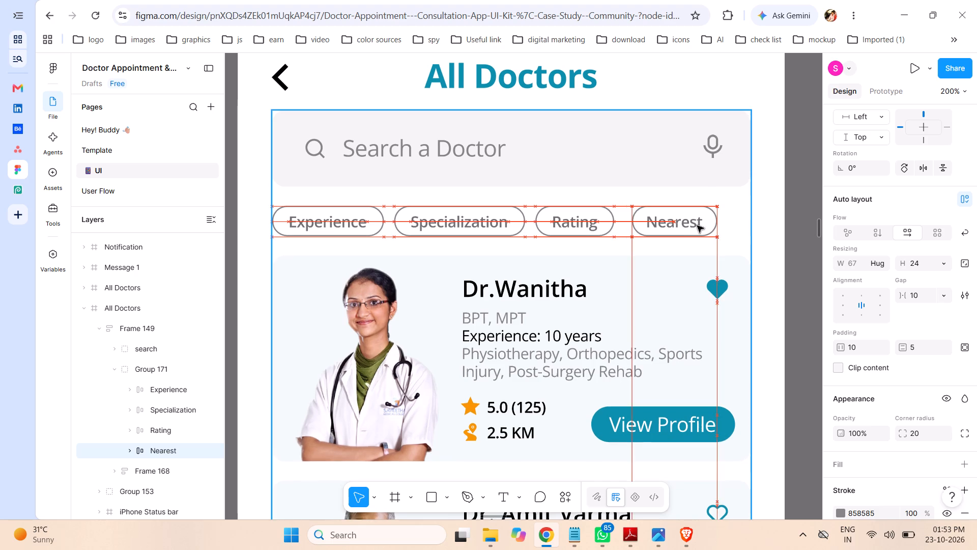
left_click_drag(697, 226, 720, 226)
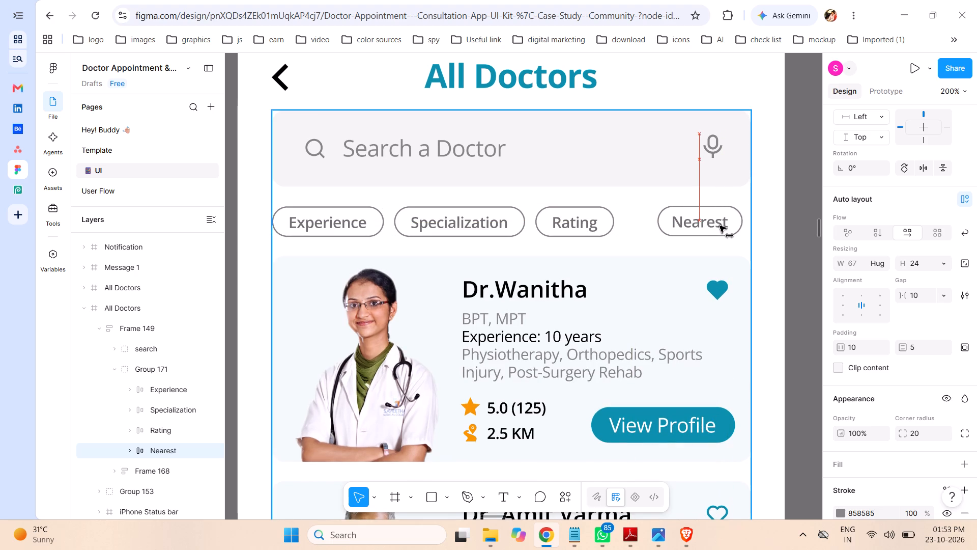
left_click_drag(720, 226, 727, 226)
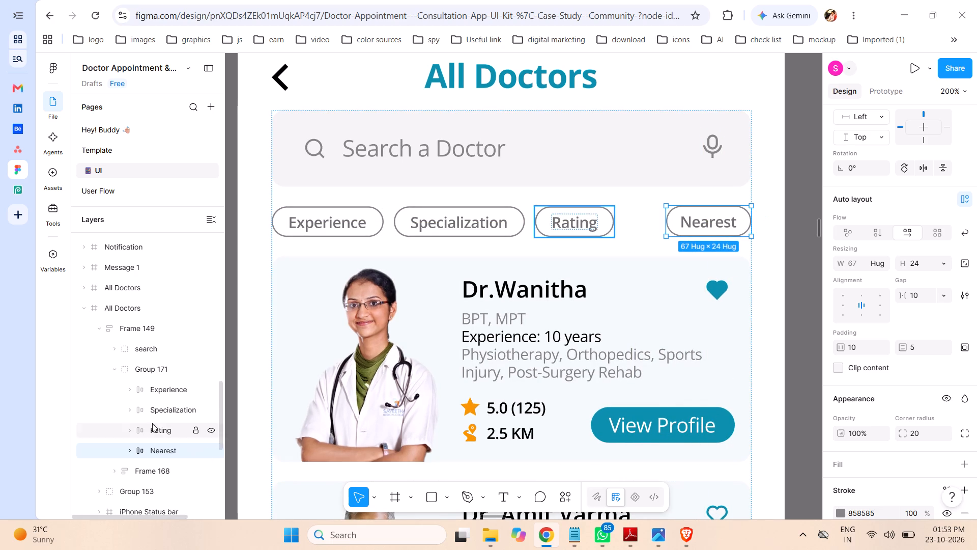
Distribute the Experience, Specialization, Rating and Nearest pills with equal horizontal spacing and deselect them.
left_click(160, 430, "shift")
left_click(163, 412, "shift")
left_click(164, 392, "shift")
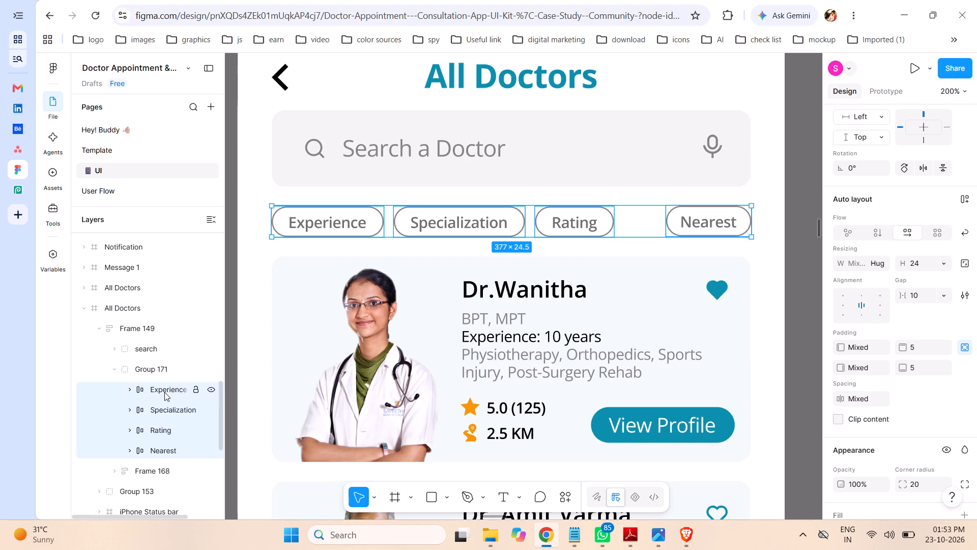
scroll(950, 183, "up", 9)
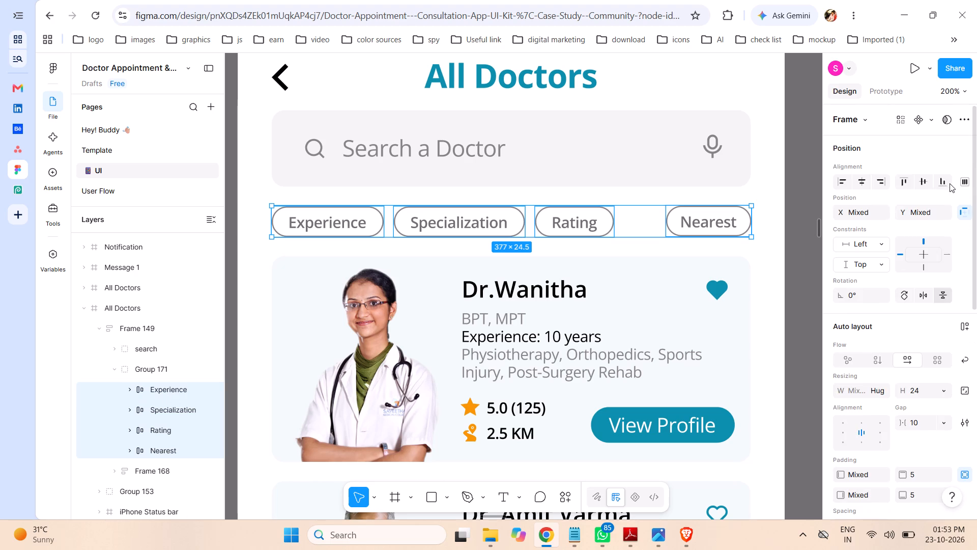
left_click(965, 182)
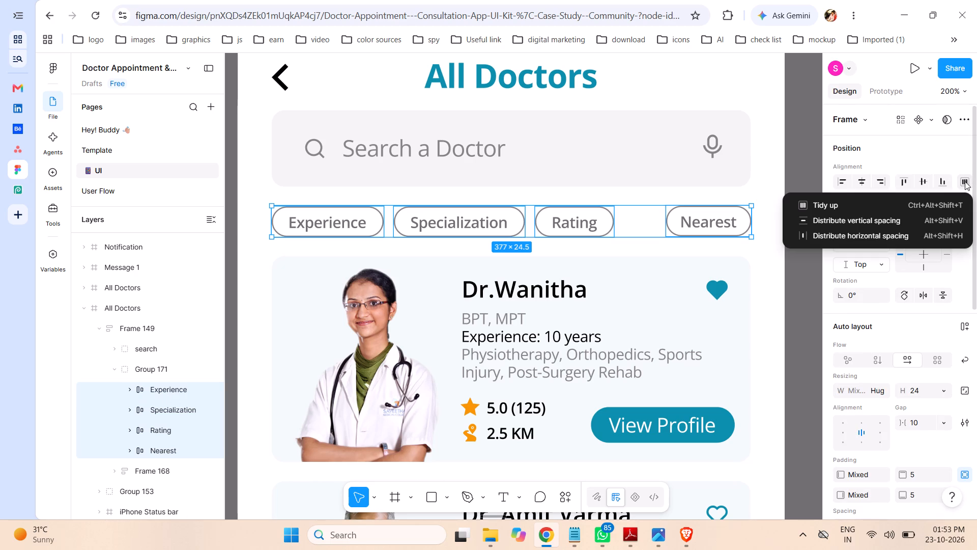
left_click(866, 237)
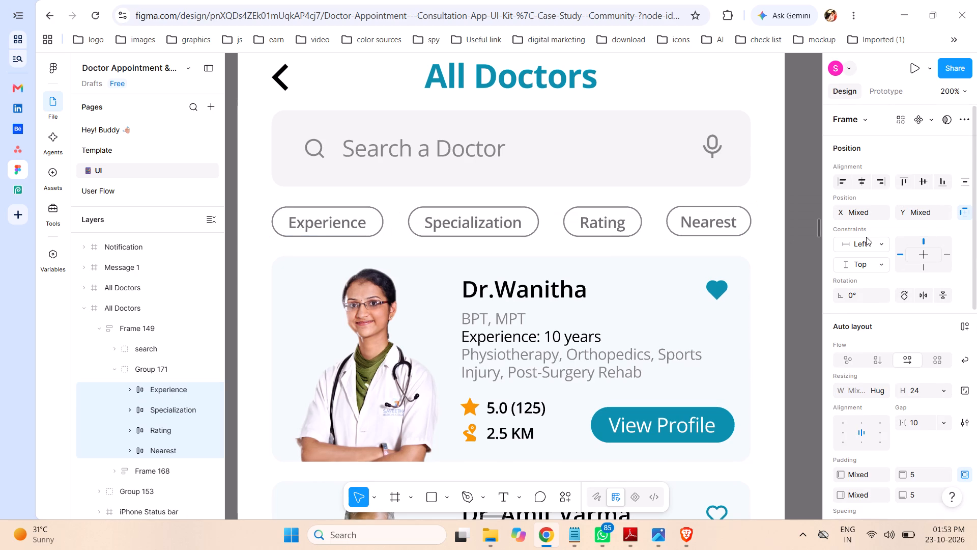
left_click(801, 257)
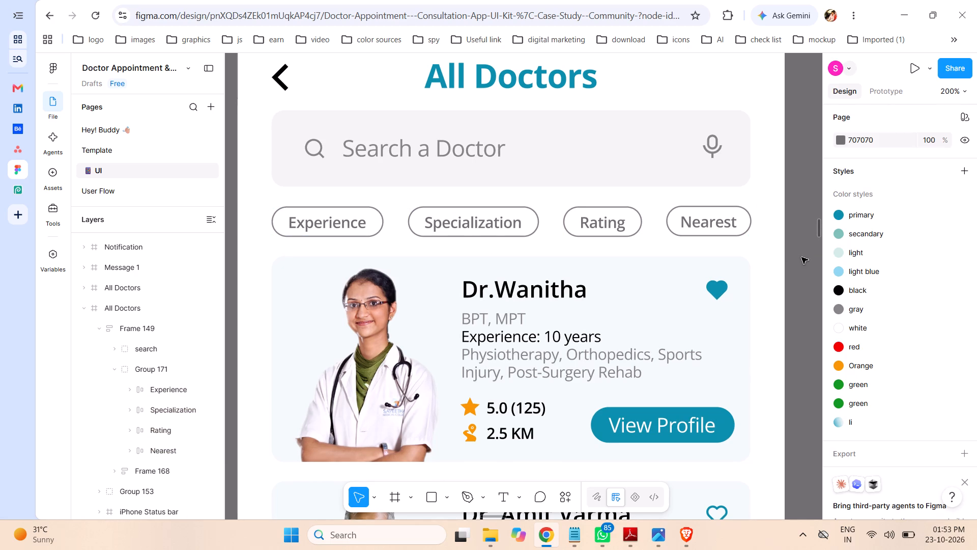
Save the file with the finished filter pill row.
key("ctrl+s")
Review the redesigned All Doctors screen beside its neighbours, and survey the page's main screens, wireframes and mockup row.
key("ctrl+minus")
key("ctrl+minus")
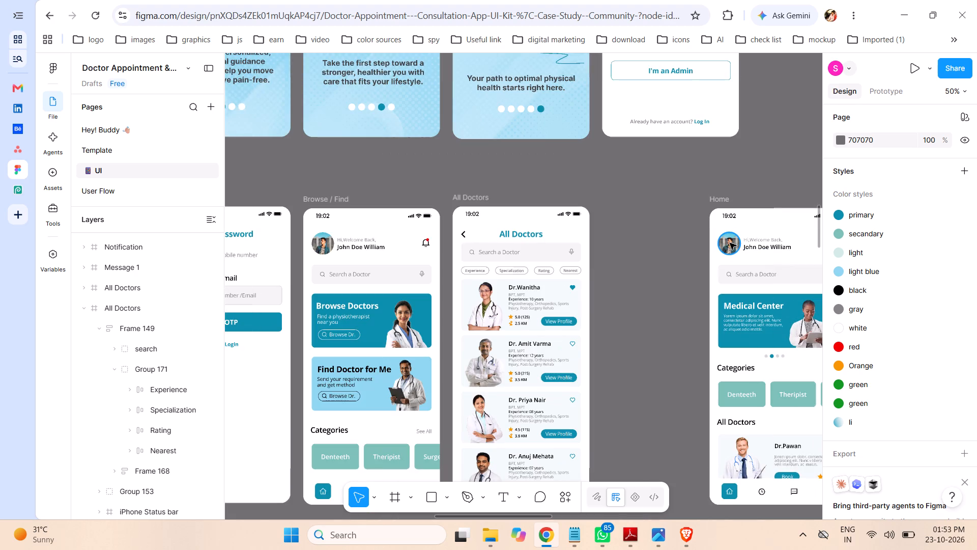
left_click(645, 261)
scroll(641, 253, "down", 3)
scroll(641, 254, "up", 1)
scroll(641, 254, "down", 3)
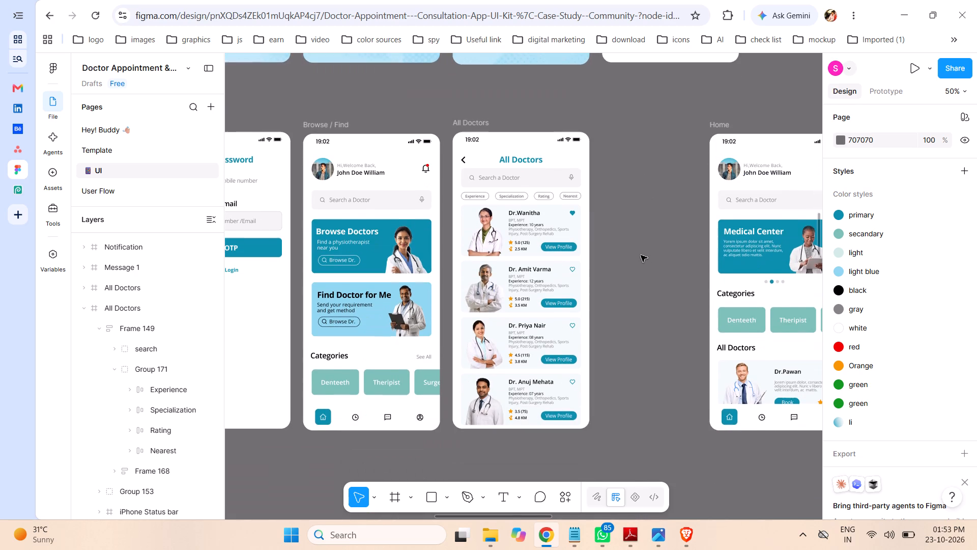
scroll(641, 255, "down", 1)
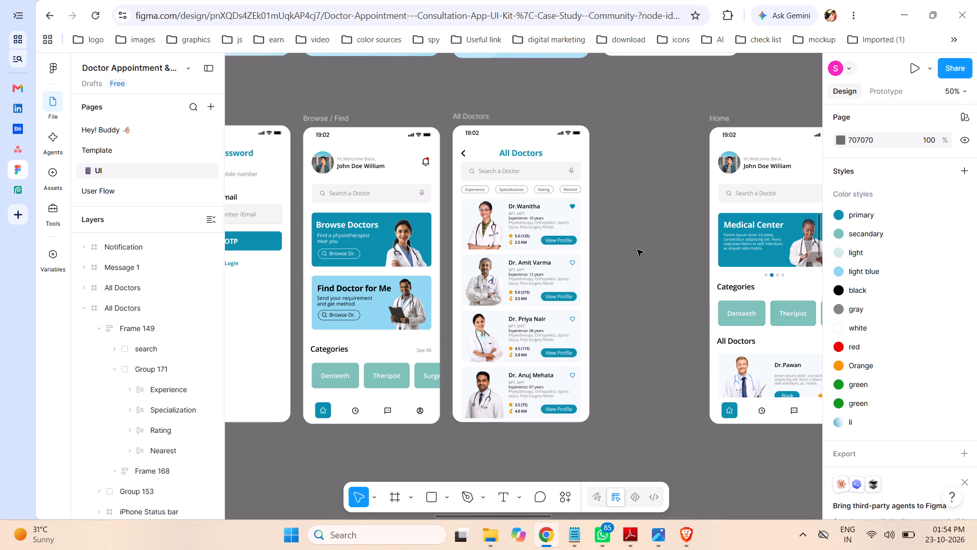
key("ctrl+minus")
key("ctrl+minus")
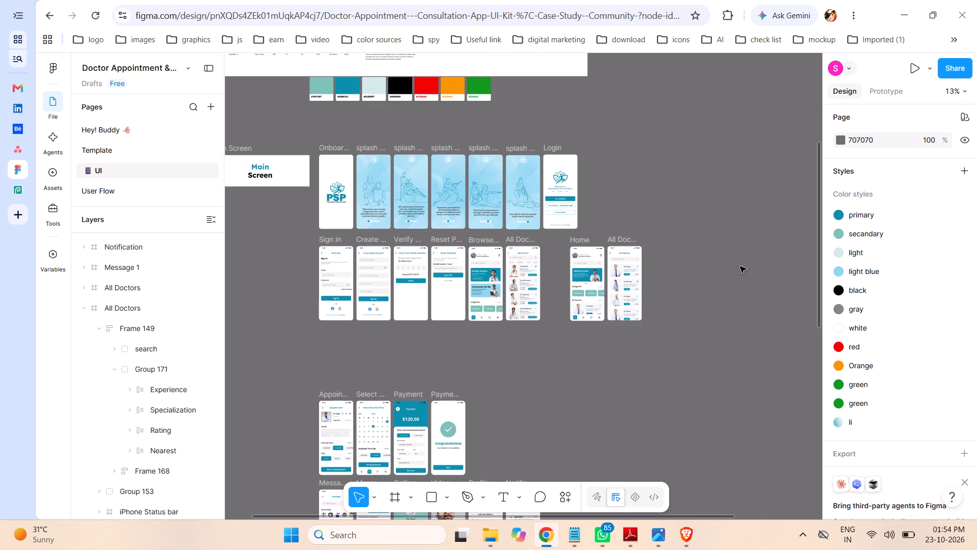
scroll(737, 280, "down", 9)
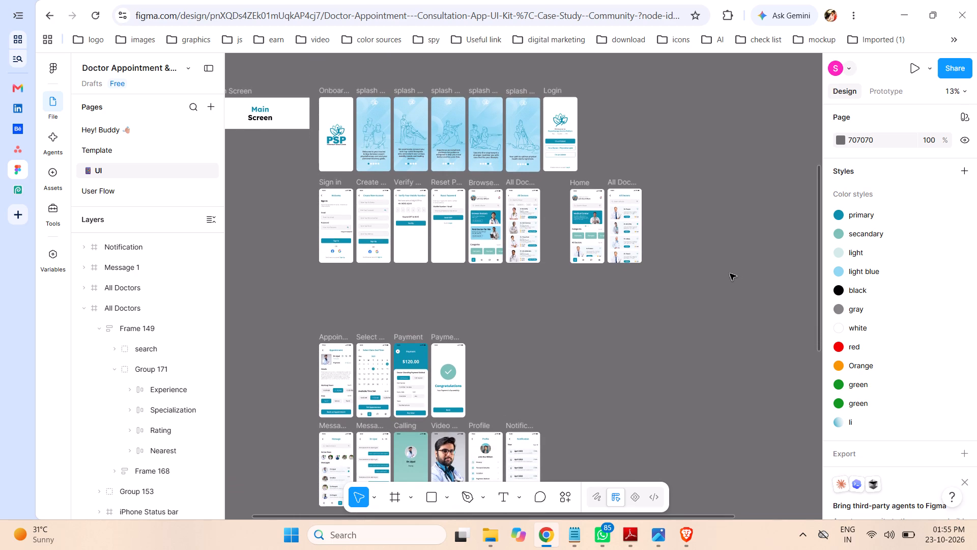
scroll(730, 273, "down", 2)
scroll(729, 273, "up", 1)
scroll(728, 272, "down", 3)
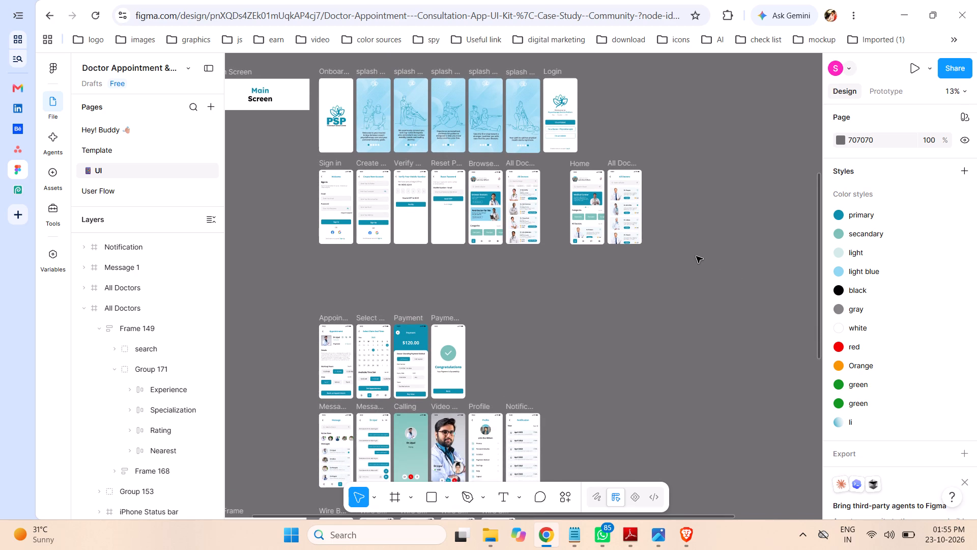
scroll(696, 256, "down", 3)
scroll(696, 256, "up", 1)
scroll(696, 256, "down", 4)
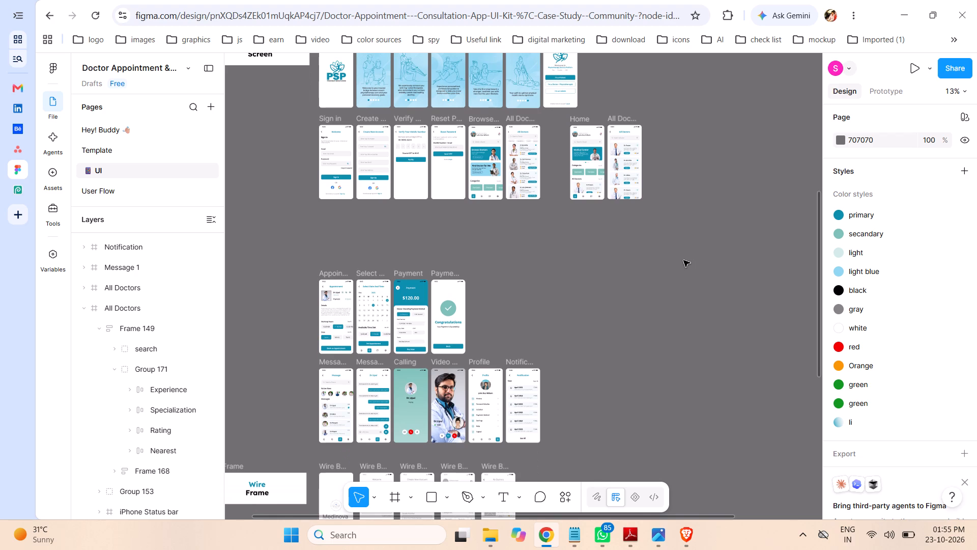
scroll(683, 260, "down", 13)
scroll(680, 258, "up", 3)
scroll(680, 258, "down", 3)
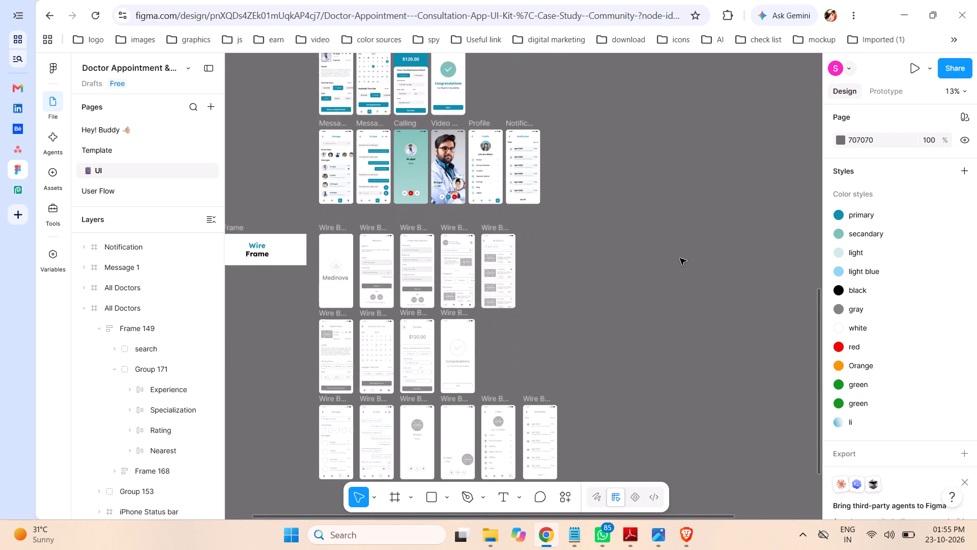
scroll(680, 258, "down", 11)
scroll(680, 258, "up", 1)
scroll(680, 258, "down", 4)
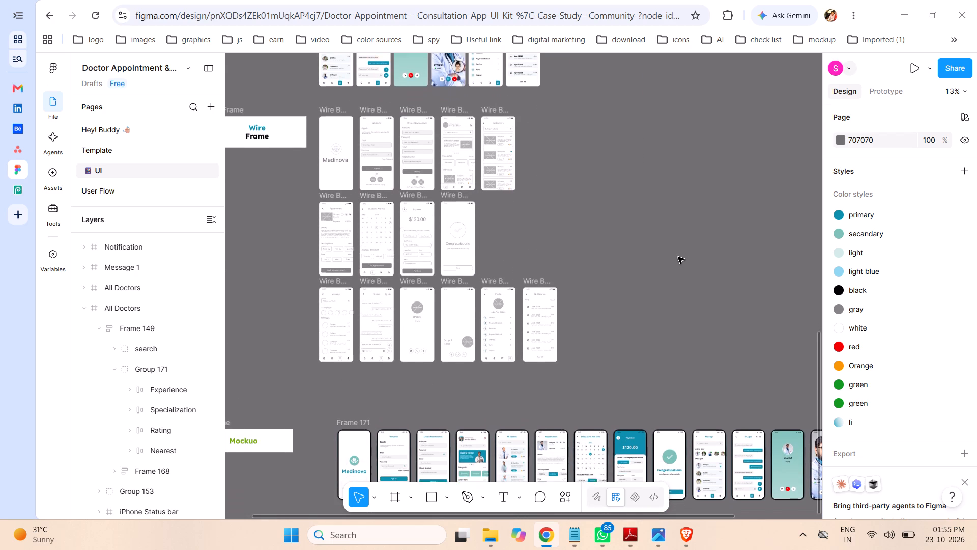
scroll(678, 257, "down", 4)
scroll(678, 257, "up", 4)
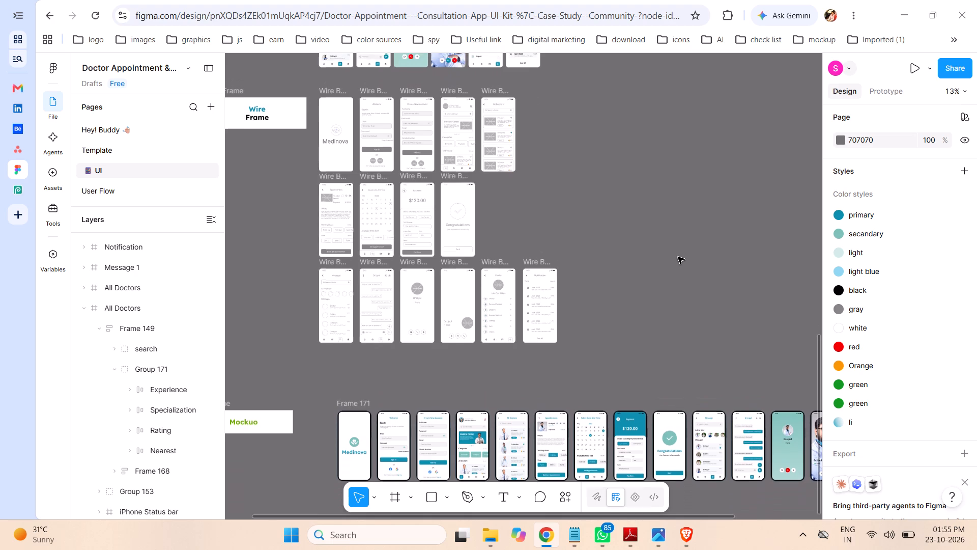
scroll(678, 257, "up", 10)
scroll(678, 257, "down", 3)
scroll(678, 257, "up", 1)
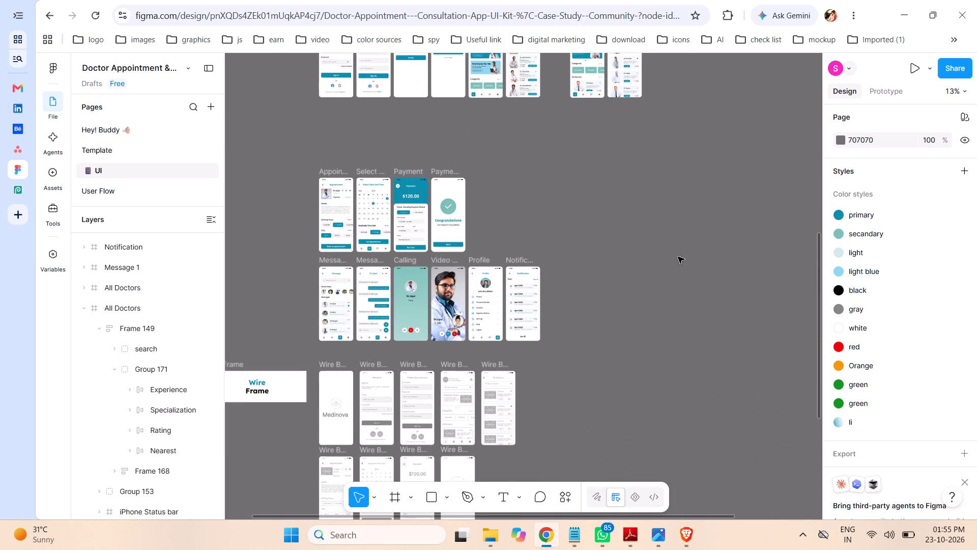
scroll(676, 252, "up", 10)
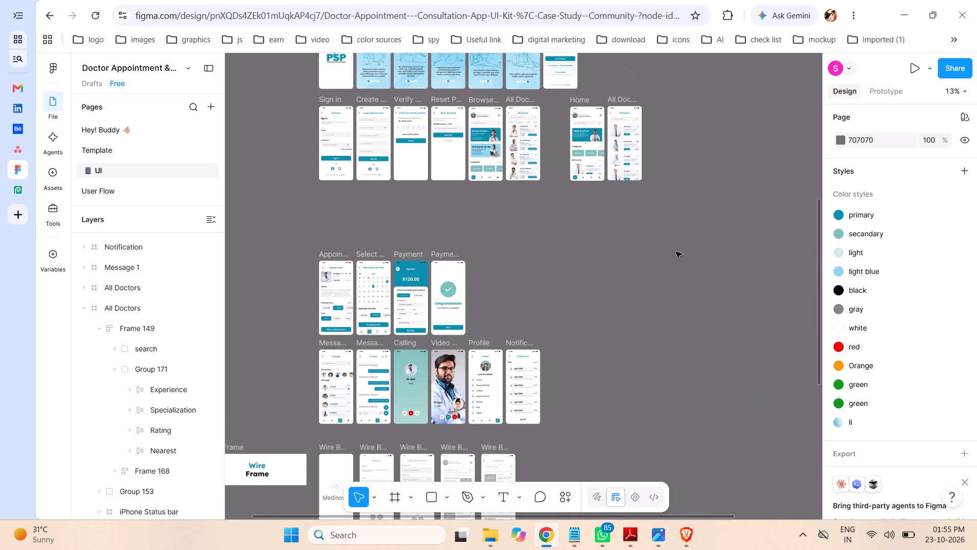
Examine the Appointment details, Select date and time, Payment and Payment successfully screens up close.
key("z")
key("z")
key("z")
key("z")
key("z")
key("z")
key("z")
key("z")
key("z")
key("z")
key("z")
key("z")
key("z")
key("z")
key("z")
key("z")
key("z")
key("z")
key("z")
key("z")
left_click_drag(308, 257, 363, 341)
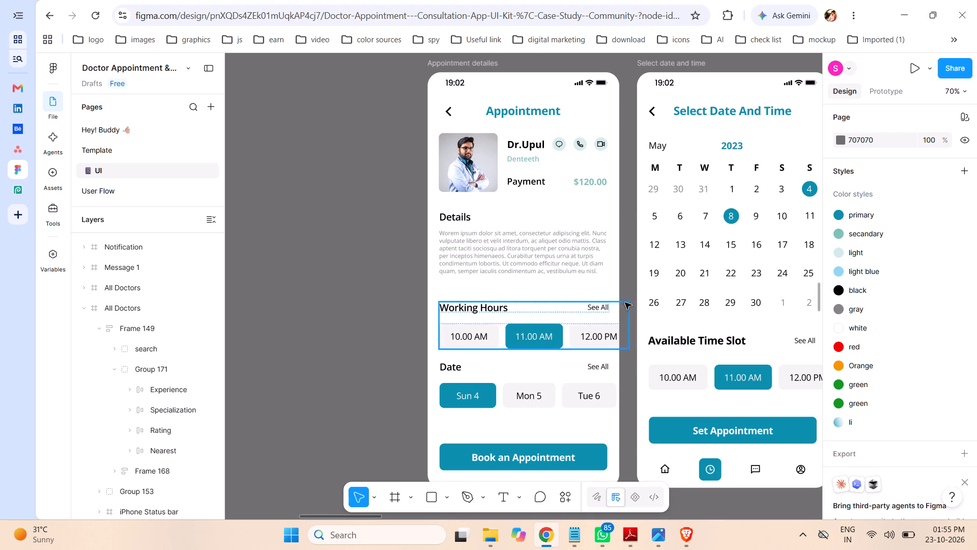
key("space")
key("space")
key("space")
key("space")
key("space")
key("space")
key("space")
key("space")
key("space")
key("space")
key("space")
key("space")
key("space")
key("space")
key("space")
key("space")
key("space")
key("space")
key("space")
key("space")
left_click_drag(625, 288, 331, 286)
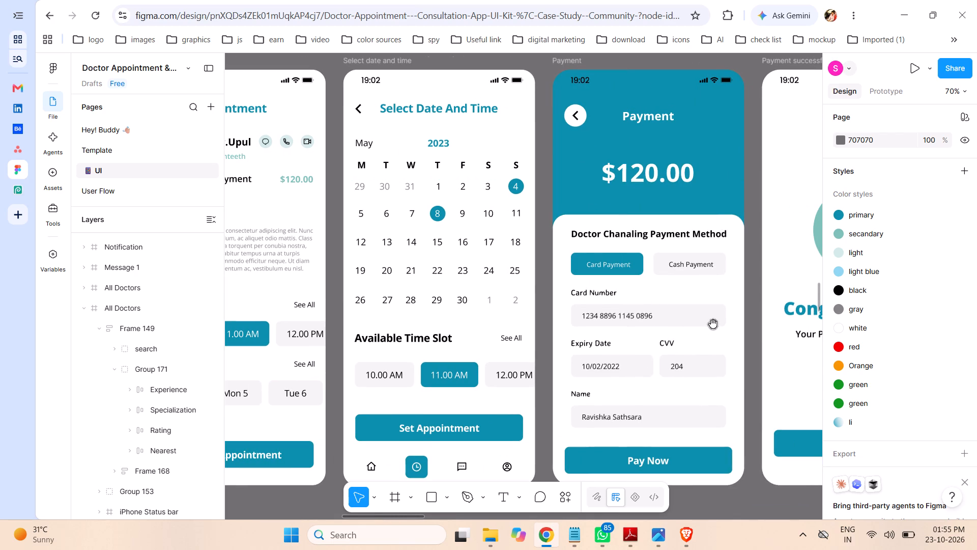
left_click_drag(714, 324, 655, 332)
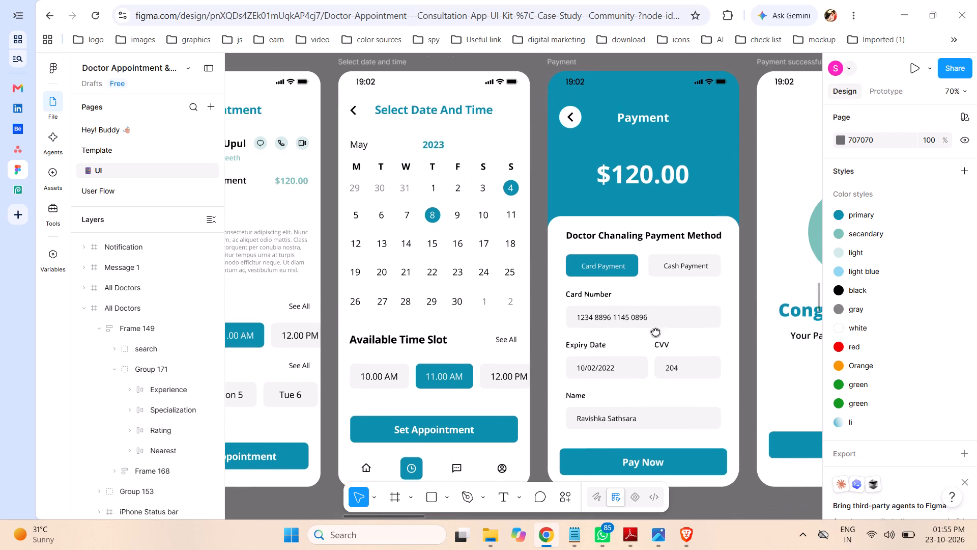
left_click_drag(655, 332, 399, 328)
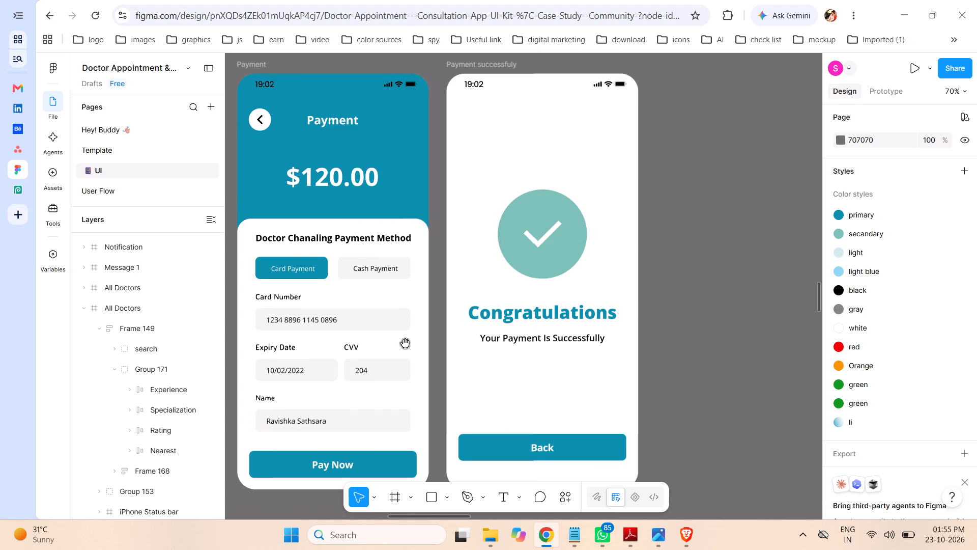
left_click_drag(405, 343, 568, 326)
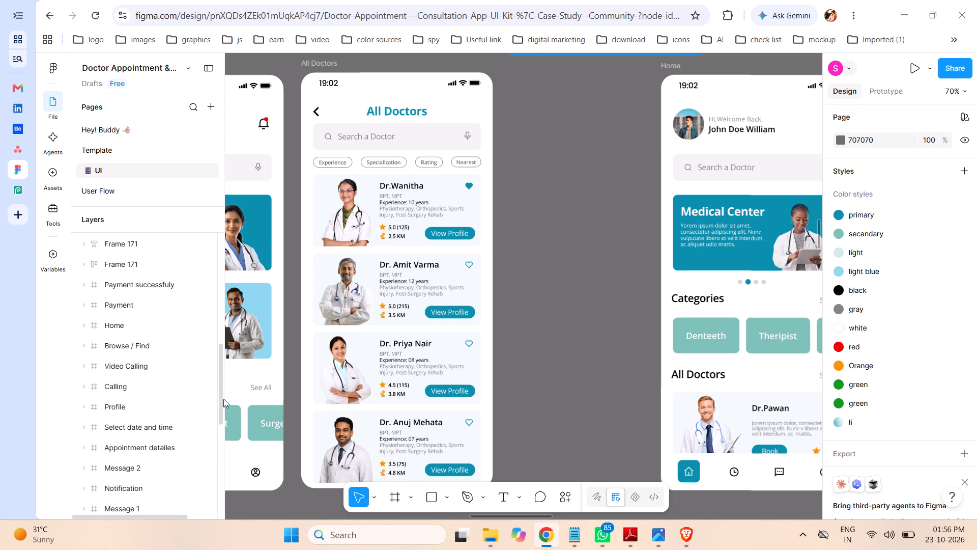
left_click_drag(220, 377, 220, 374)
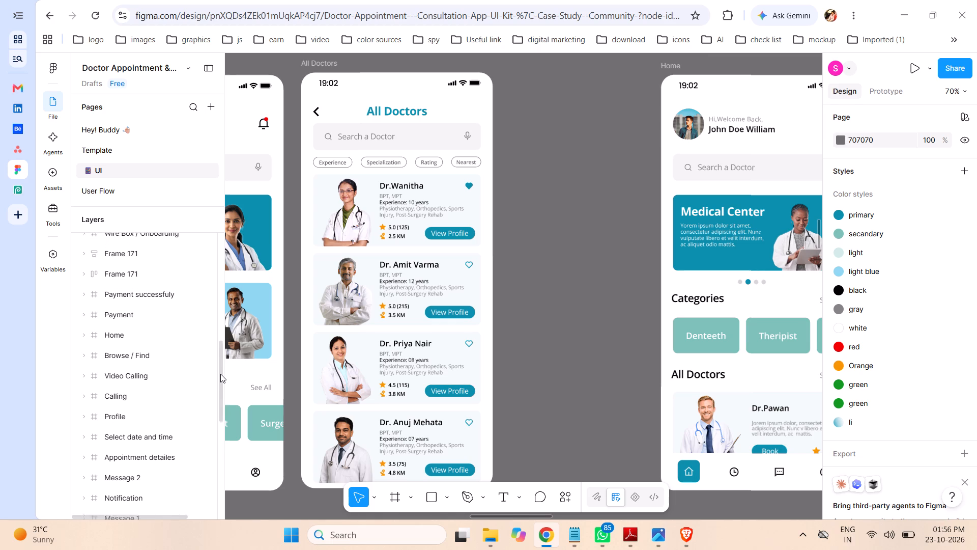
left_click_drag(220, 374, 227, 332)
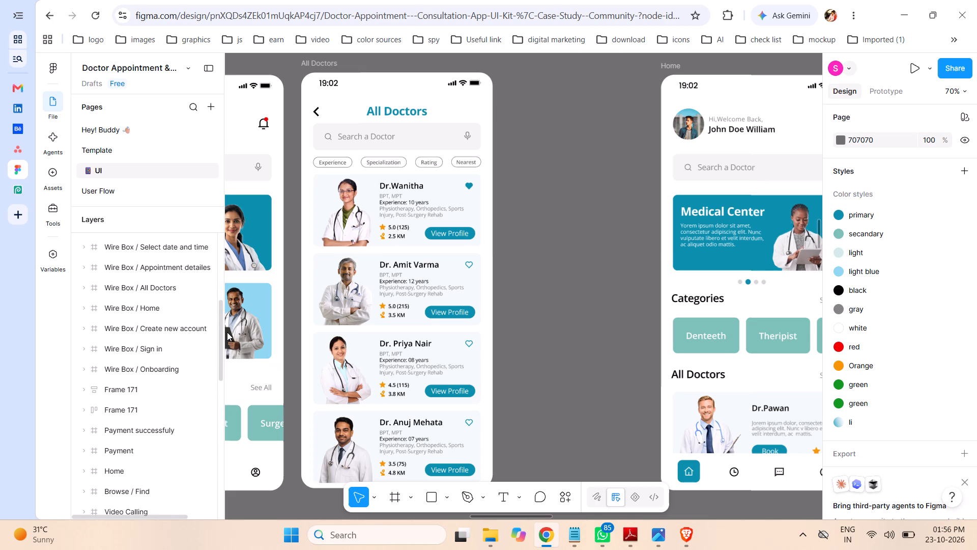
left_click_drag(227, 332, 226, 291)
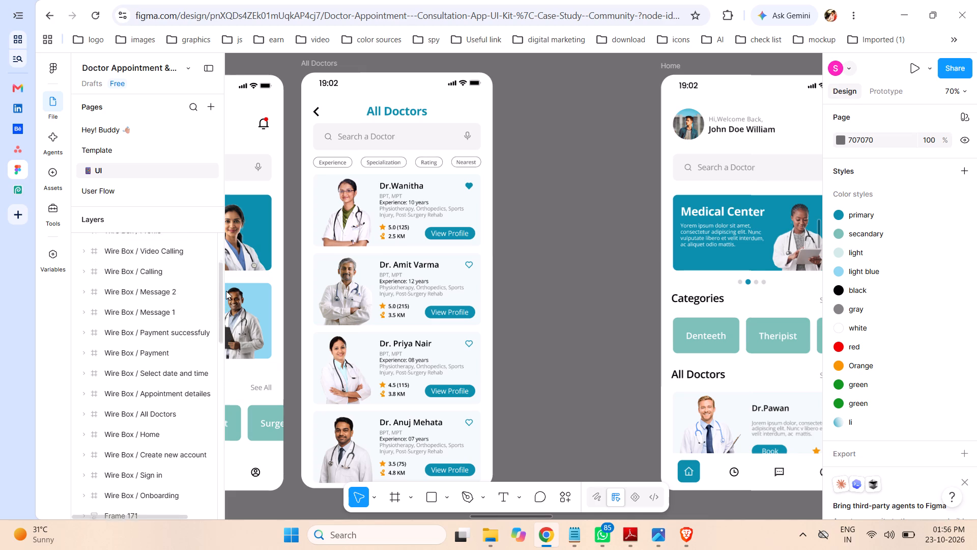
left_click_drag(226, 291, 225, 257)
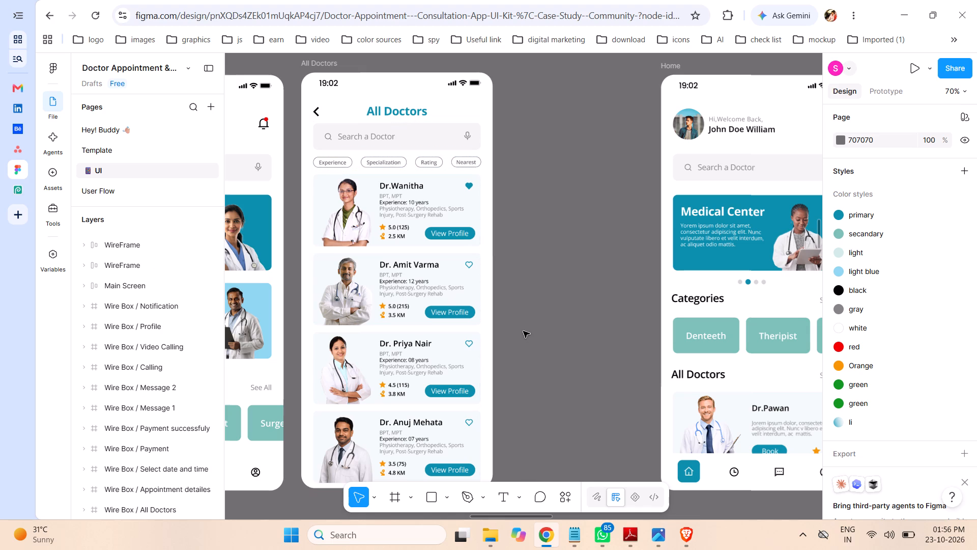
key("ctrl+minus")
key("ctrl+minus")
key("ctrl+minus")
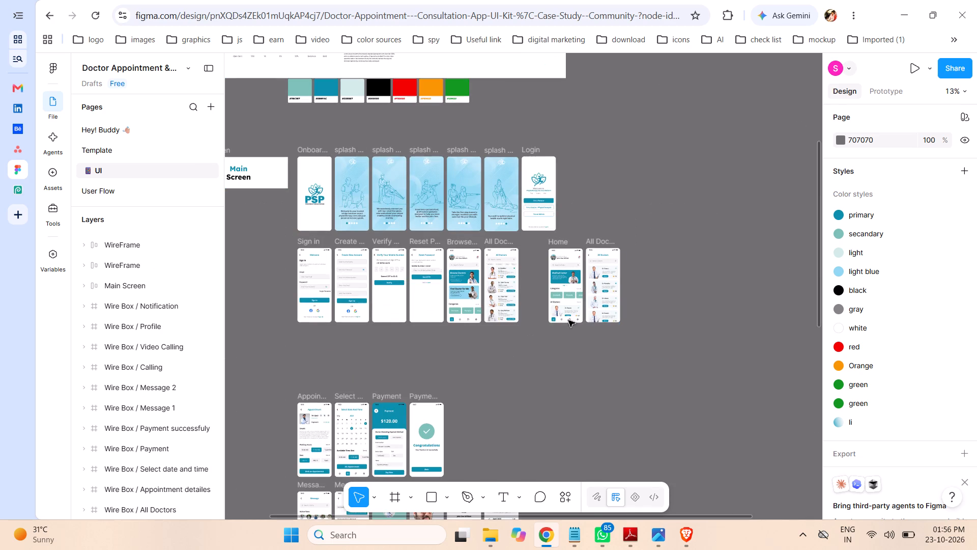
Save the file again with nothing selected on the canvas.
left_click(742, 206)
key("ctrl+s")
Survey the main screens, wireframes and Frame 171 mockup row again, ending at the Home and All Doctors screens.
left_click(729, 221)
scroll(699, 233, "down", 9)
scroll(699, 238, "up", 2)
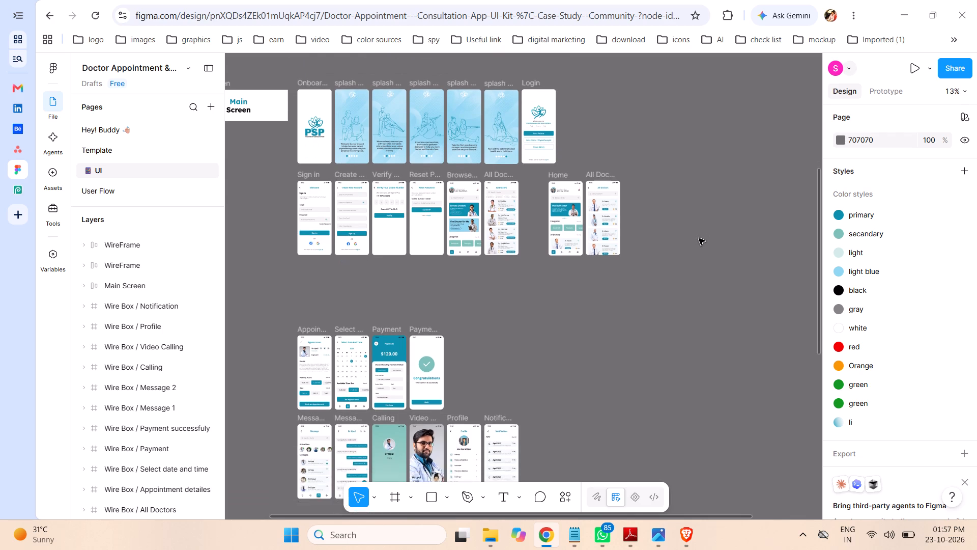
scroll(699, 238, "up", 3)
scroll(699, 238, "down", 5)
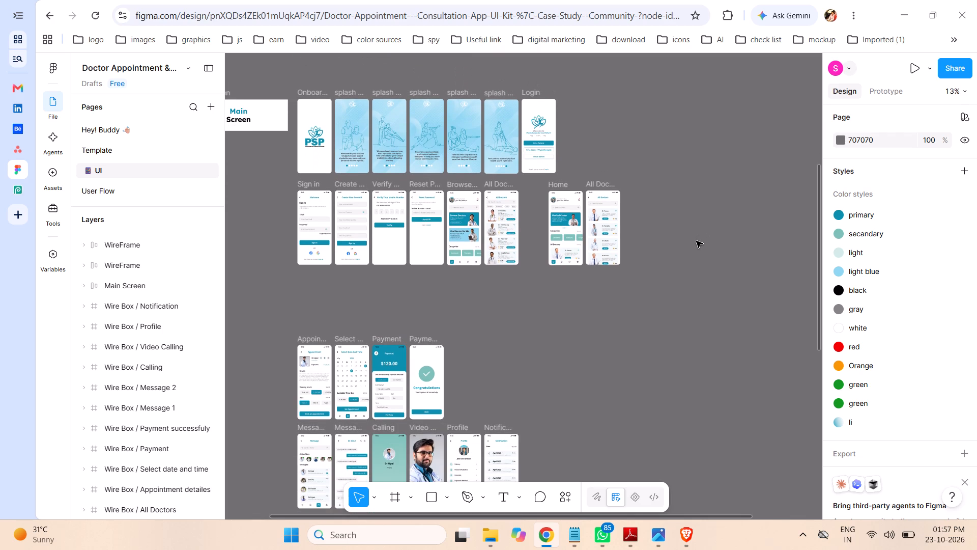
scroll(696, 241, "down", 2)
scroll(696, 241, "up", 3)
scroll(696, 241, "down", 1)
scroll(696, 241, "up", 1)
scroll(695, 241, "down", 2)
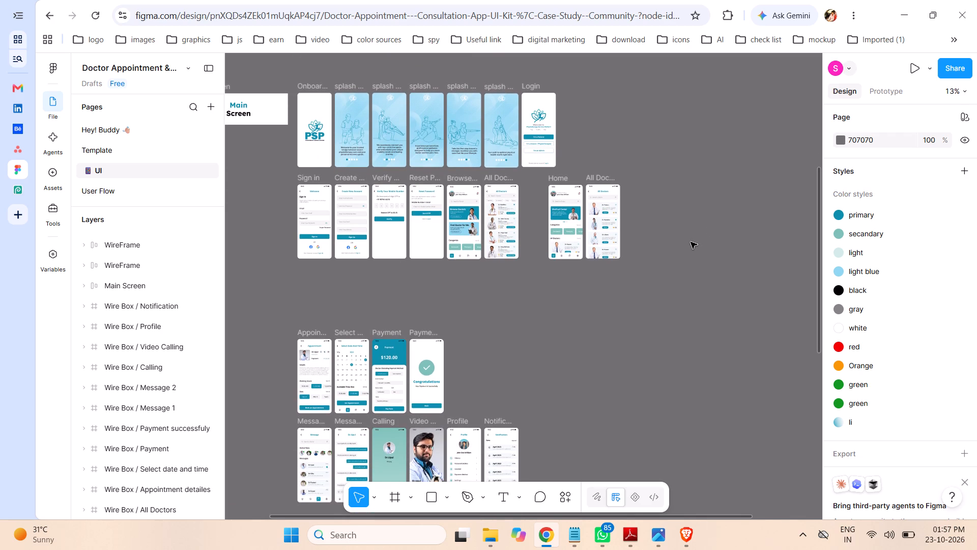
scroll(691, 242, "down", 8)
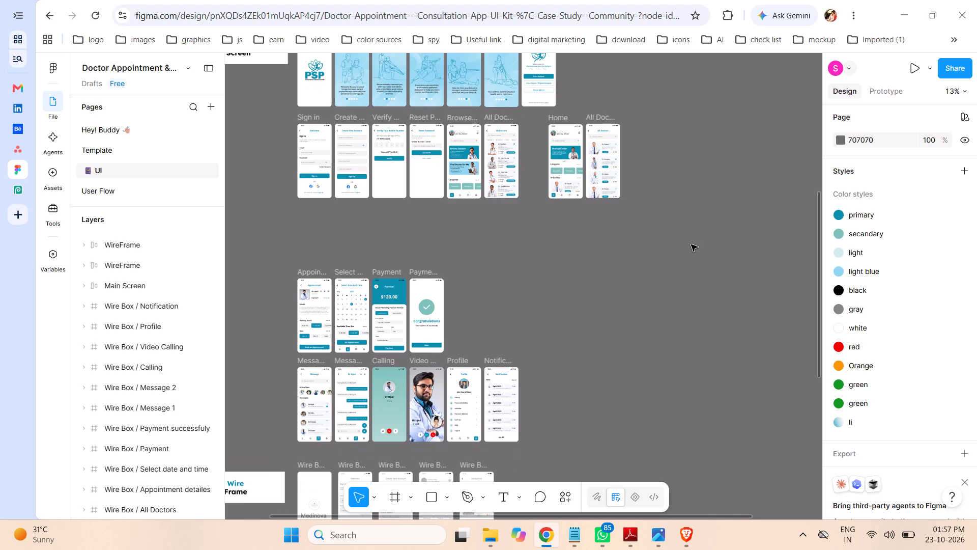
scroll(689, 248, "down", 2)
scroll(689, 249, "up", 1)
scroll(689, 249, "down", 5)
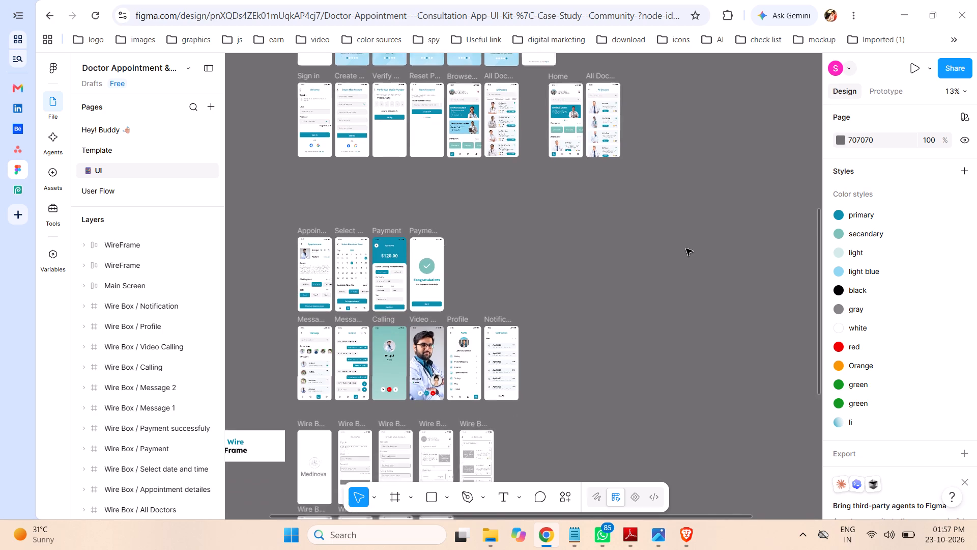
scroll(686, 249, "down", 4)
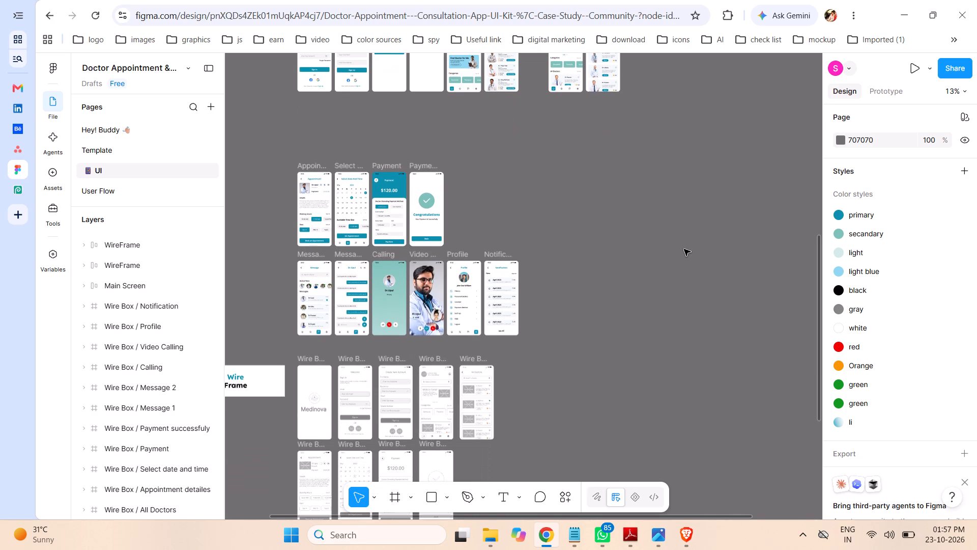
scroll(684, 249, "down", 2)
scroll(684, 249, "up", 1)
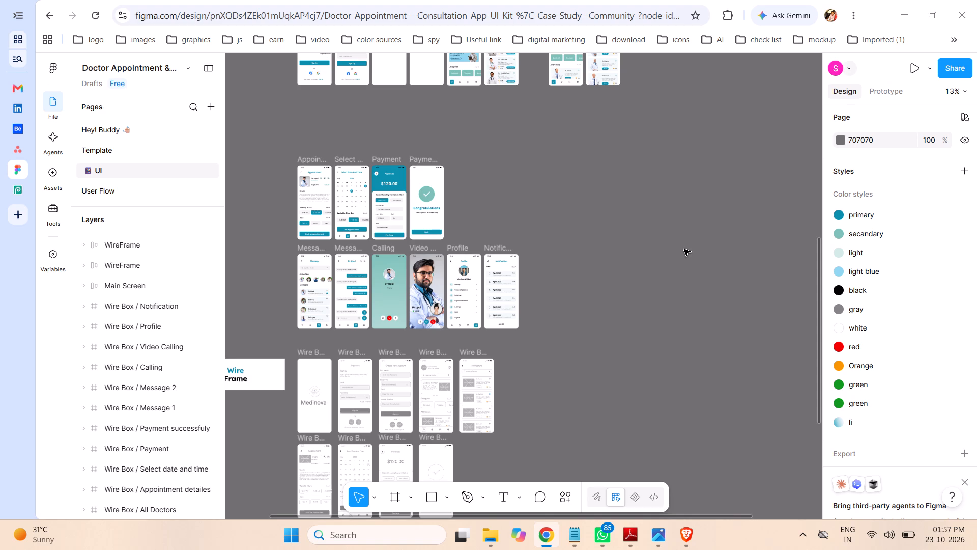
scroll(684, 249, "down", 9)
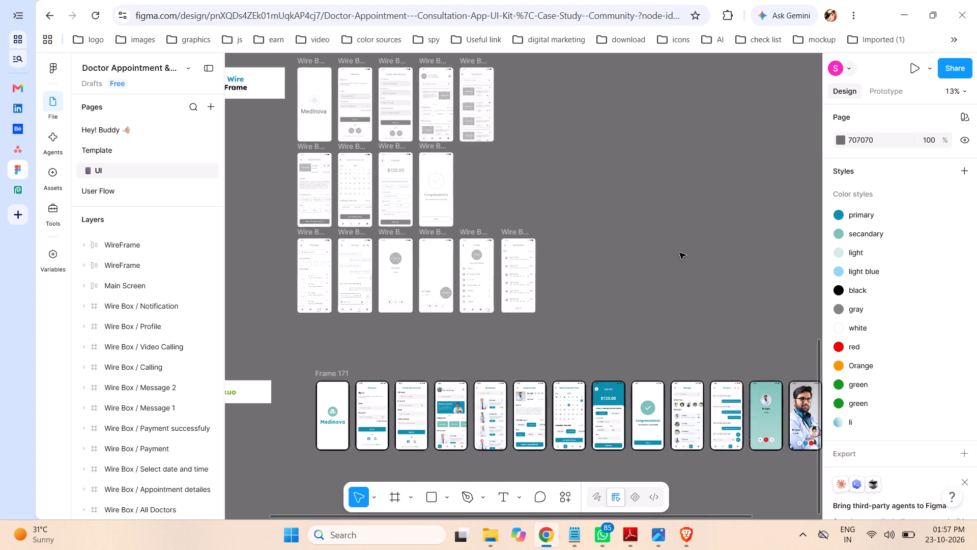
scroll(679, 253, "down", 2)
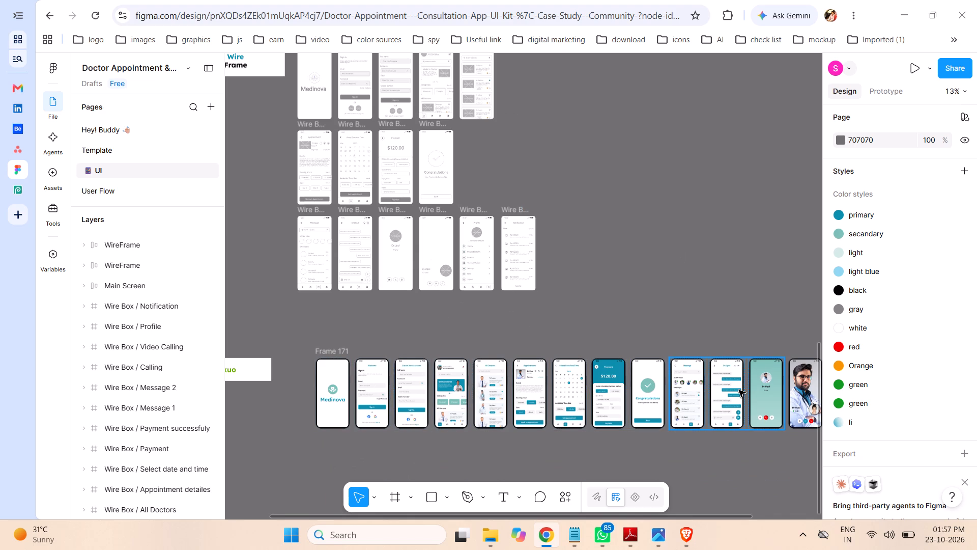
scroll(558, 287, "up", 11)
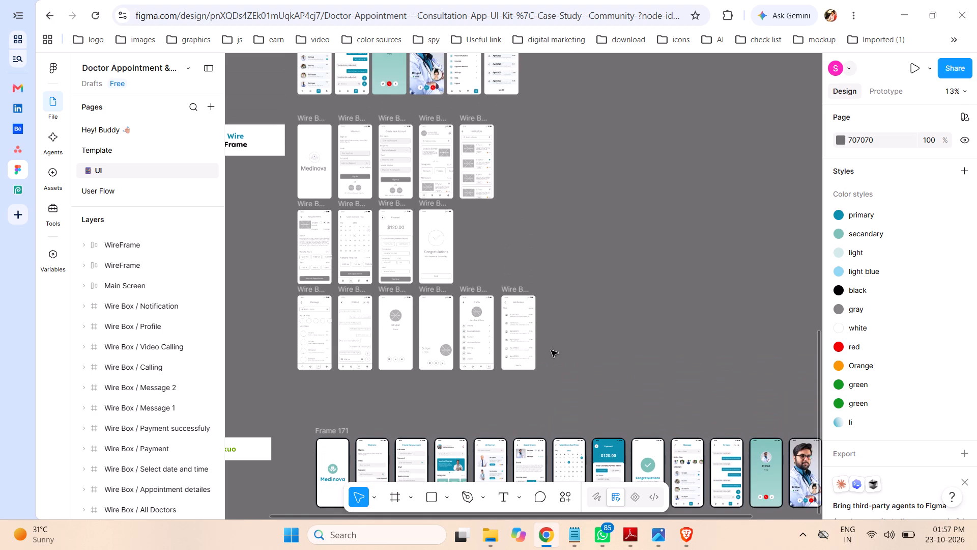
scroll(592, 299, "up", 7)
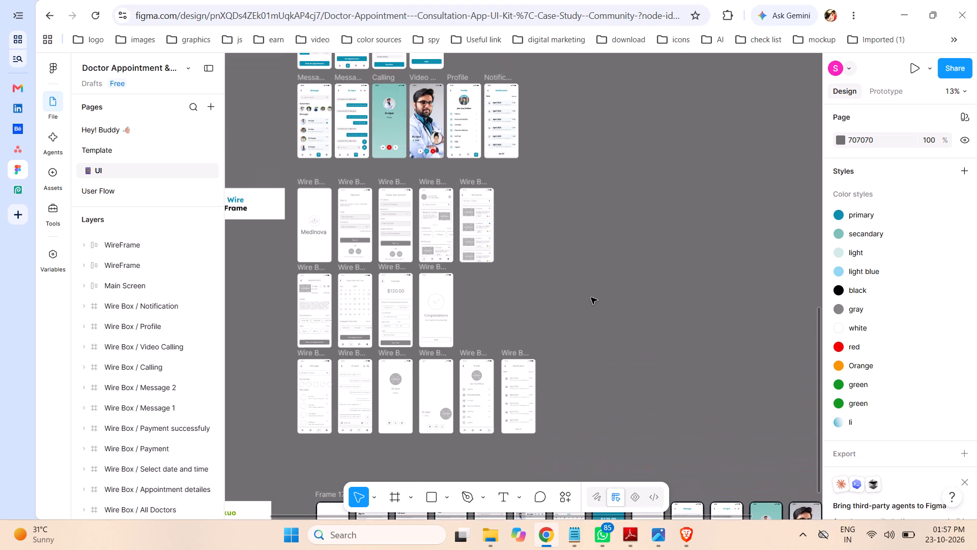
scroll(584, 295, "up", 7)
scroll(598, 290, "down", 1)
scroll(598, 290, "up", 4)
scroll(598, 290, "down", 2)
scroll(599, 290, "up", 5)
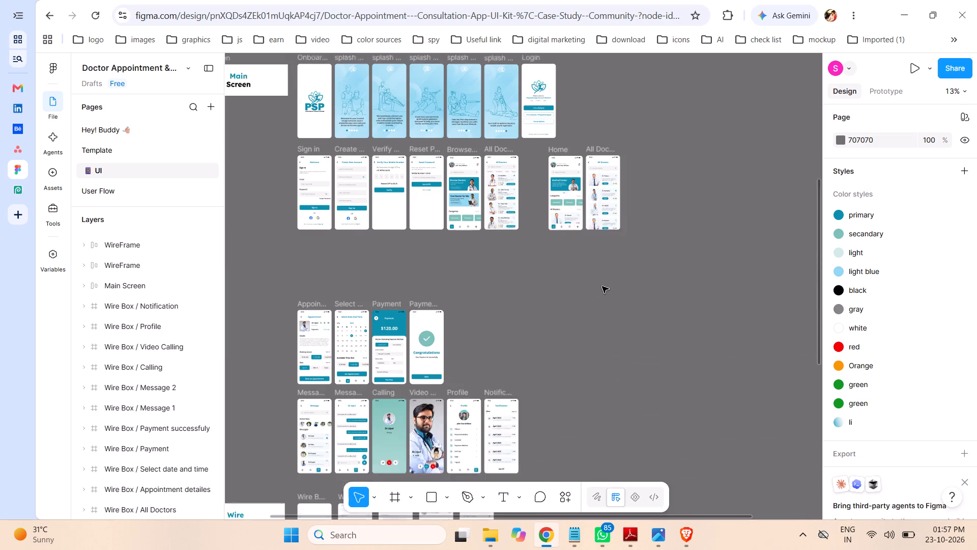
scroll(602, 286, "up", 7)
scroll(601, 285, "down", 1)
scroll(601, 285, "up", 1)
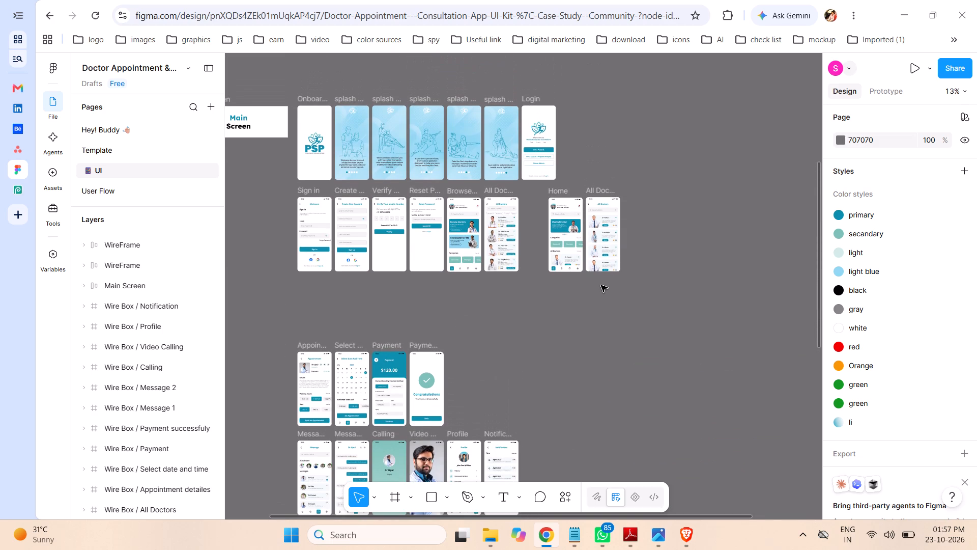
scroll(601, 285, "up", 1)
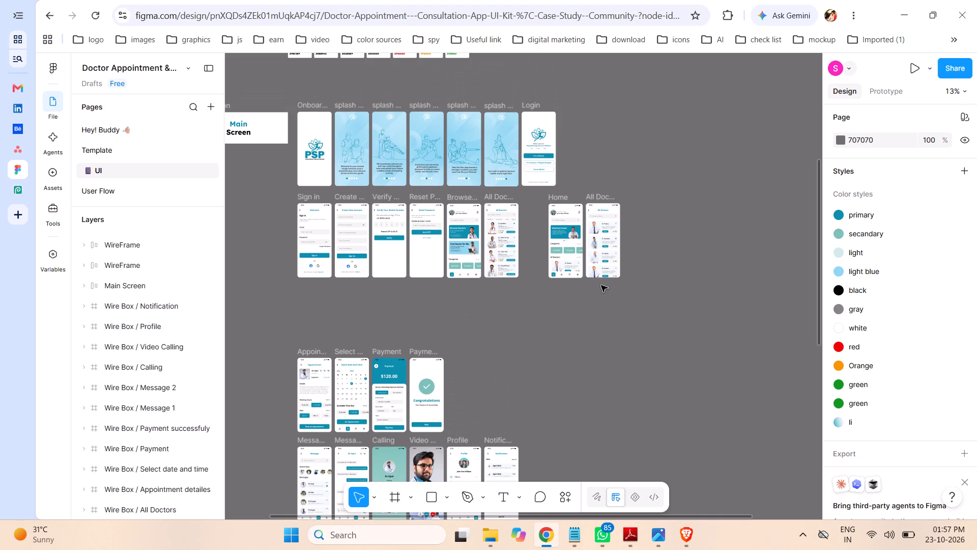